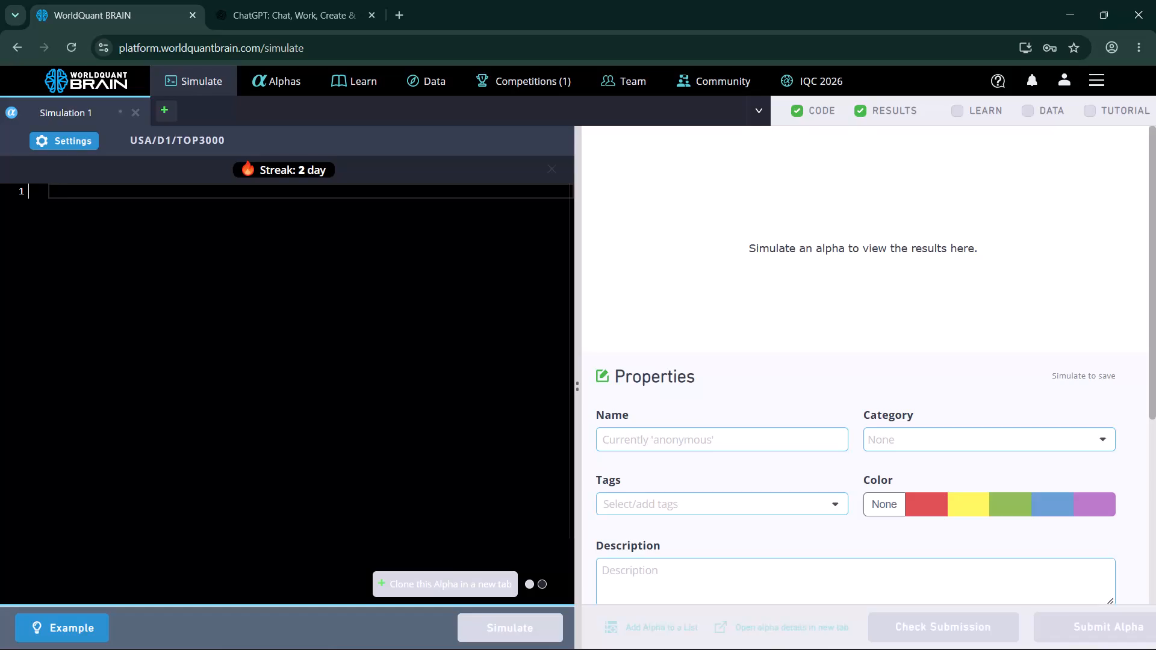
Load the example alpha on after-tax foreign currency gains, fn_oth_income_loss_fx_transaction_and_tax_translation_adj_a, and run its simulation.
left_click(90, 613)
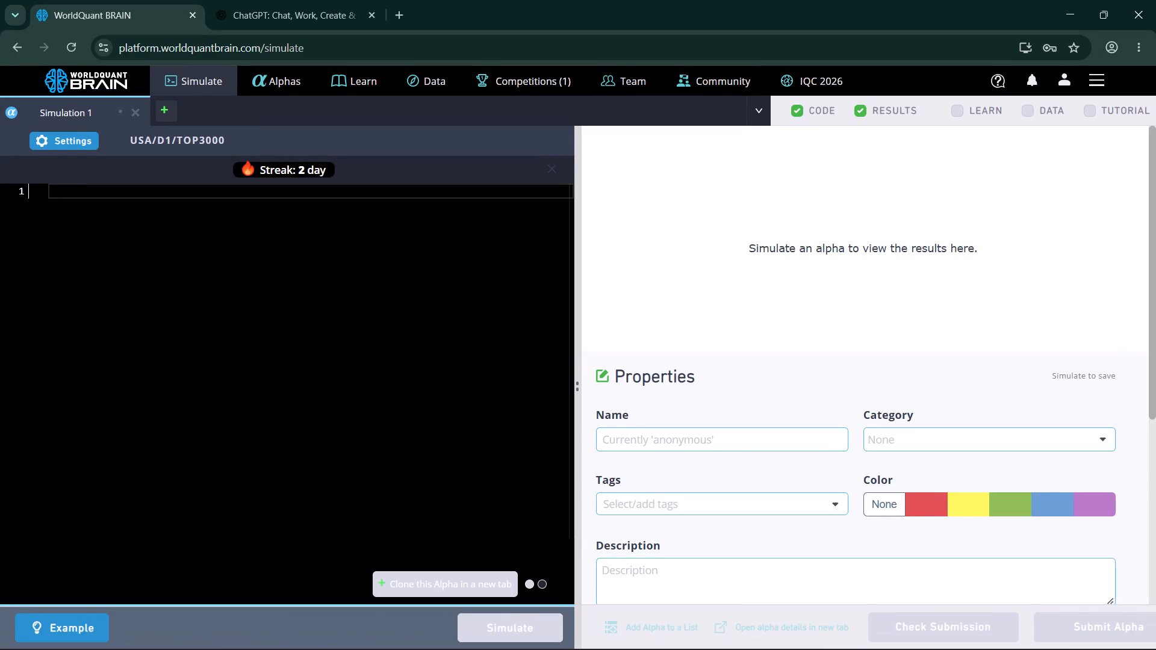
left_click(86, 619)
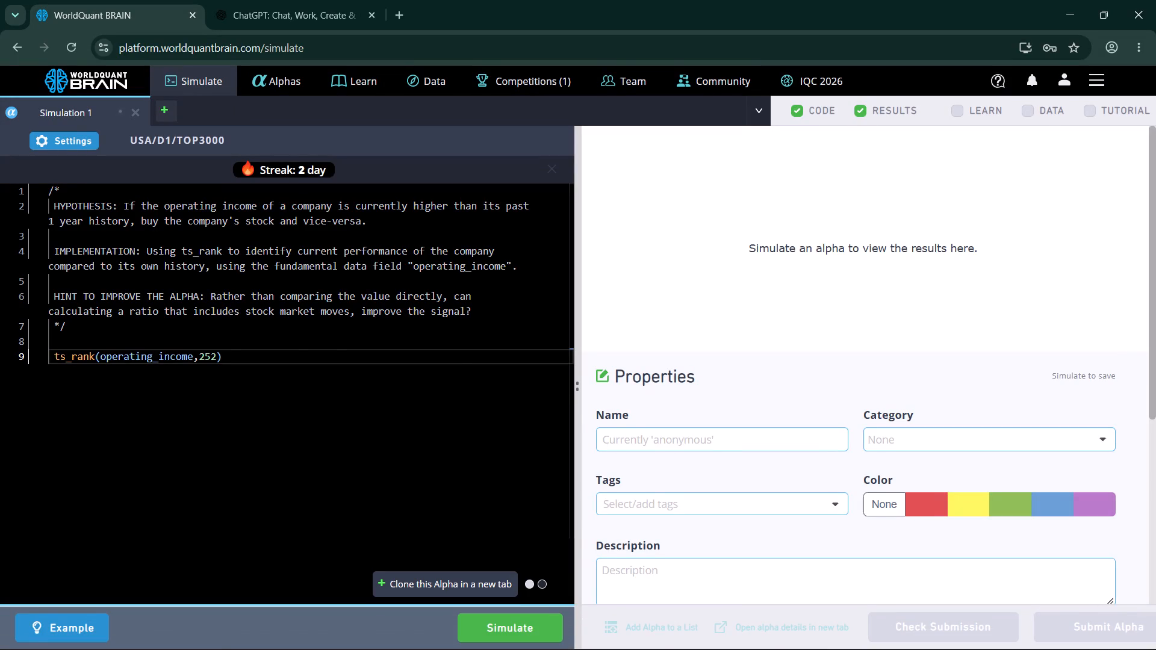
left_click(86, 619)
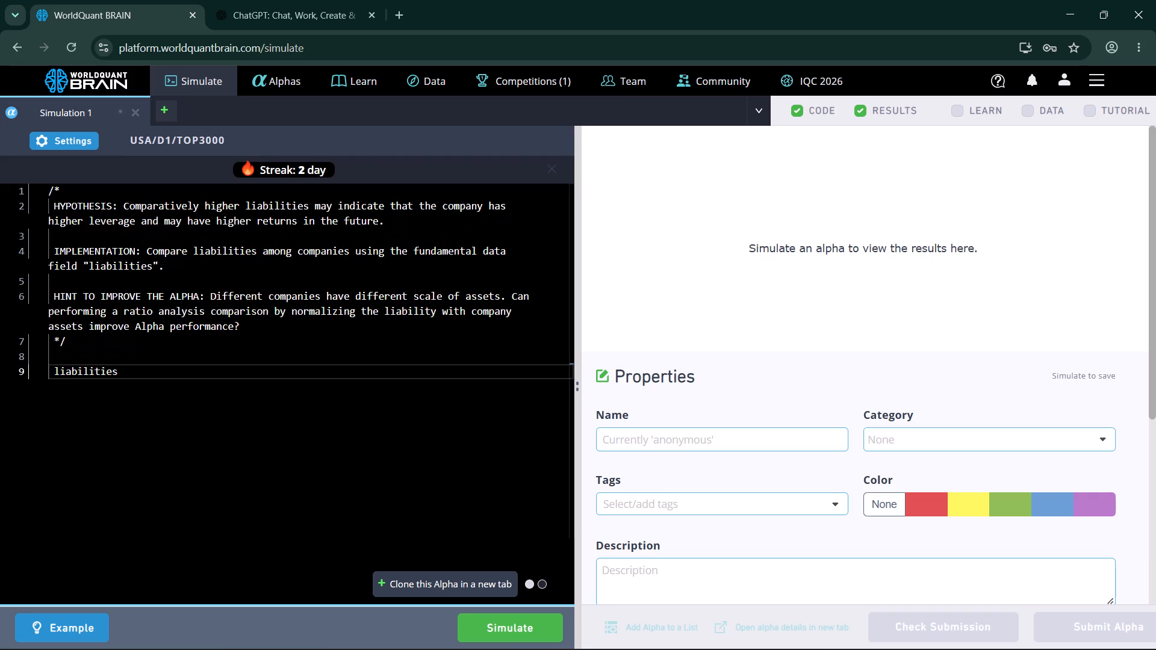
left_click(86, 619)
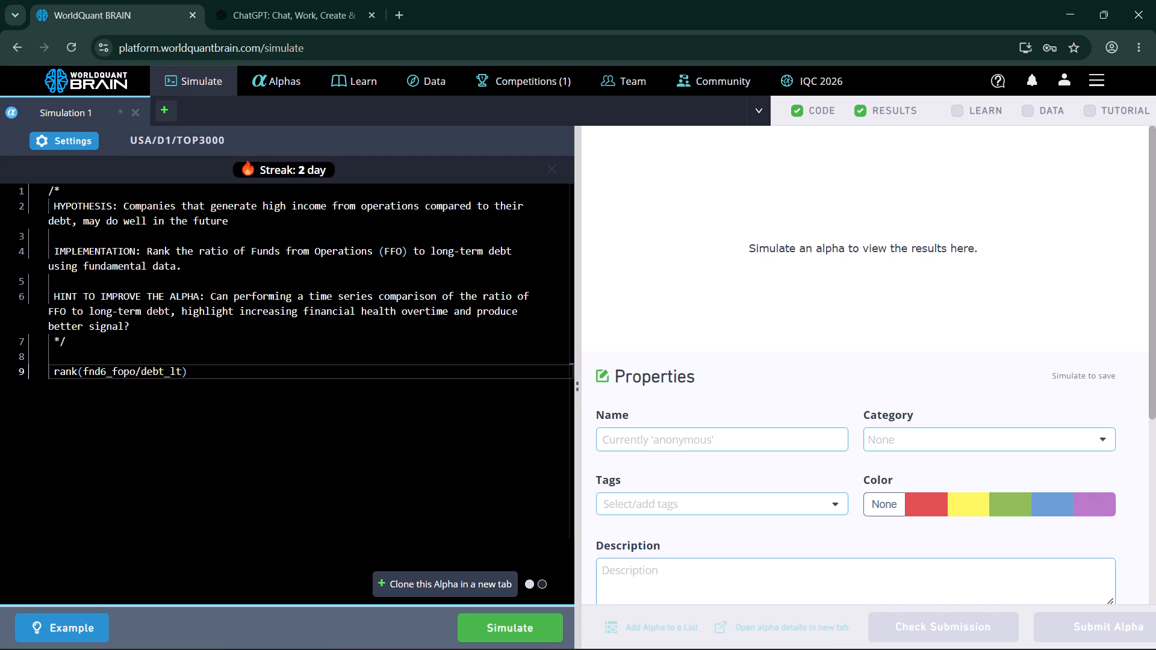
left_click(86, 619)
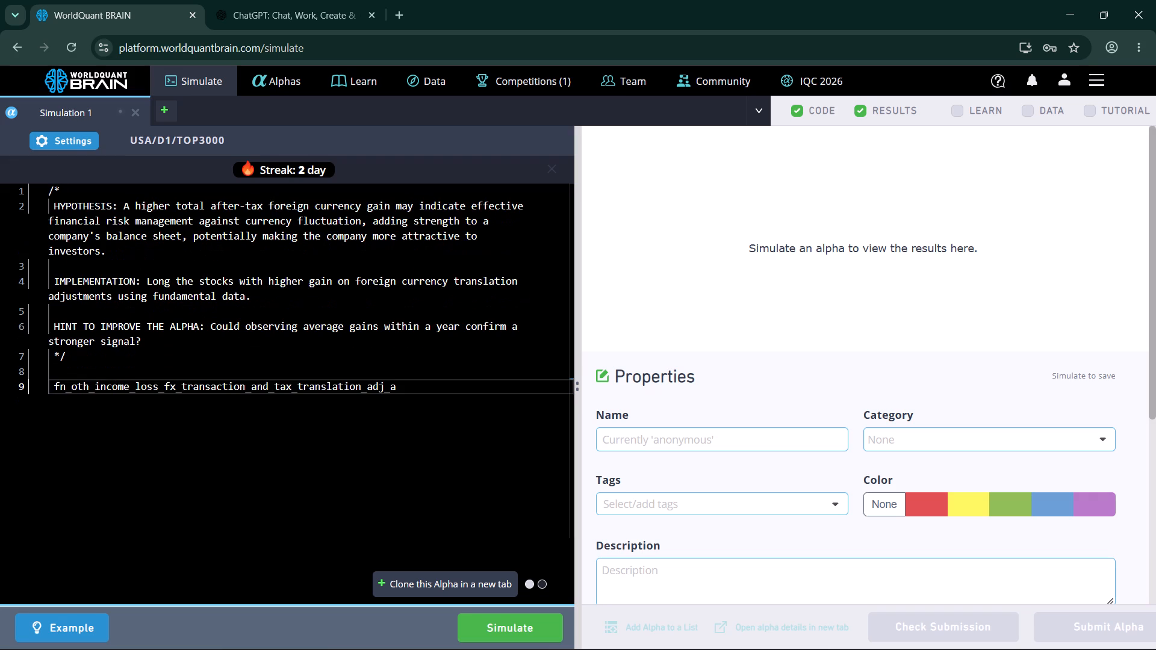
left_click(530, 625)
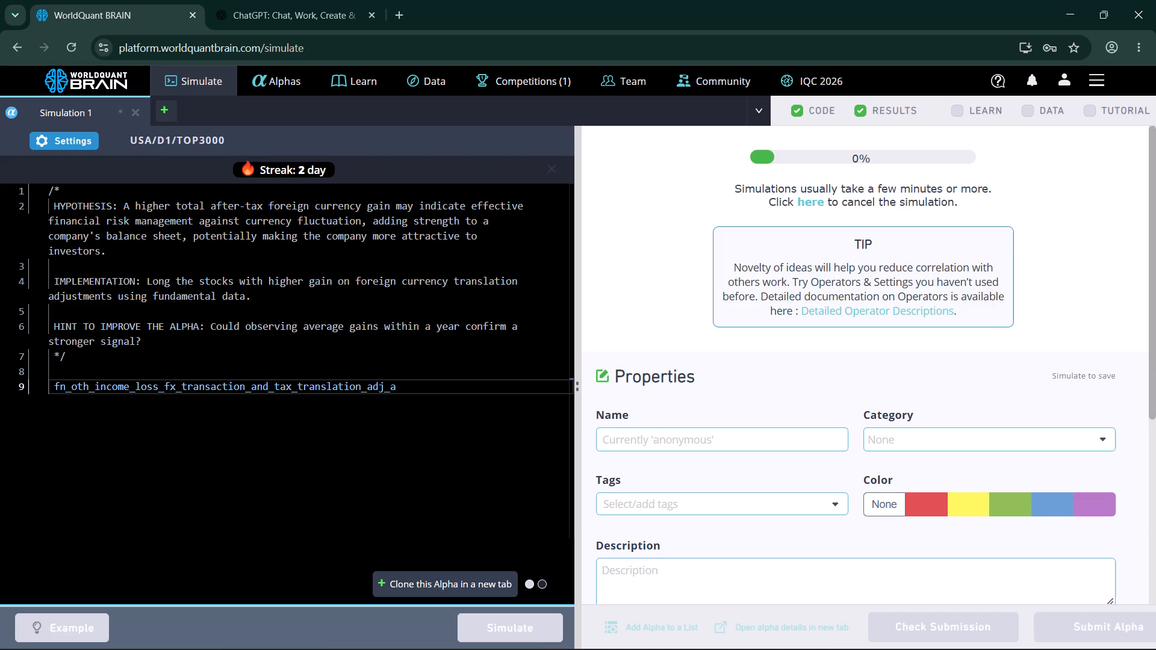
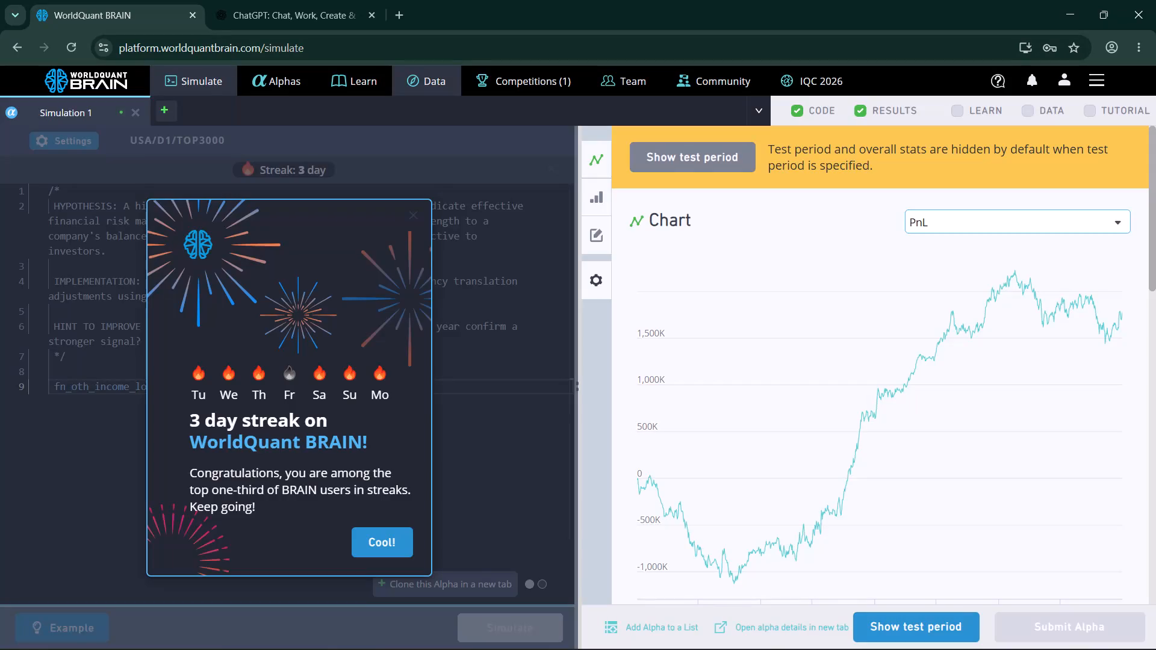
Dismiss the streak pop-up, reveal the test period results, and expand the failed checks in IS Testing Status.
left_click(379, 538)
left_click(892, 627)
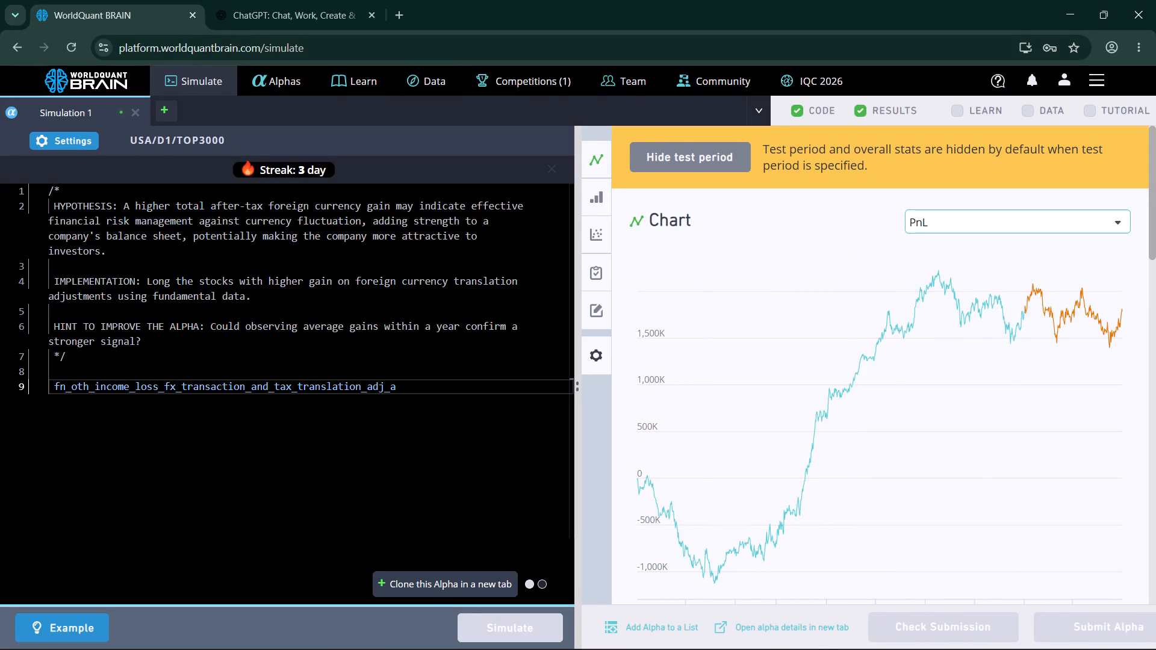
scroll(854, 350, "down", 5)
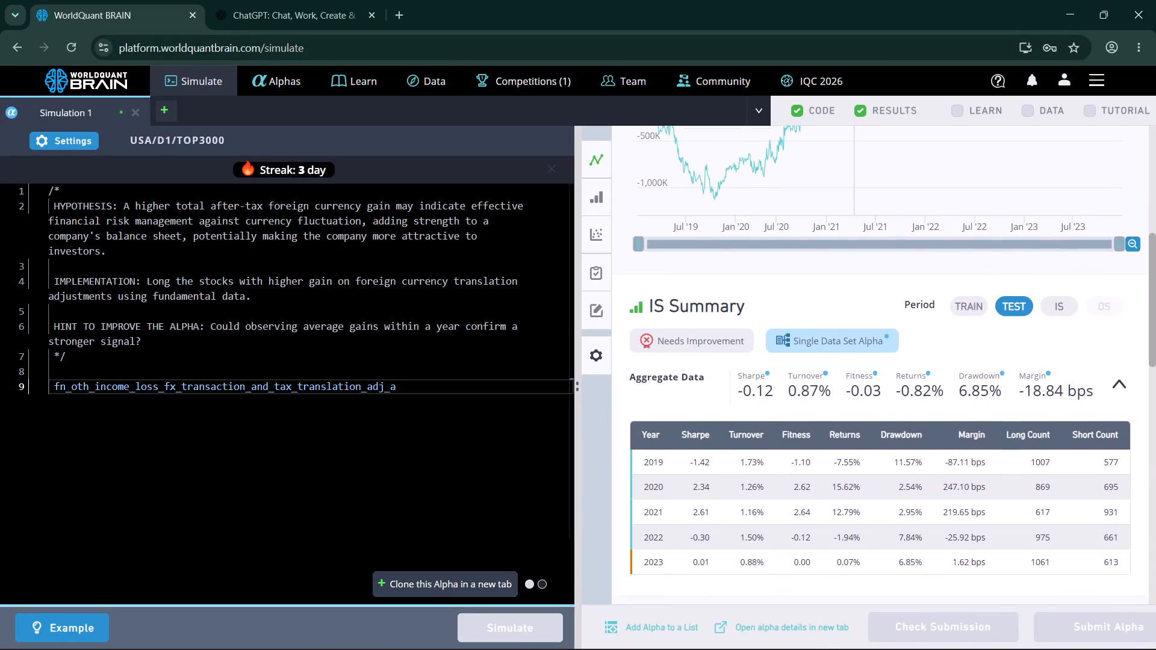
scroll(854, 350, "down", 4)
left_click(840, 463)
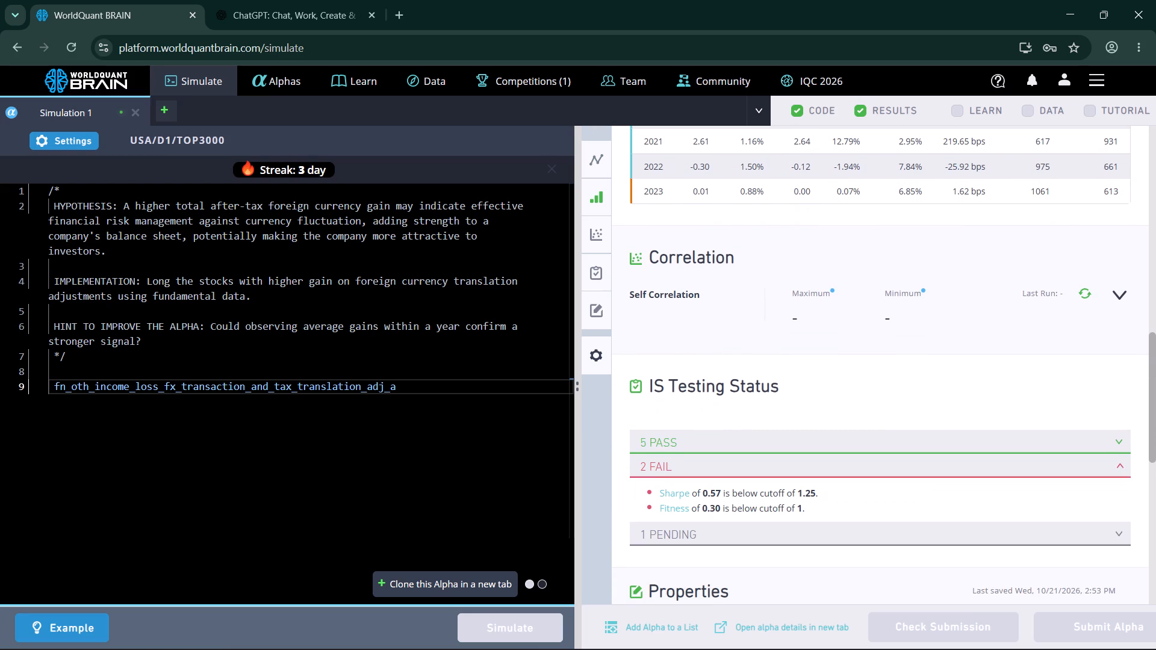
Set the simulation's neutralization to Sector, apply the settings, and rerun the simulation.
left_click(70, 143)
left_click(197, 366)
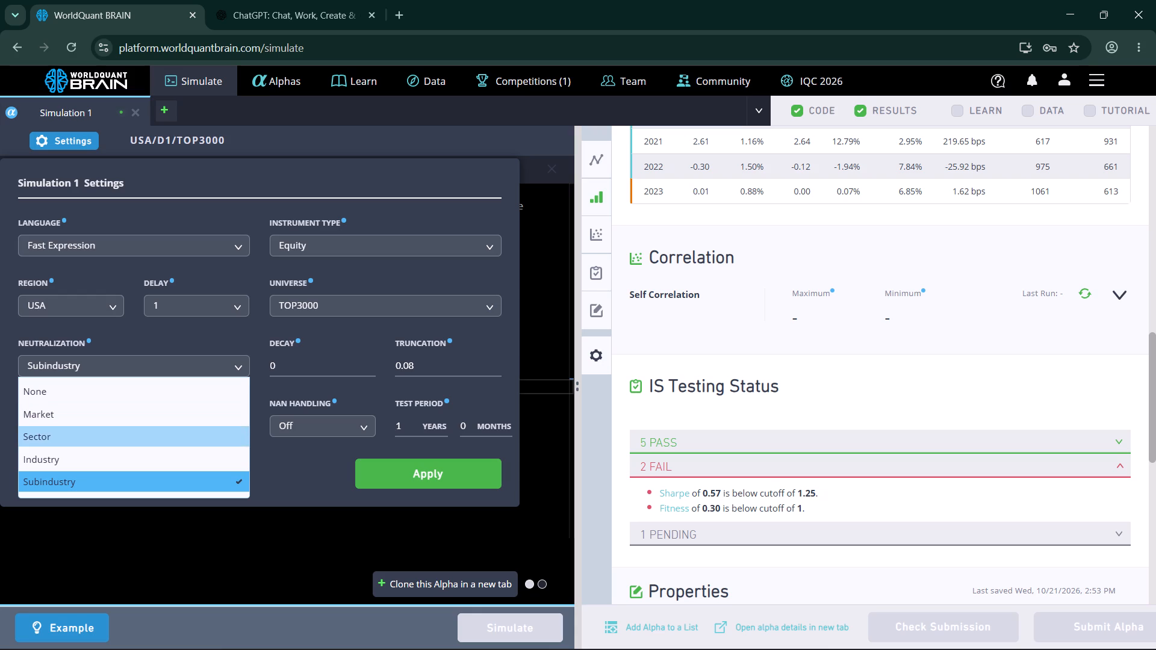
left_click(98, 437)
left_click(424, 466)
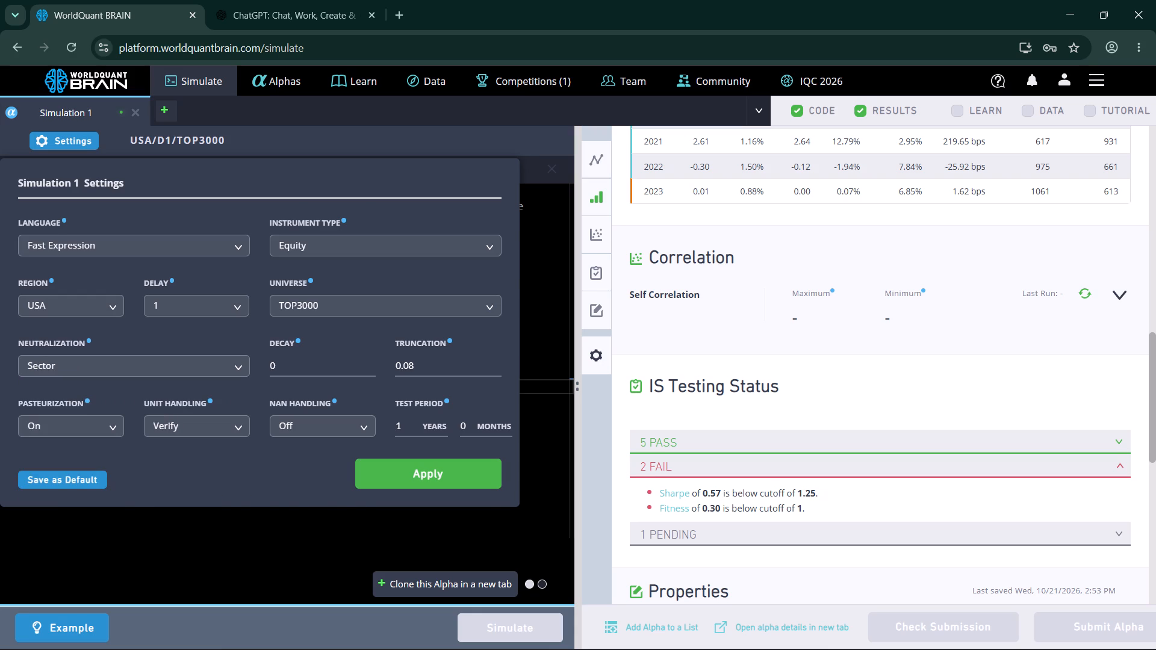
left_click(480, 619)
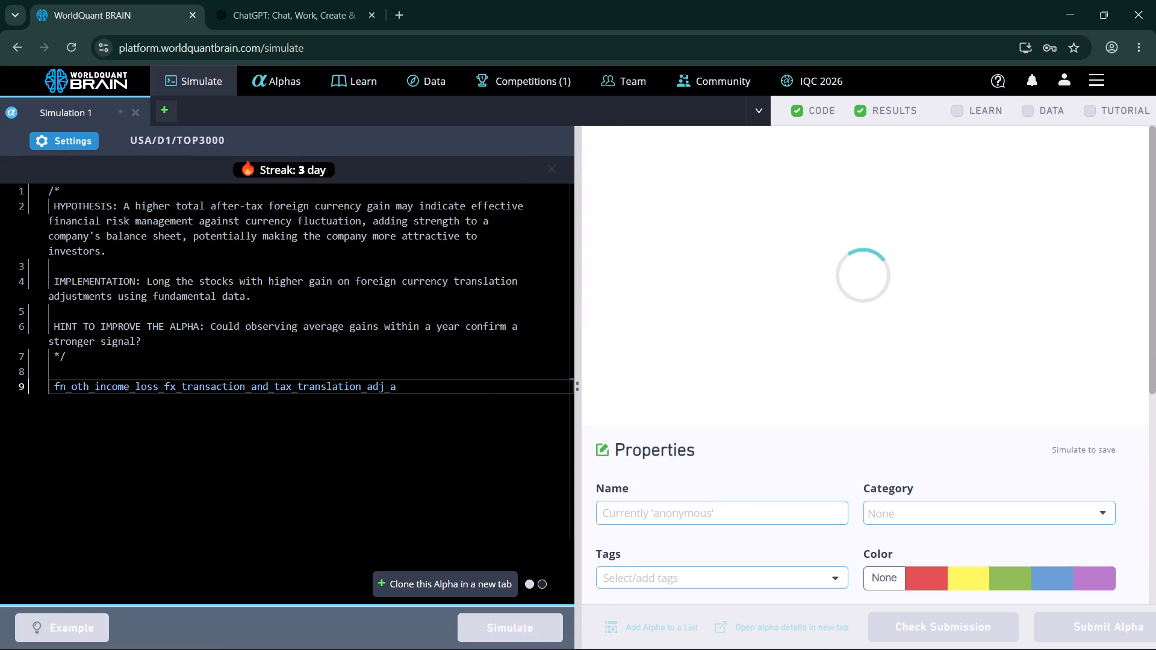
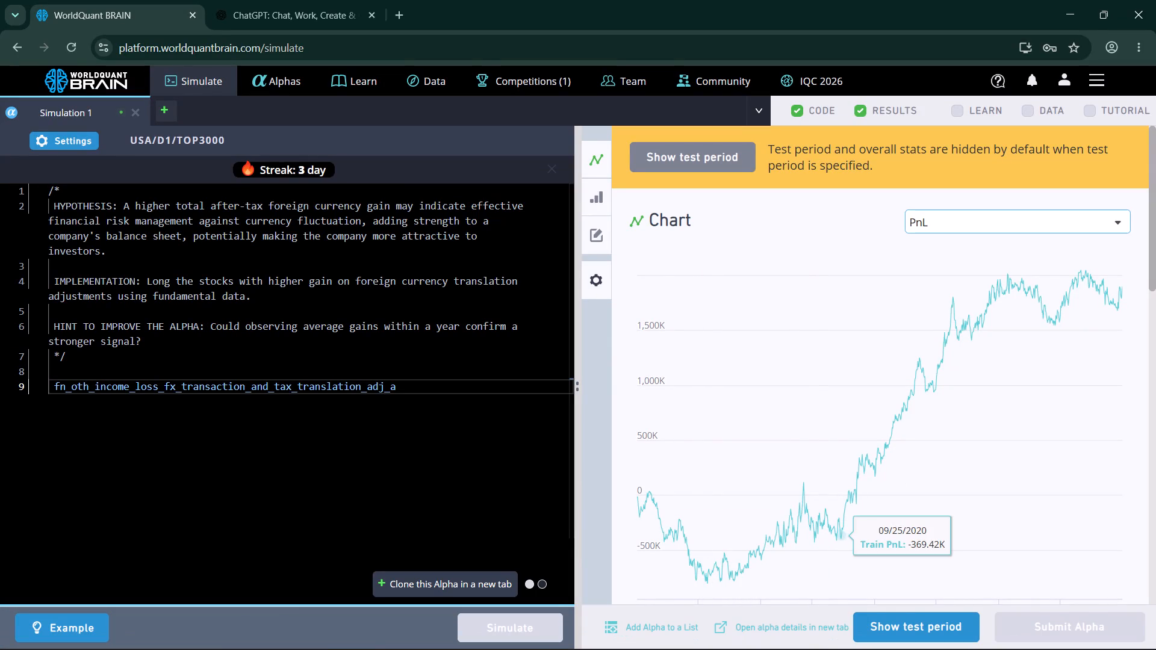
Reveal the test period results for the rerun simulation.
left_click(868, 623)
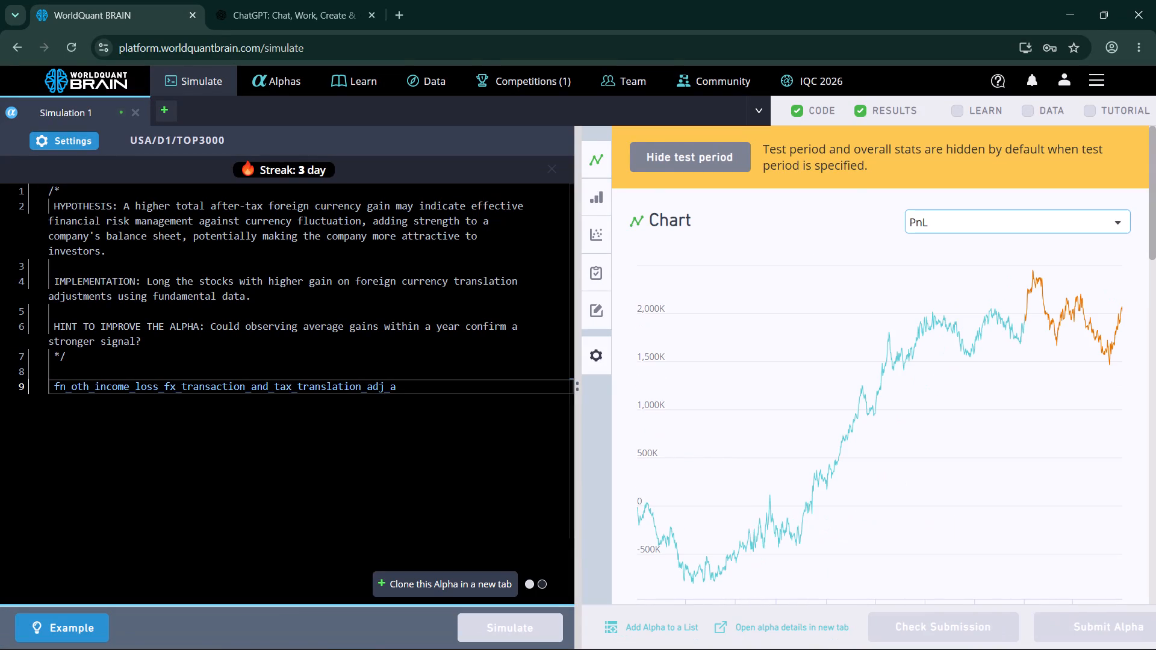
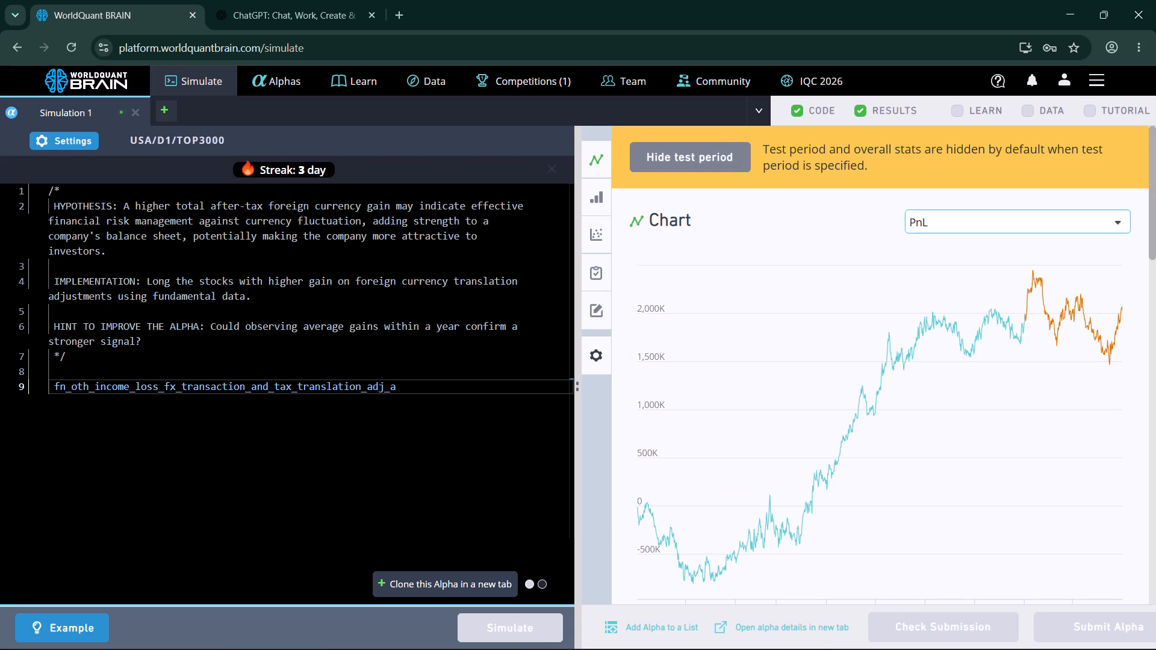
Review the rerun simulation's IS Summary and expand the failed tests under IS Testing Status.
scroll(779, 453, "down", 7)
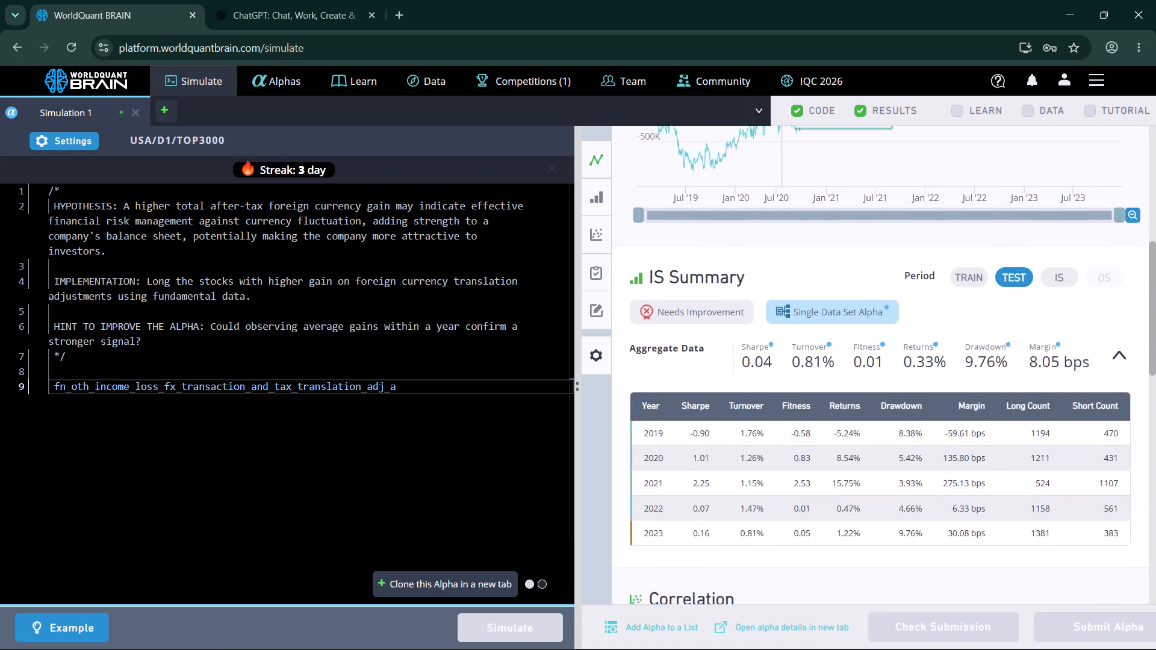
scroll(779, 453, "down", 3)
left_click(774, 427)
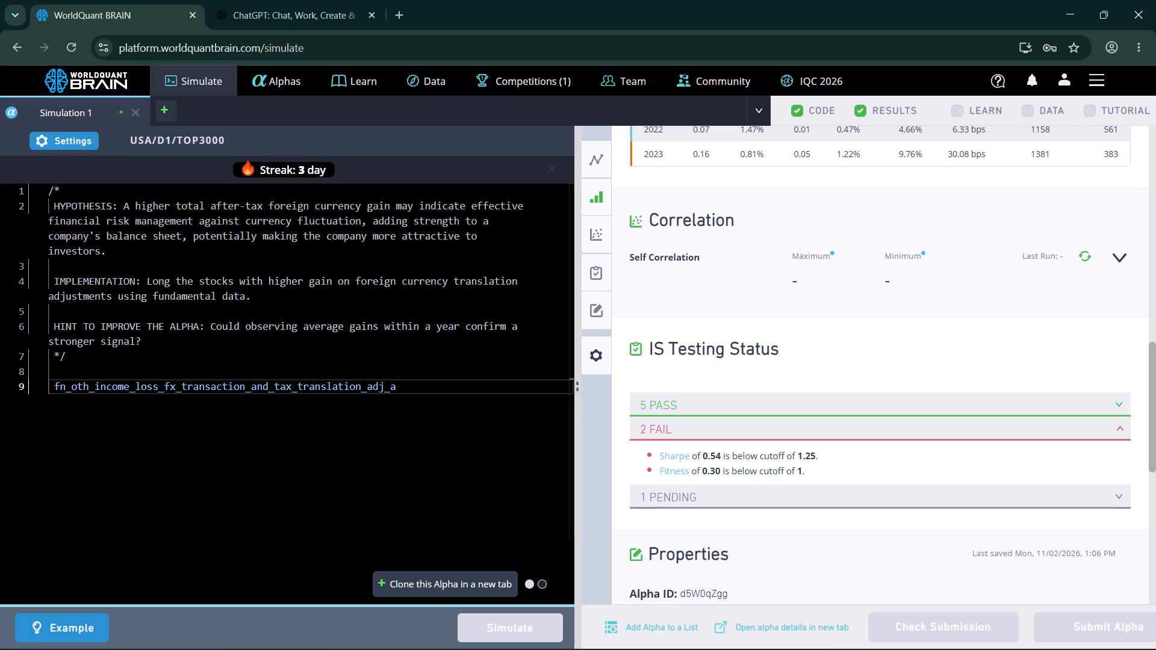
Set the decay to 4 in the Simulation 1 settings, apply it and rerun the simulation.
left_click(80, 134)
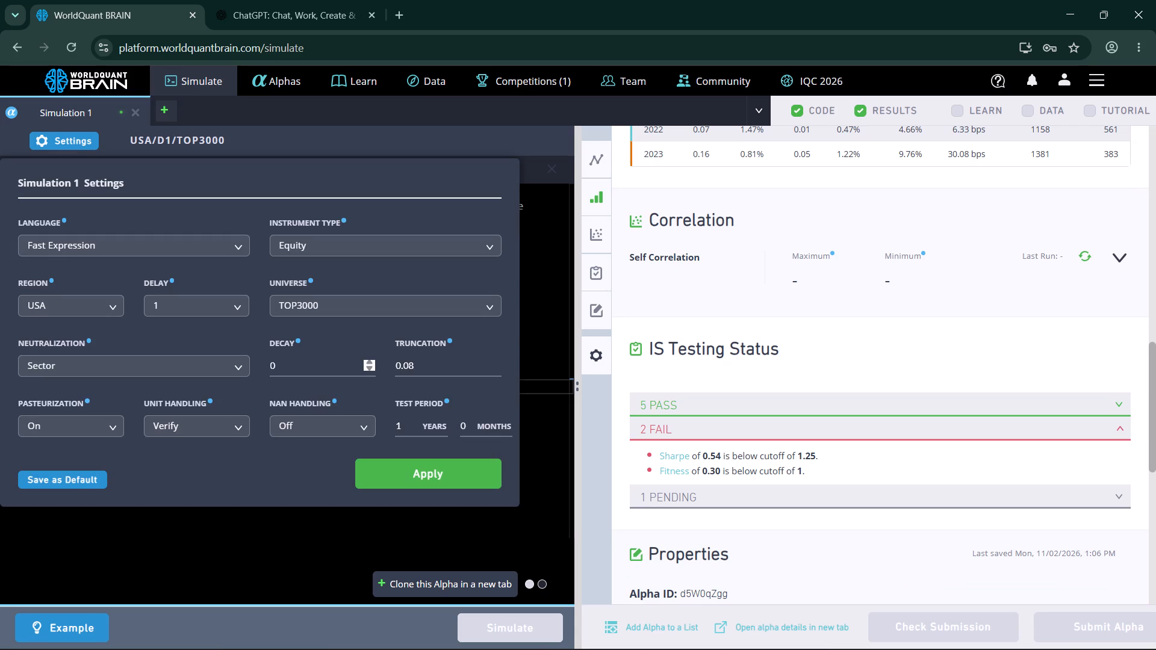
triple_click(368, 361)
left_click(368, 361)
left_click(395, 474)
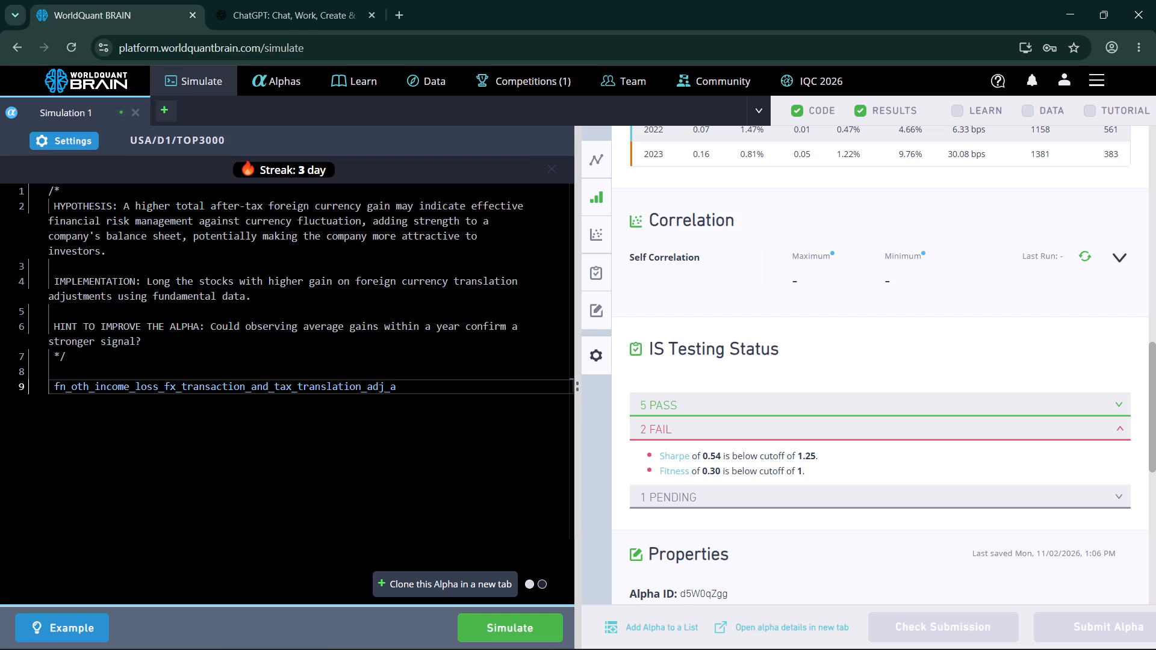
left_click(521, 621)
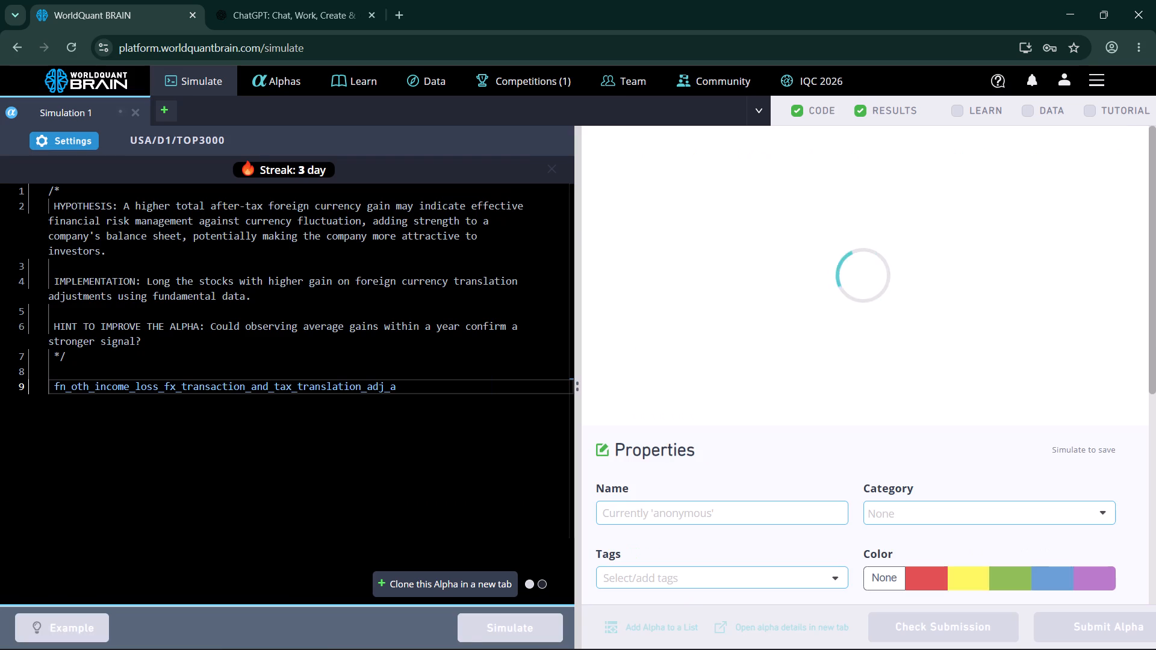
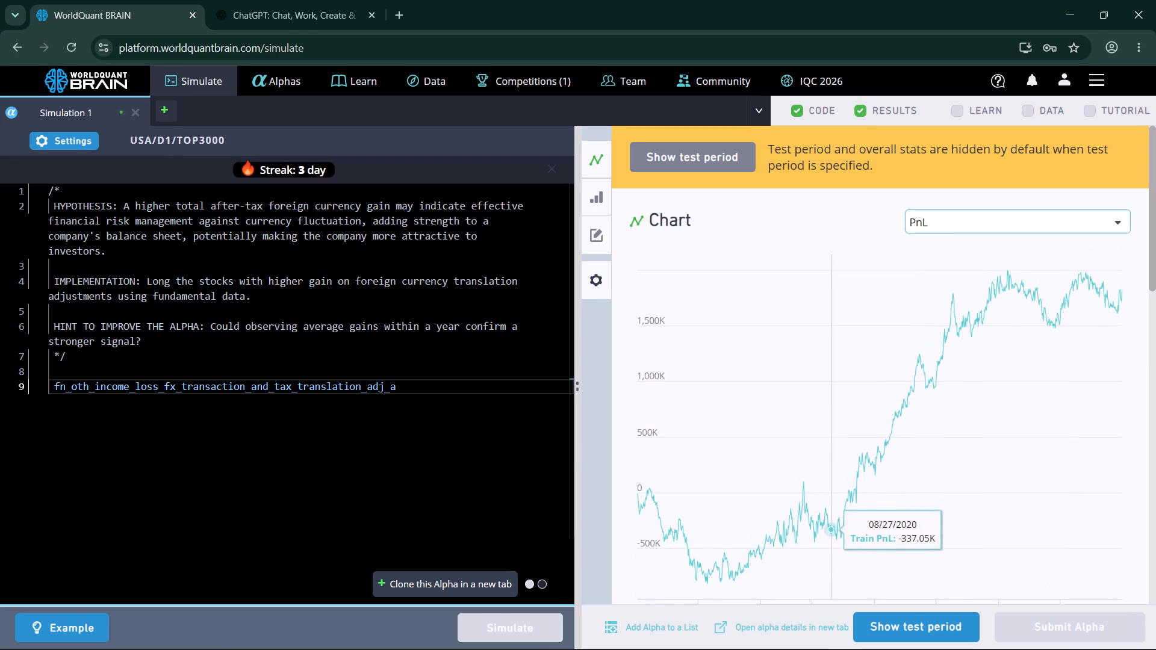
Show the test period and overall stats for the rerun Simulation 1 results, keeping the chart on PnL.
left_click(972, 212)
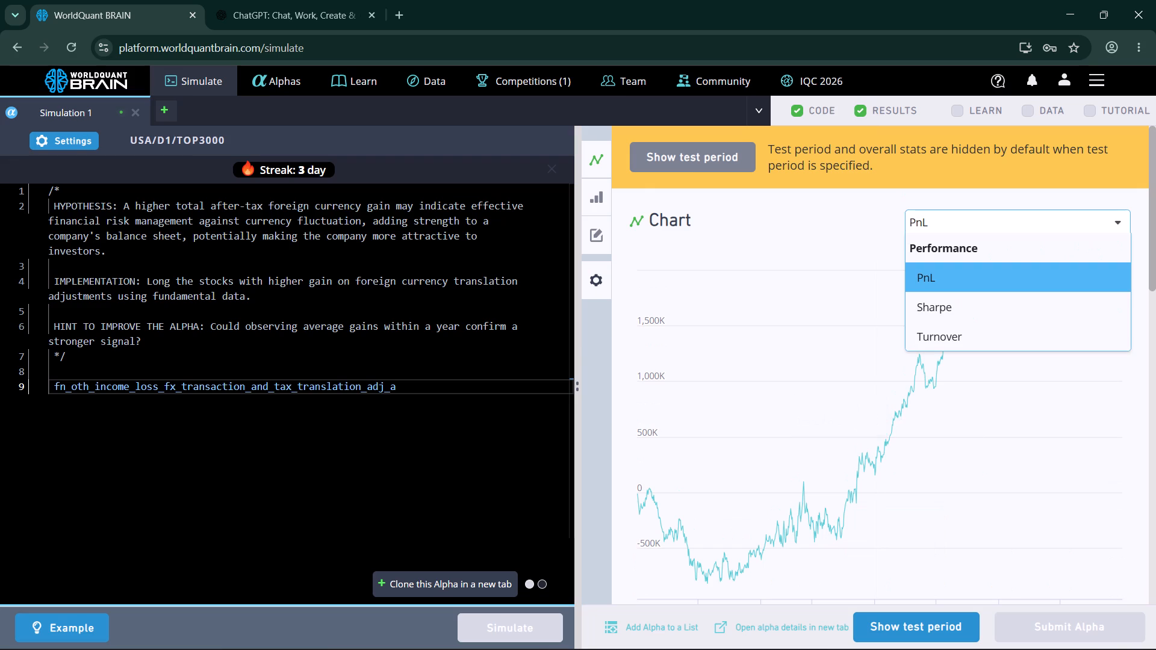
left_click(972, 212)
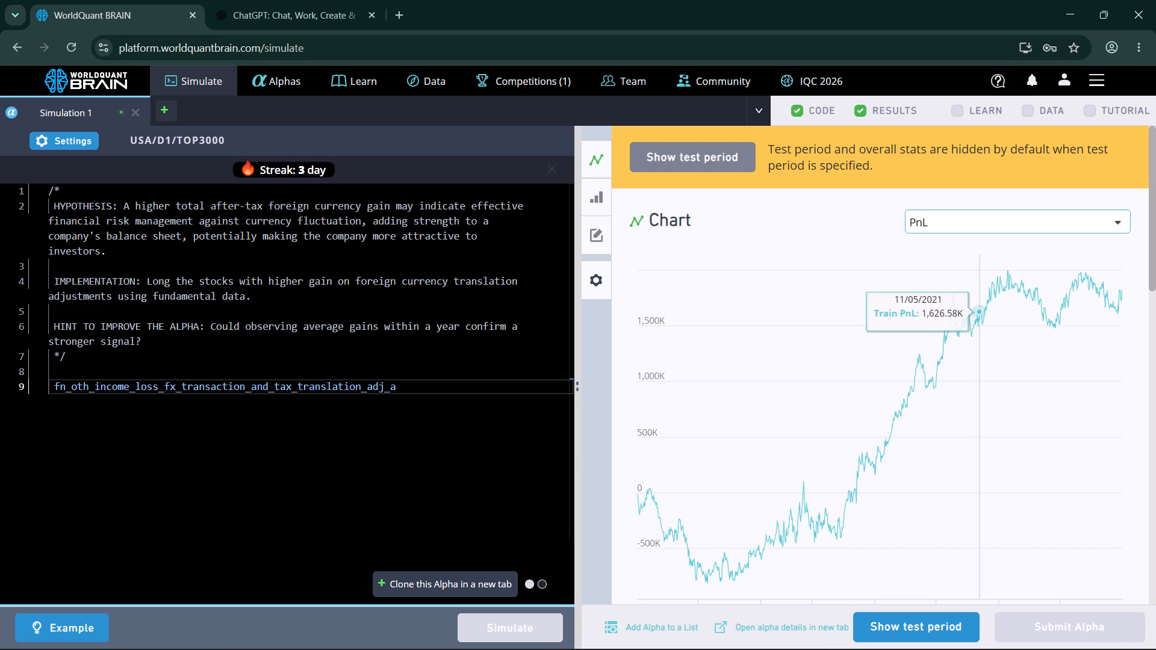
left_click(944, 618)
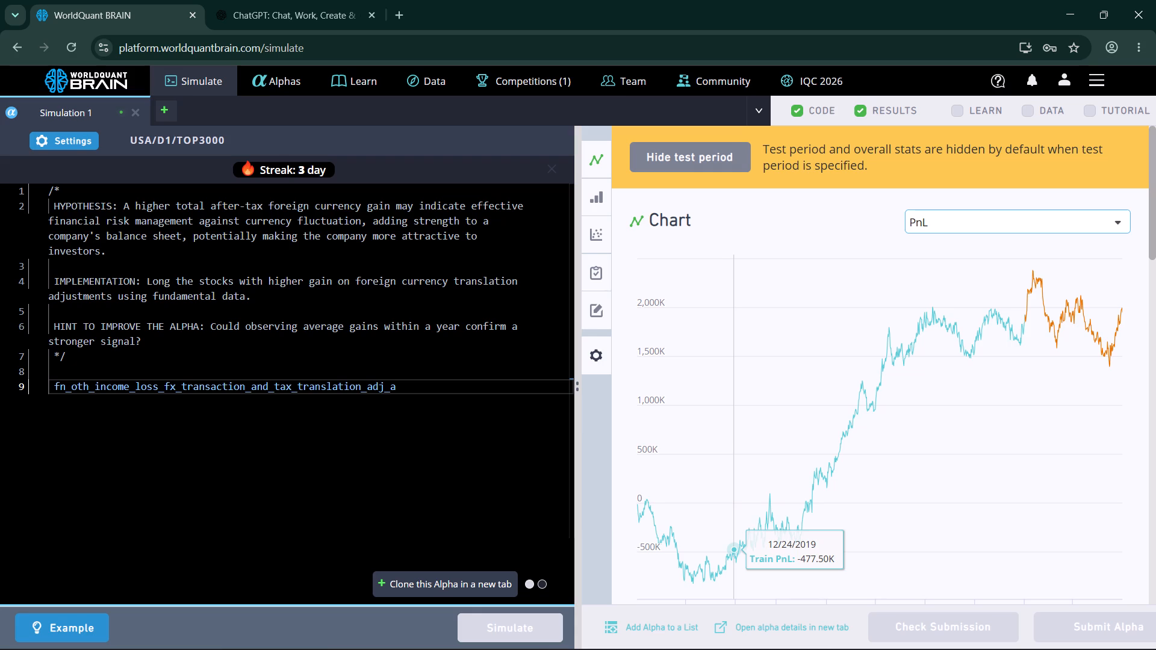
scroll(730, 493, "down", 2)
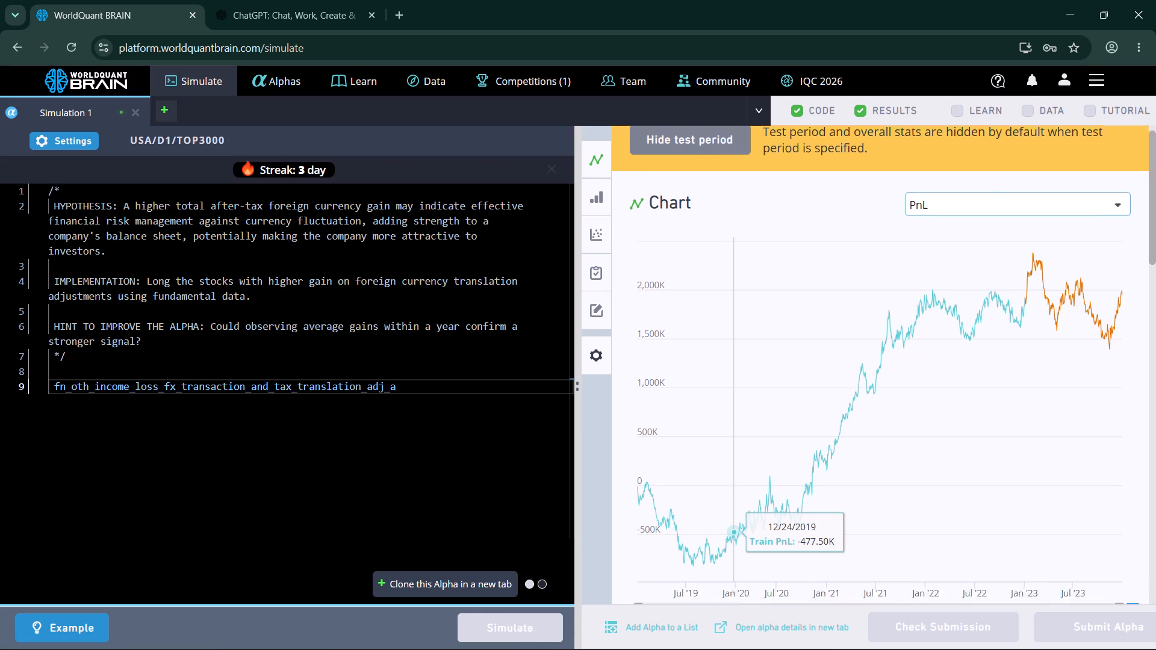
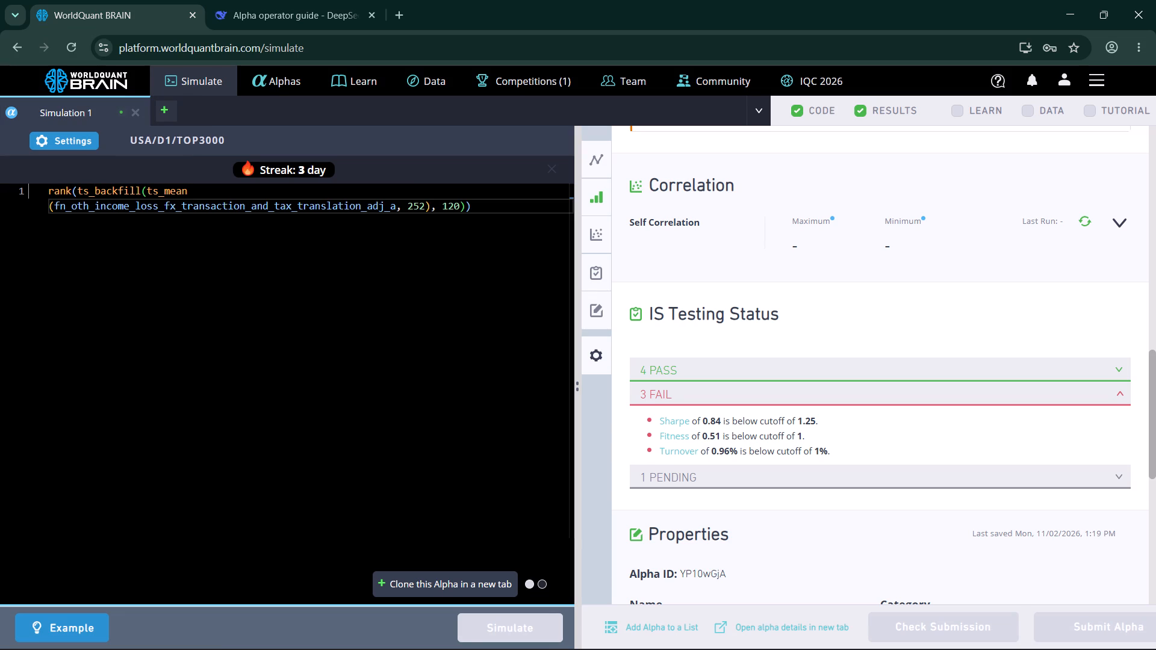
key("ctrl+a")
key("ctrl+v")
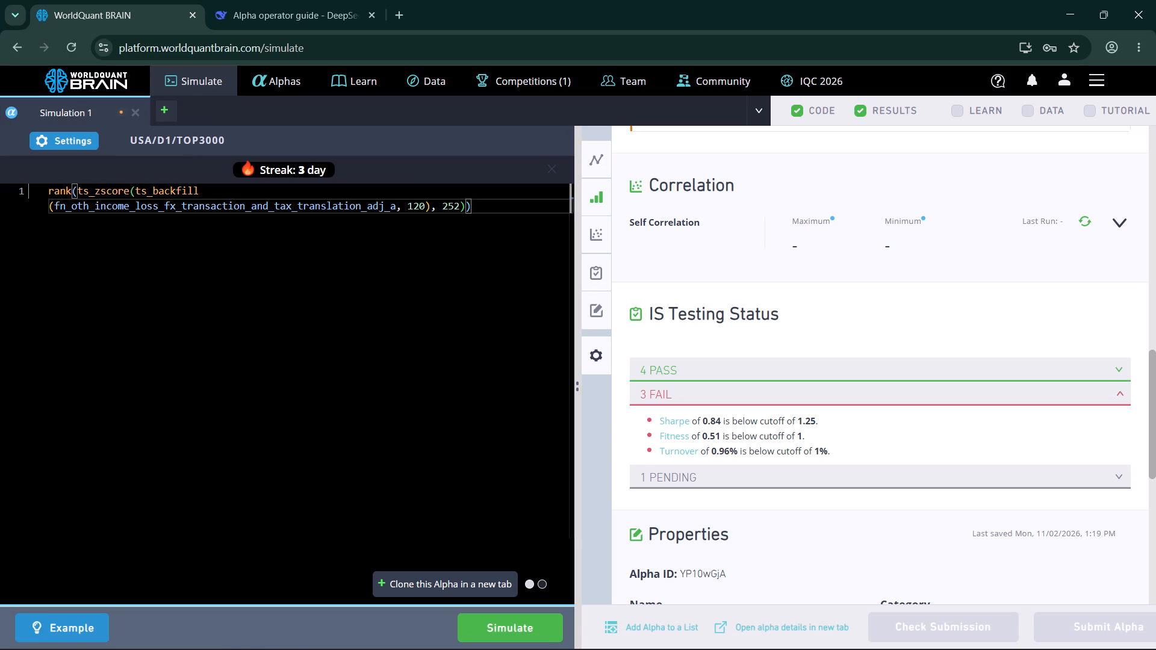
left_click(537, 627)
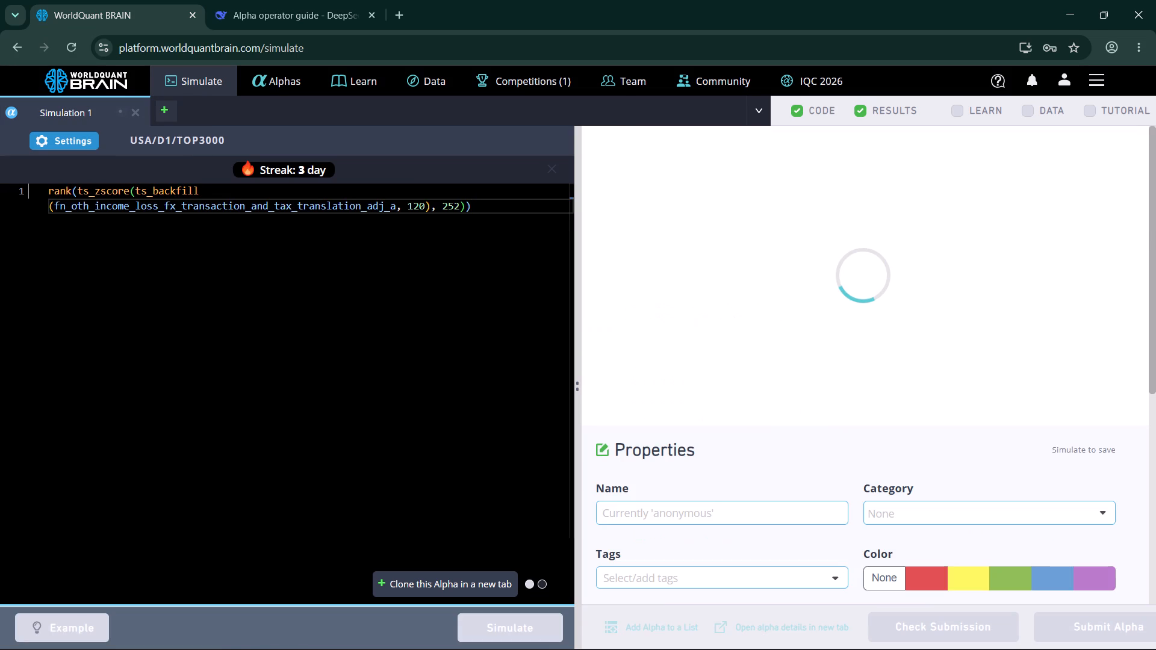
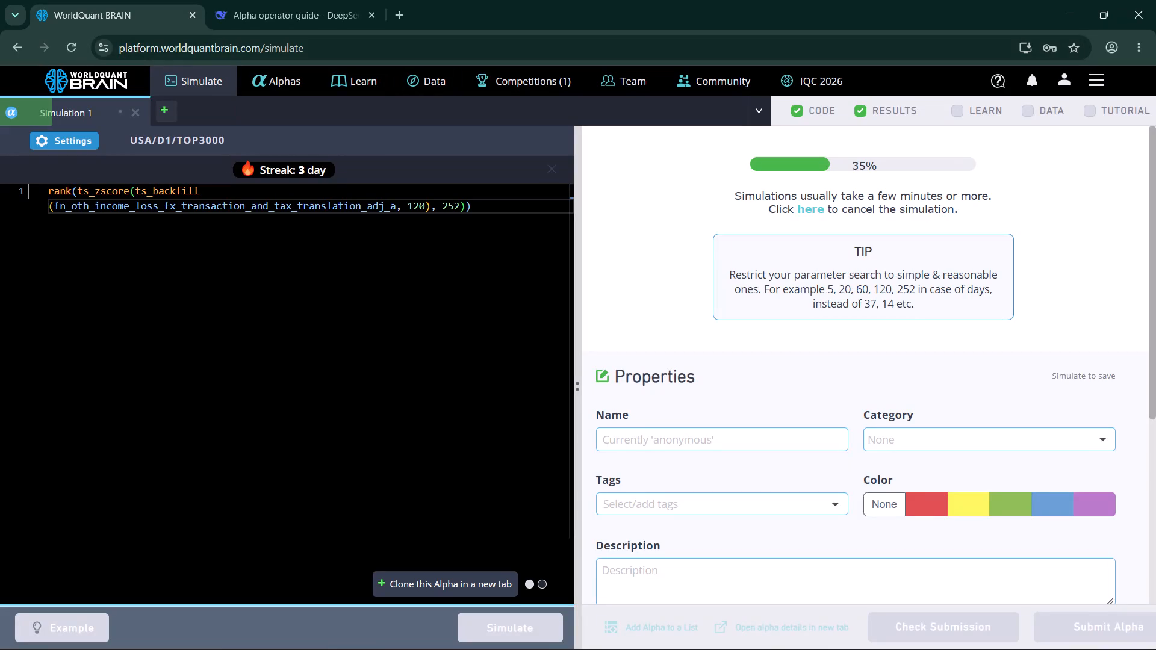
Search Google in a new browser tab for "alphas with smooth pnl".
double_click(406, 20)
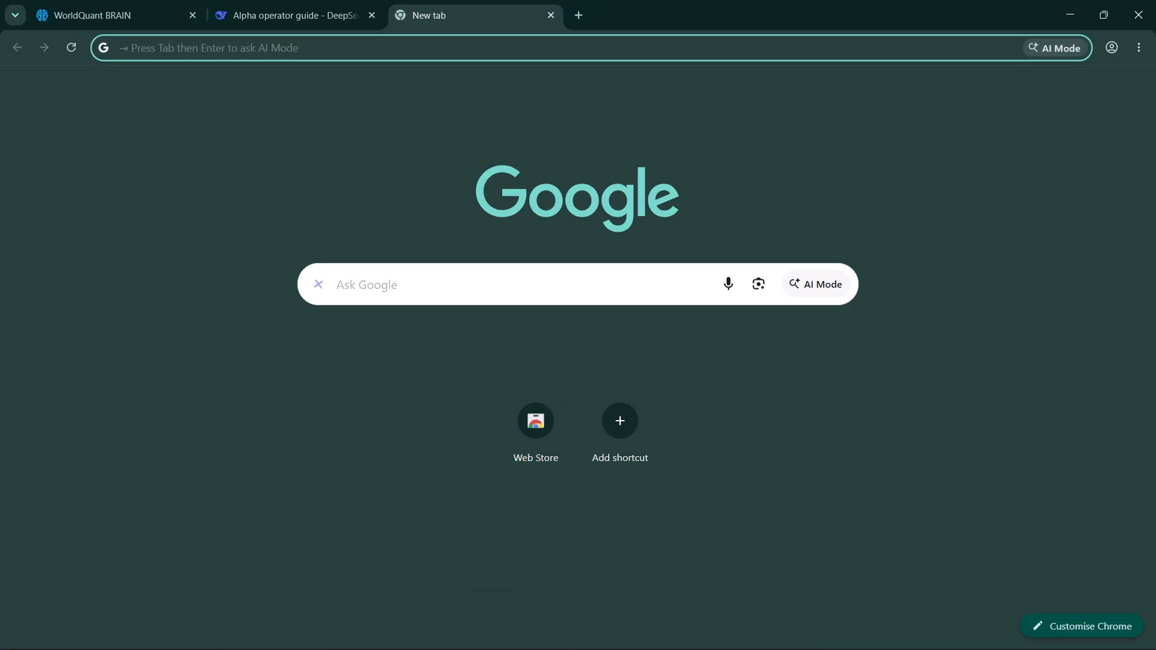
type("alphas")
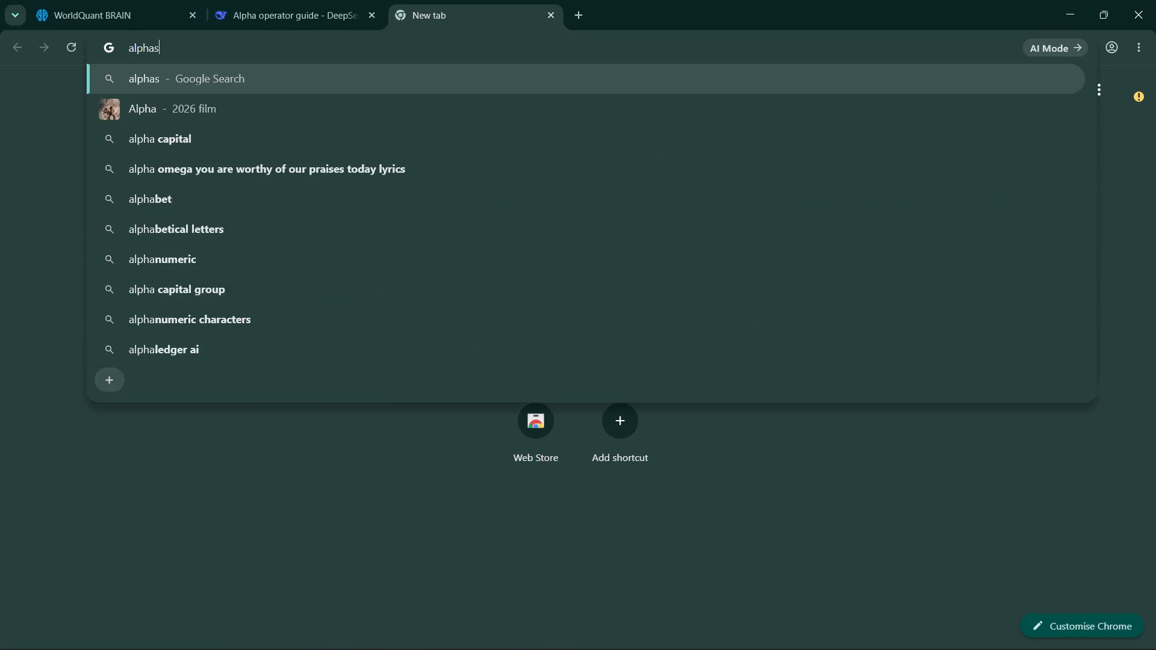
key("space")
type("with smooth")
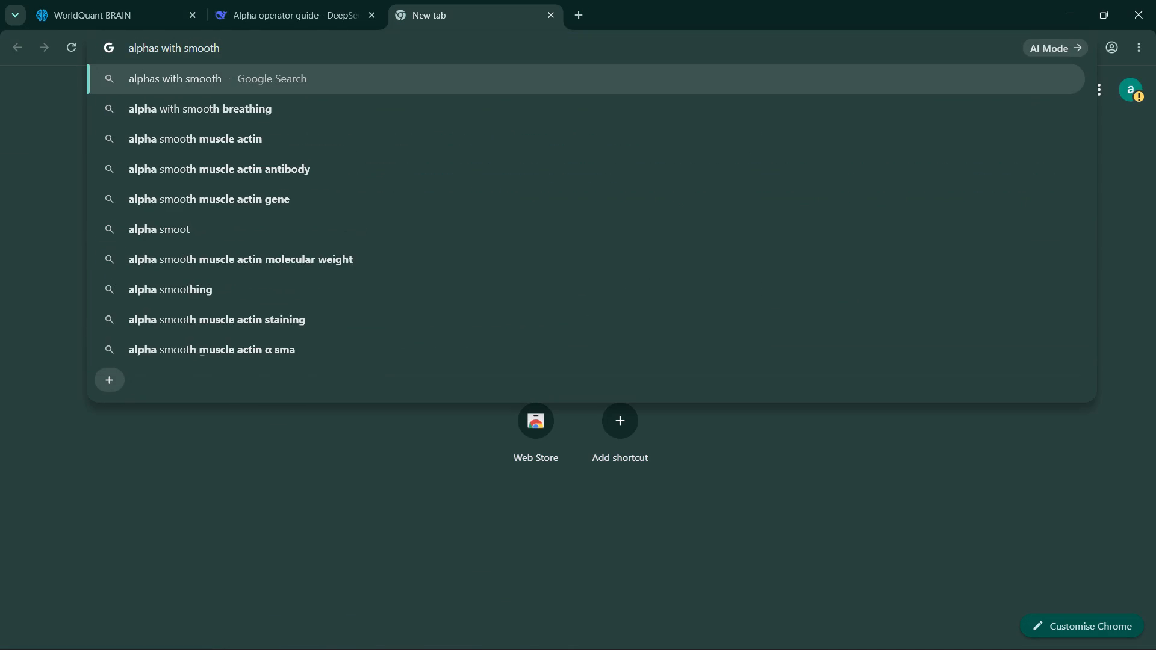
key("space")
type("pnl")
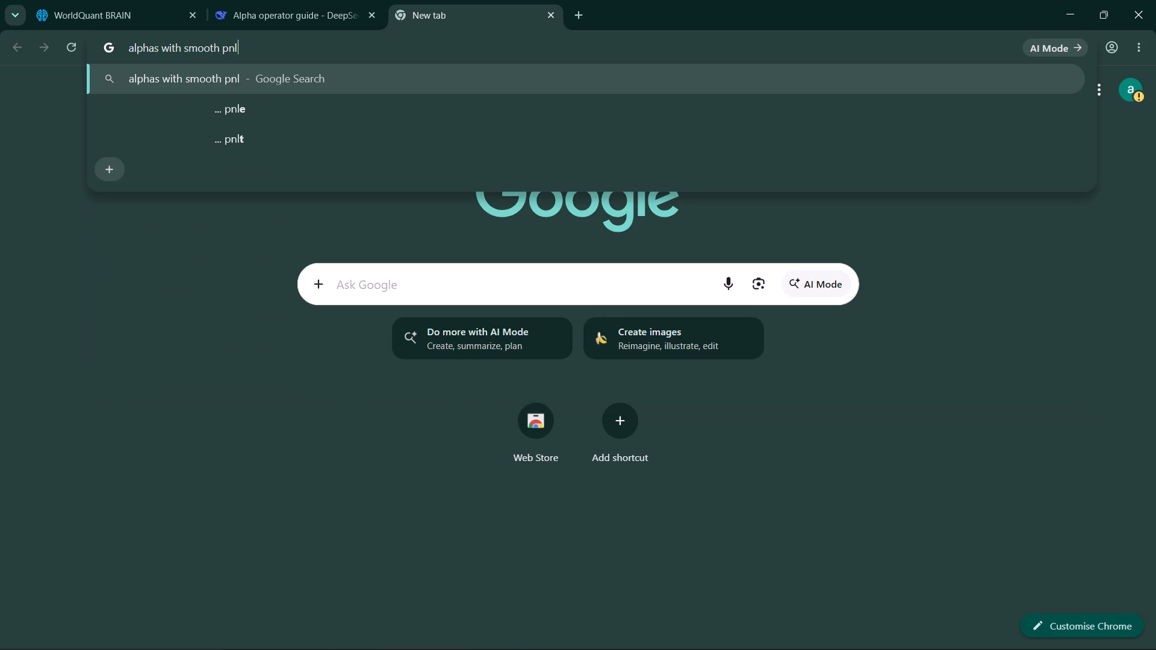
key("Return")
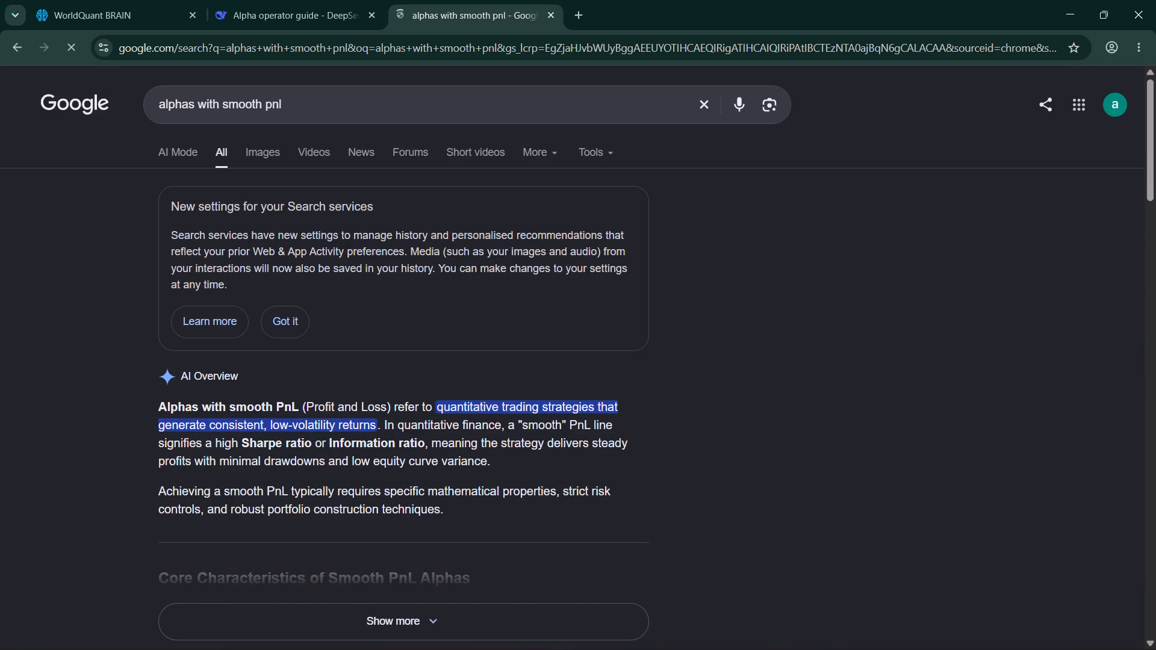
Look through the search results and open the Medium article "Trading the Signature of Informed Money: Three Alphas".
scroll(702, 382, "down", 4)
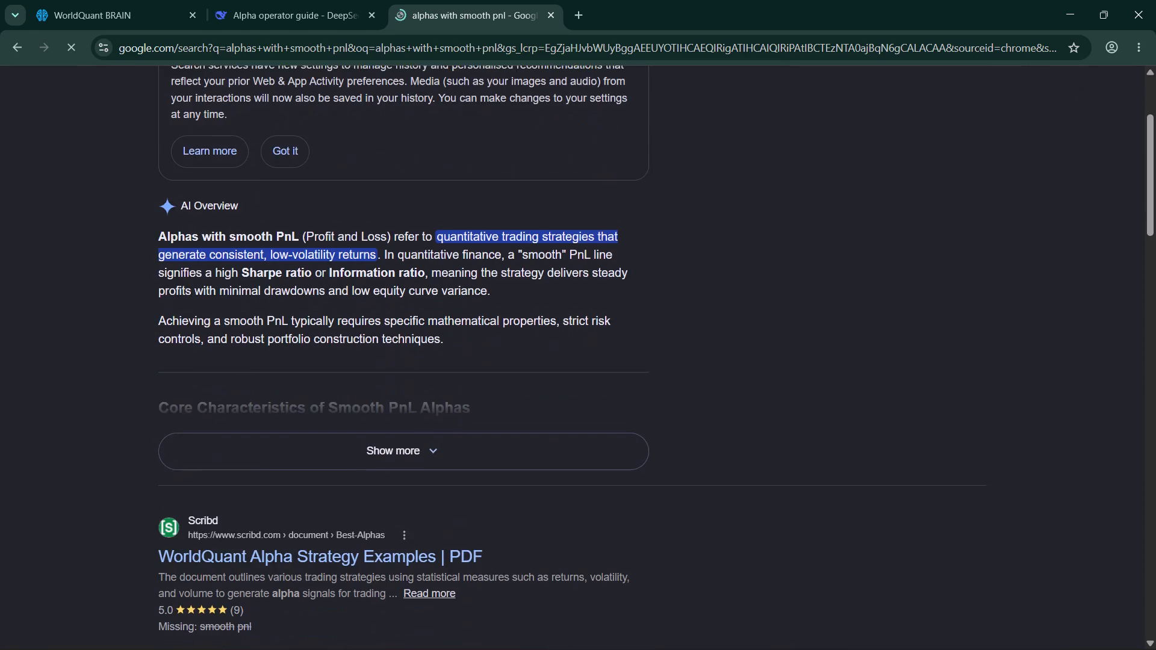
scroll(702, 382, "down", 2)
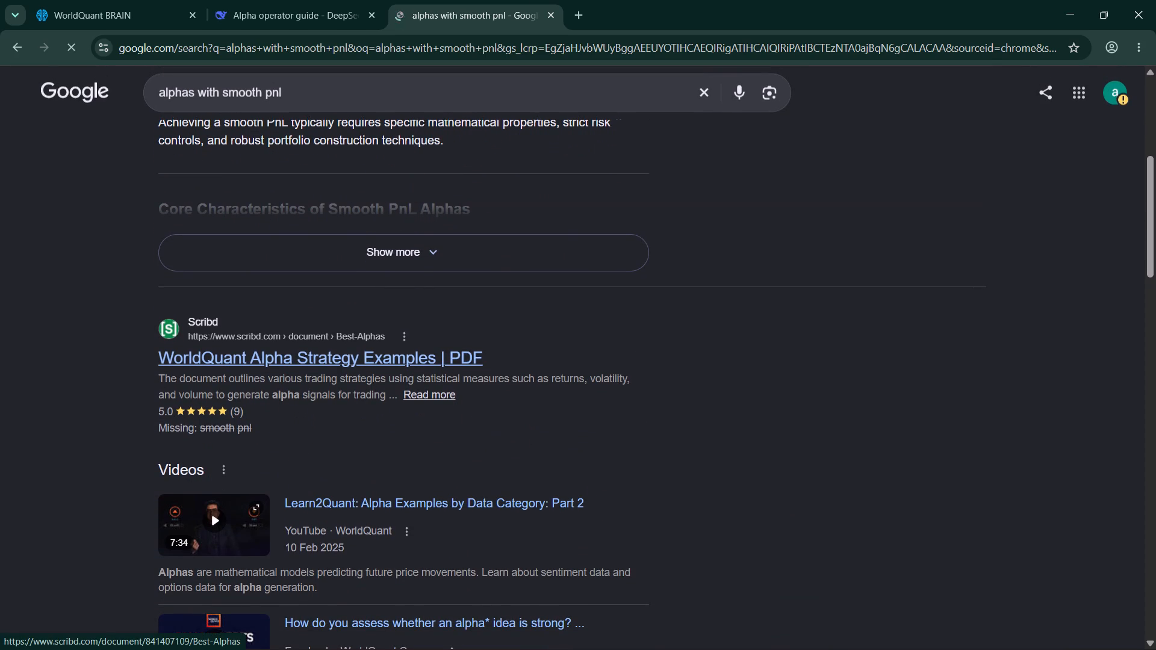
scroll(291, 353, "down", 2)
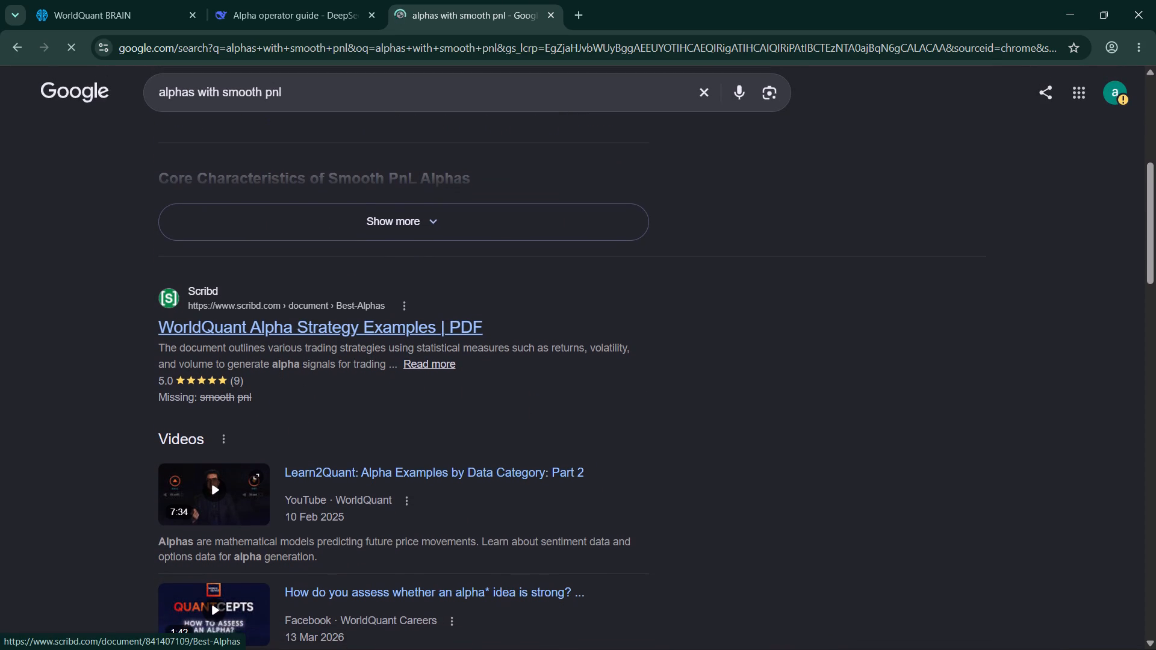
scroll(291, 353, "down", 3)
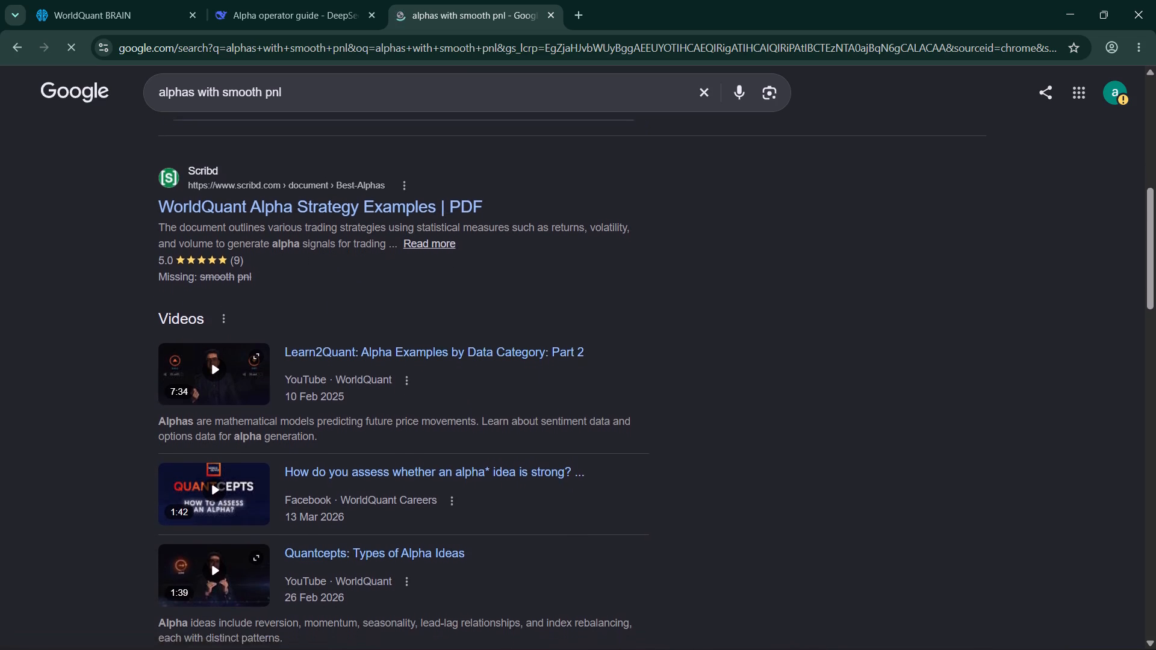
scroll(291, 353, "down", 5)
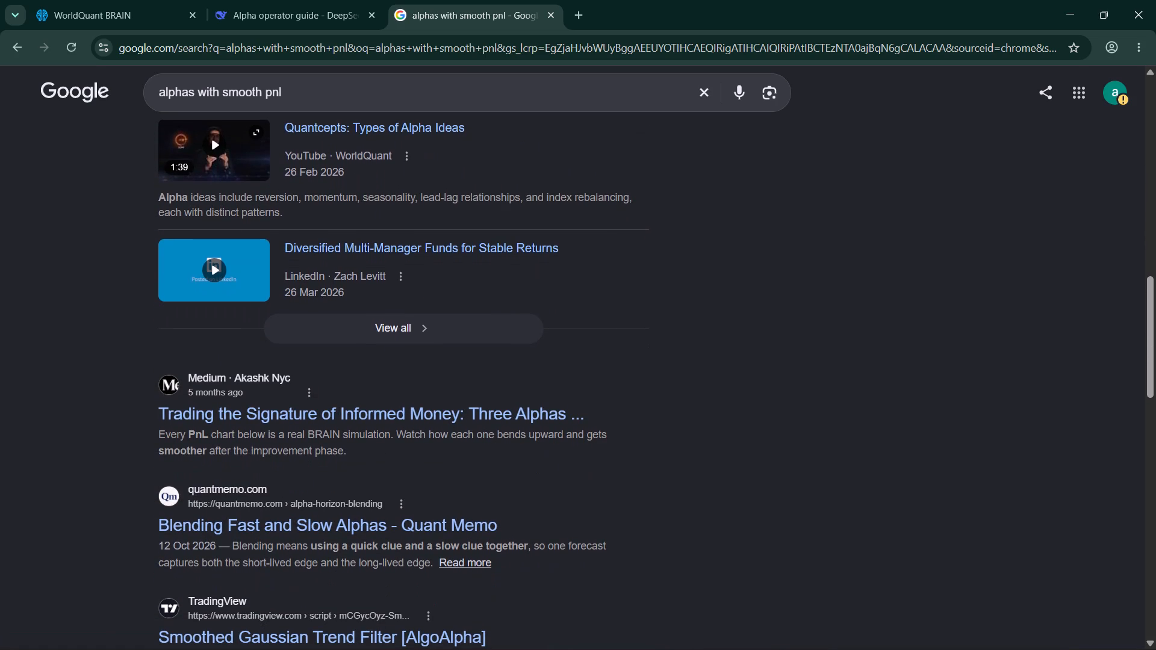
scroll(291, 353, "down", 1)
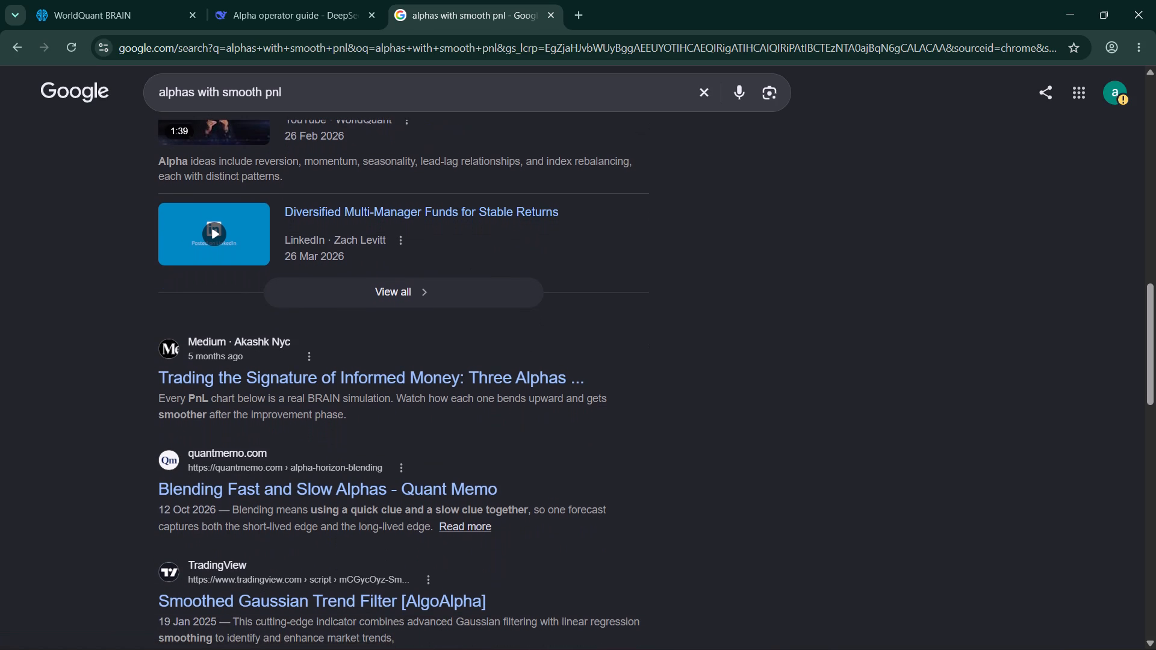
scroll(291, 353, "down", 2)
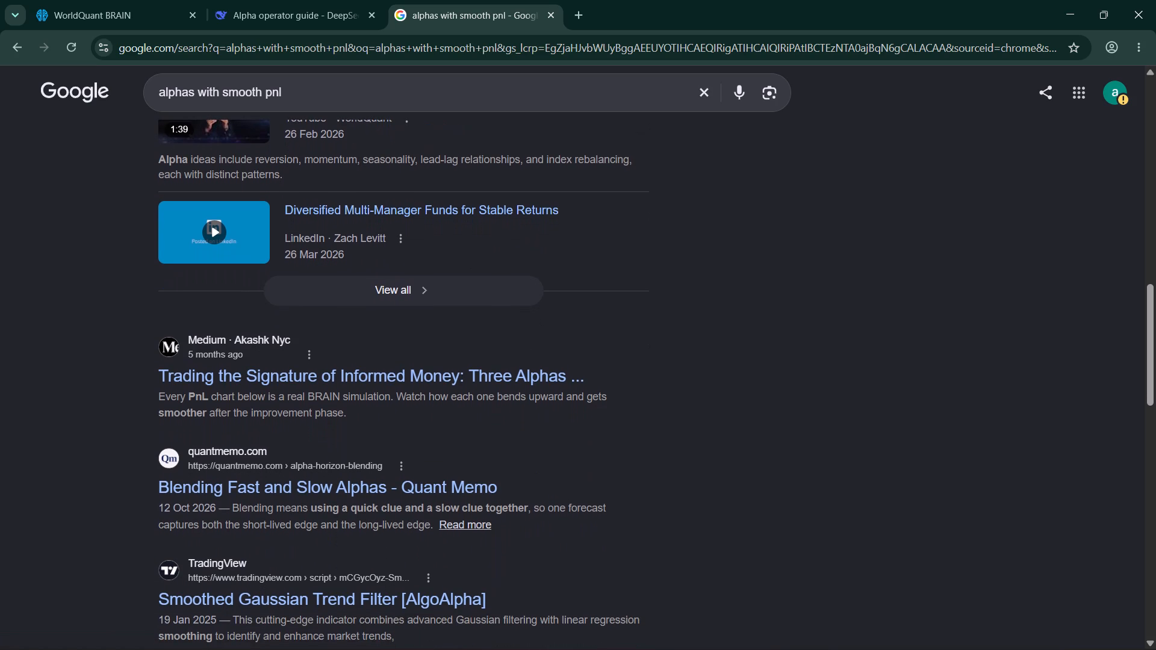
scroll(291, 353, "down", 2)
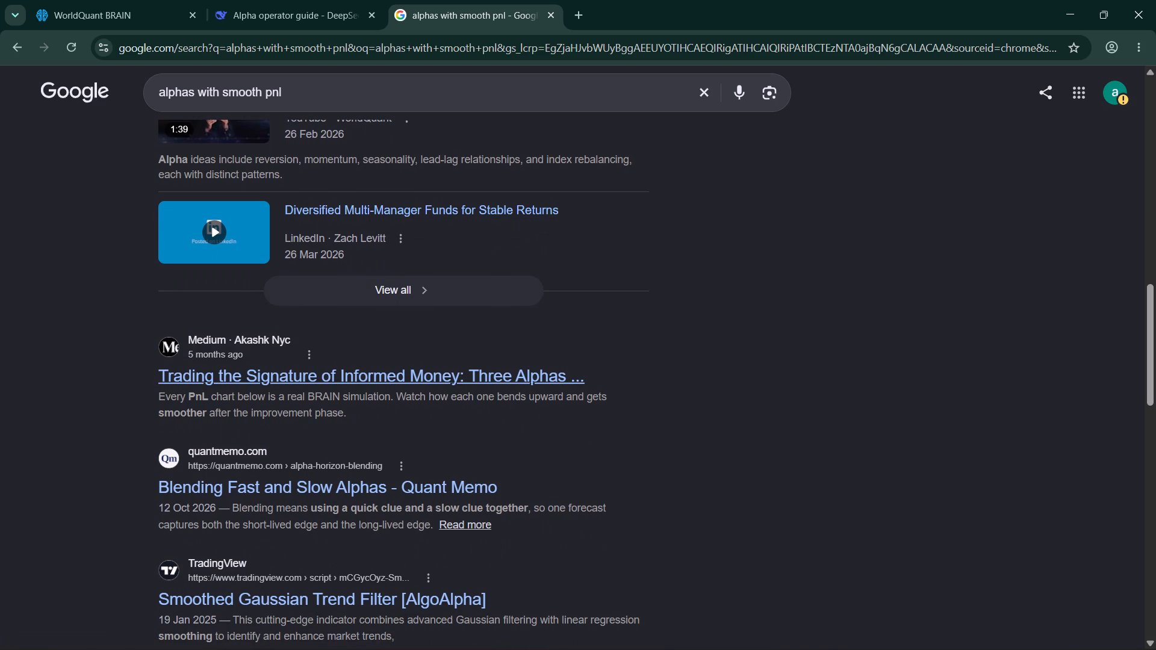
left_click(328, 380)
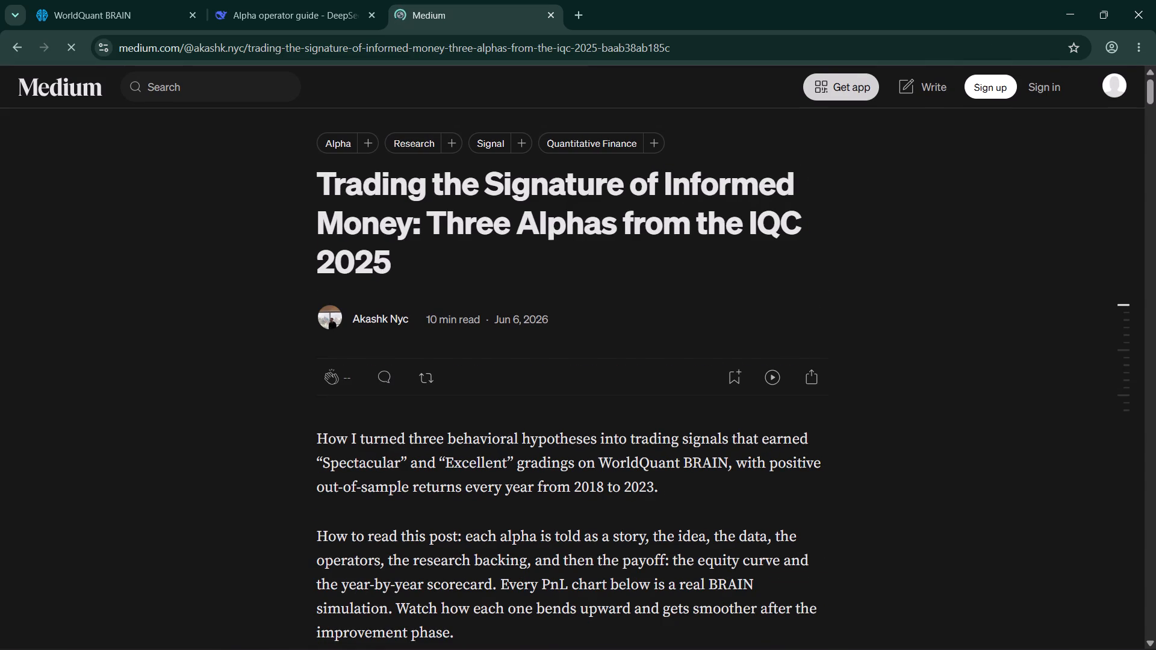
Dismiss the Medium sign-up prompt and read Alpha 1's idea, data fields and operator stack in the article.
scroll(604, 435, "down", 6)
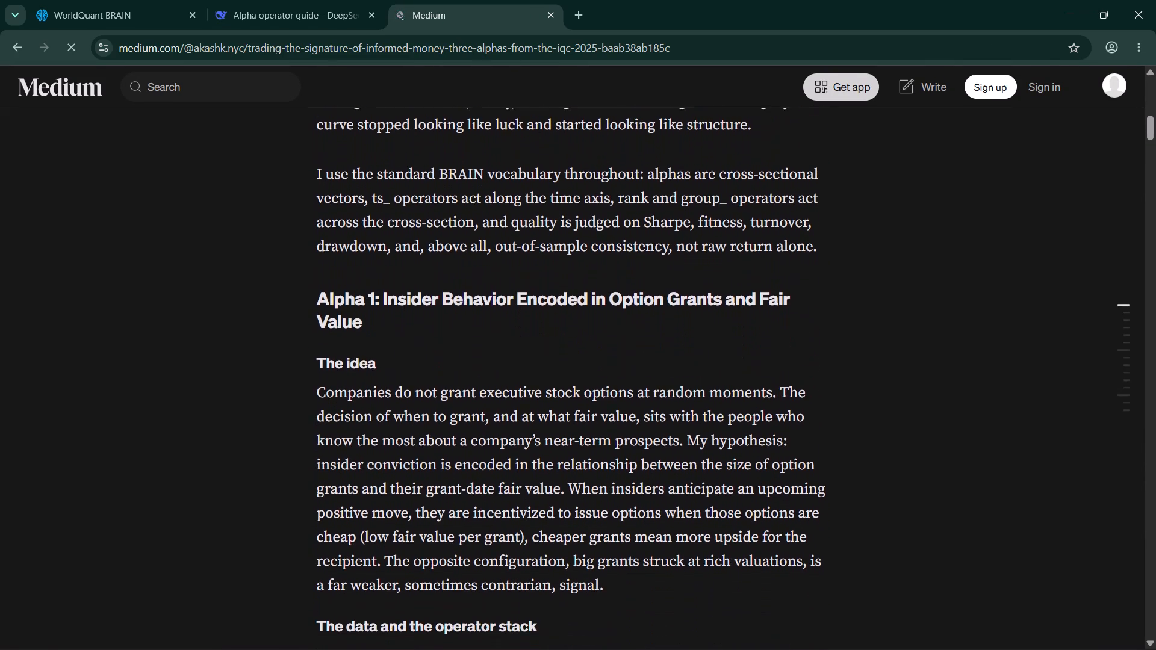
scroll(604, 435, "down", 5)
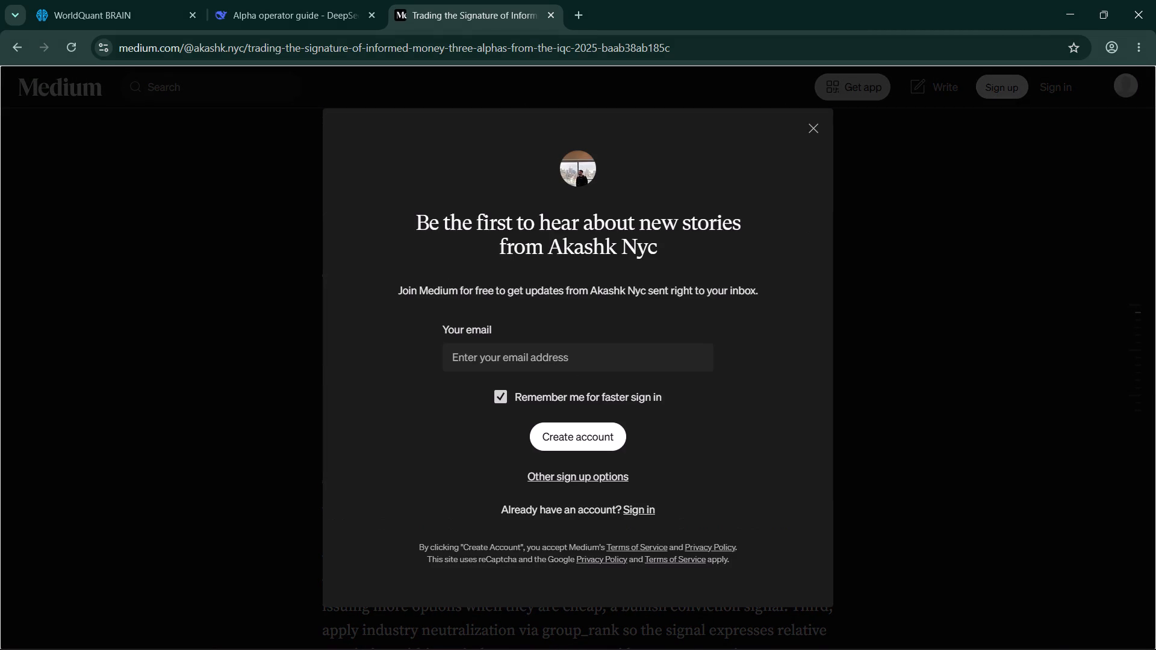
left_click(809, 131)
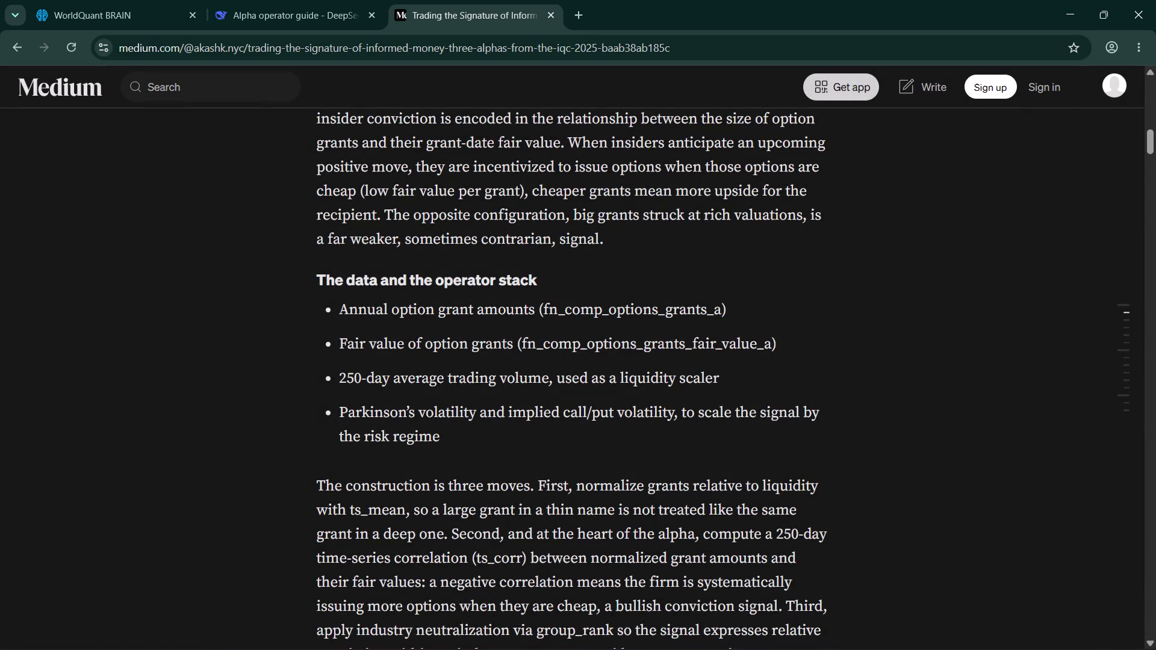
scroll(706, 314, "down", 2)
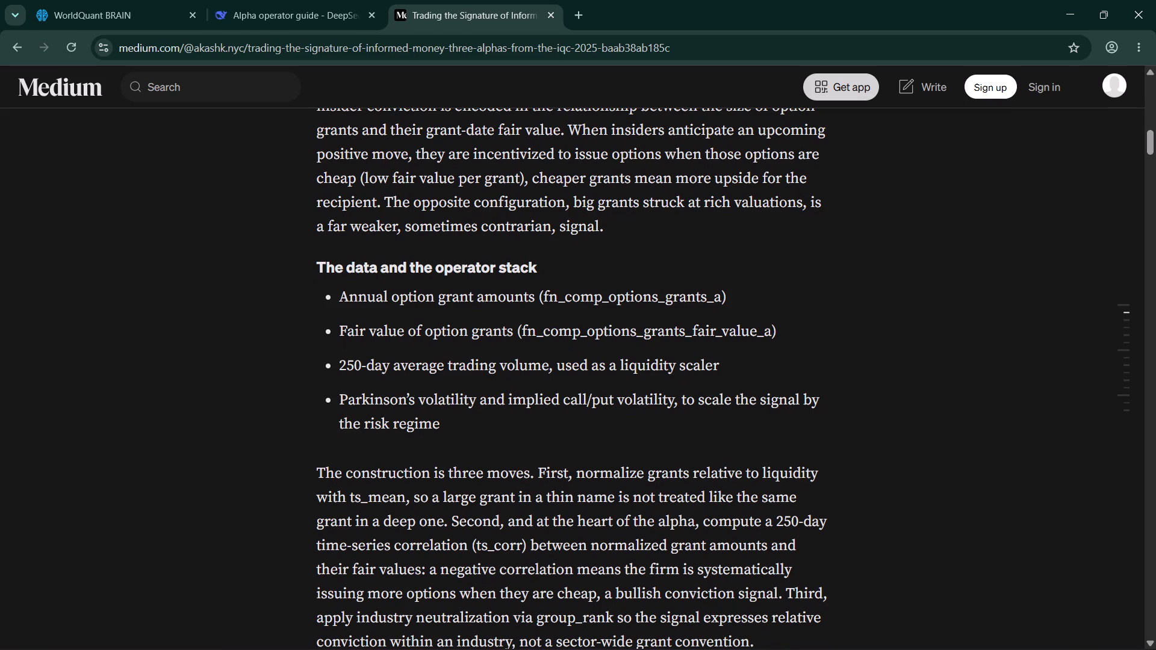
scroll(706, 314, "down", 2)
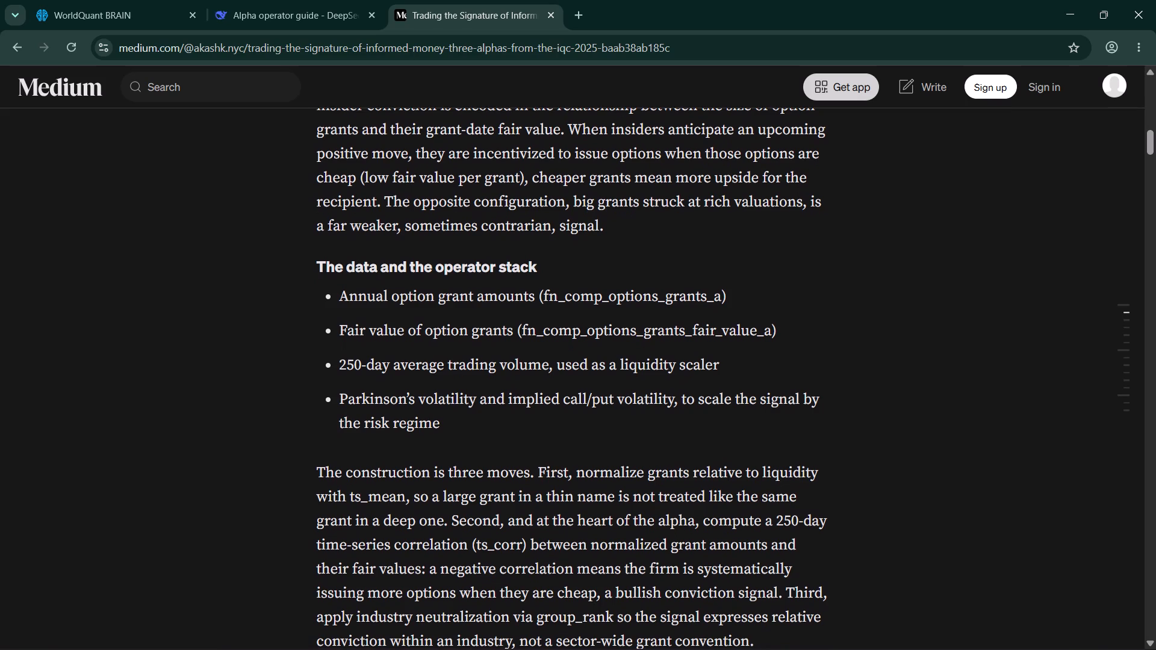
scroll(706, 314, "down", 3)
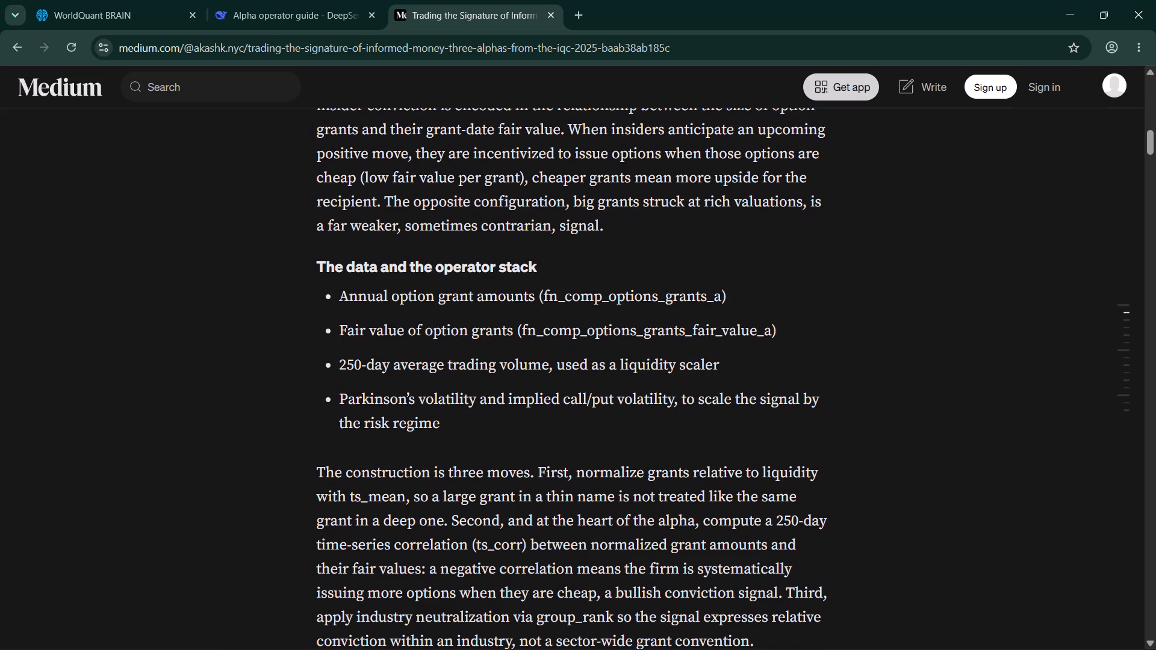
scroll(706, 314, "down", 3)
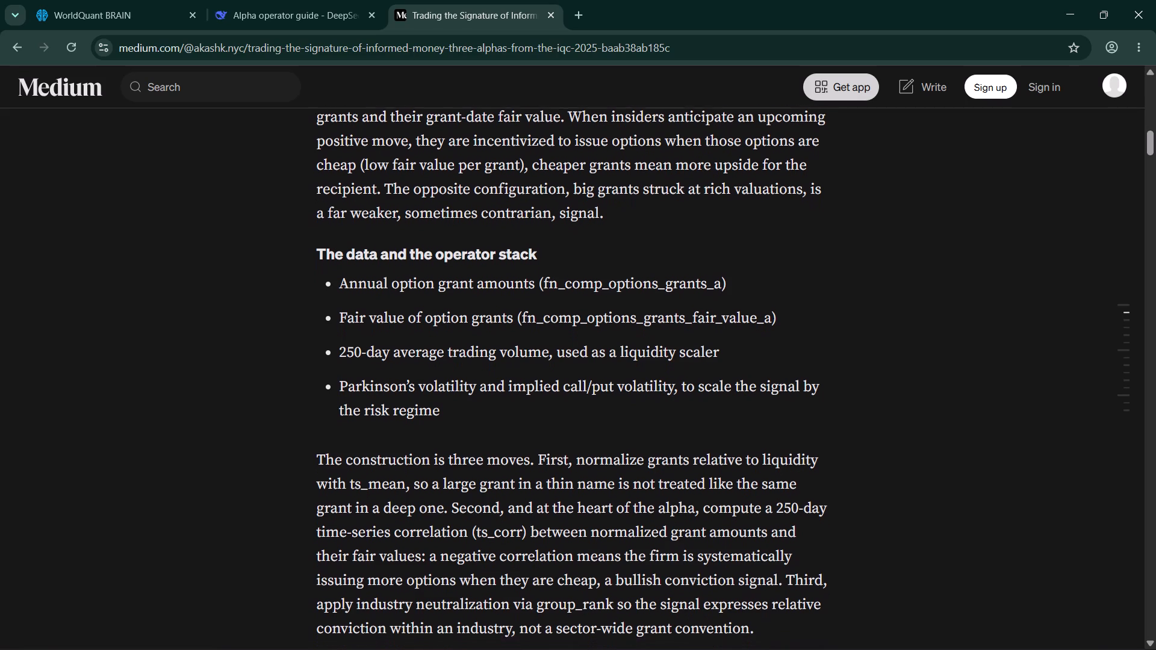
scroll(706, 314, "down", 3)
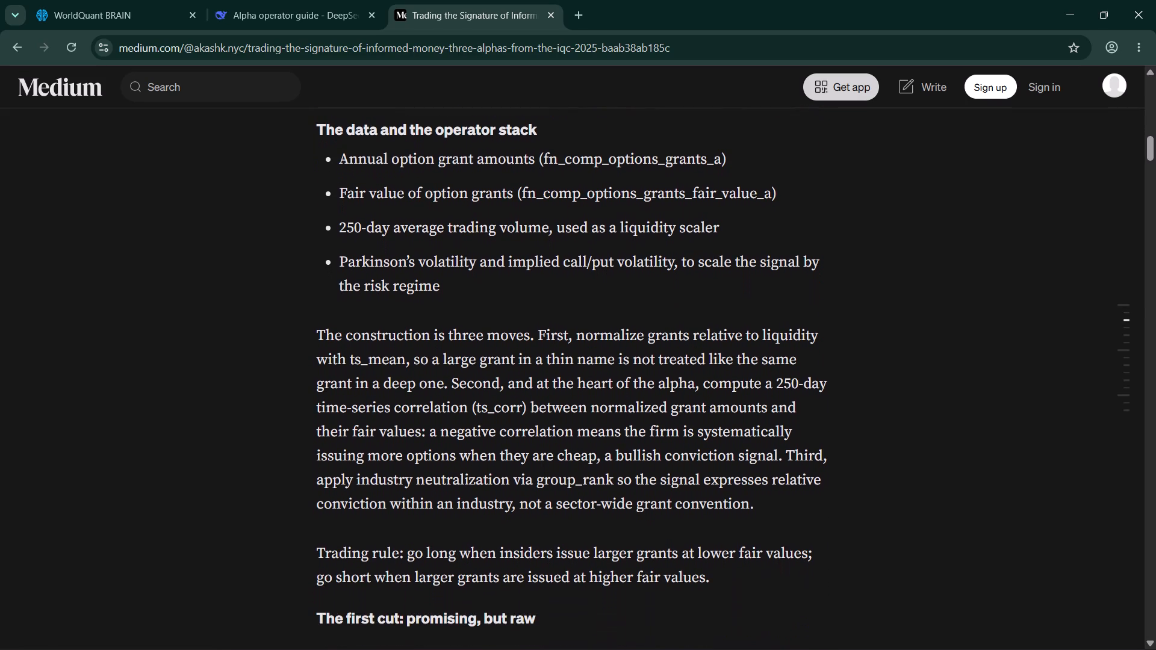
Examine Alpha 1's first-cut PnL chart, trading rule and construction, and return to its data field list.
scroll(706, 314, "down", 2)
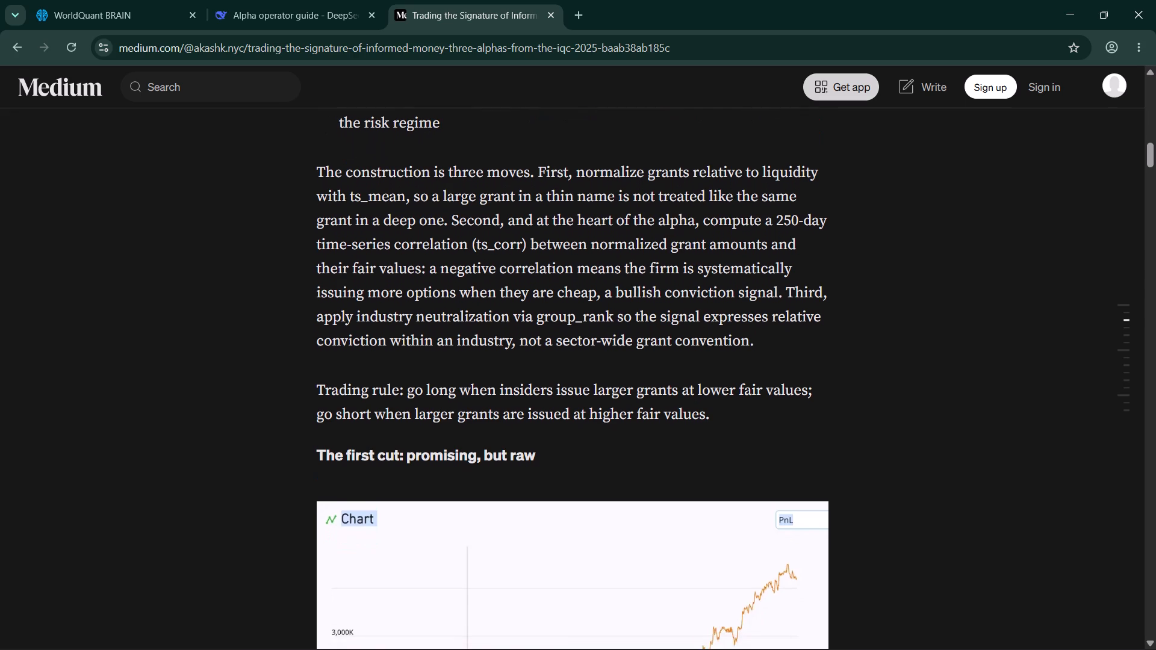
scroll(706, 314, "down", 4)
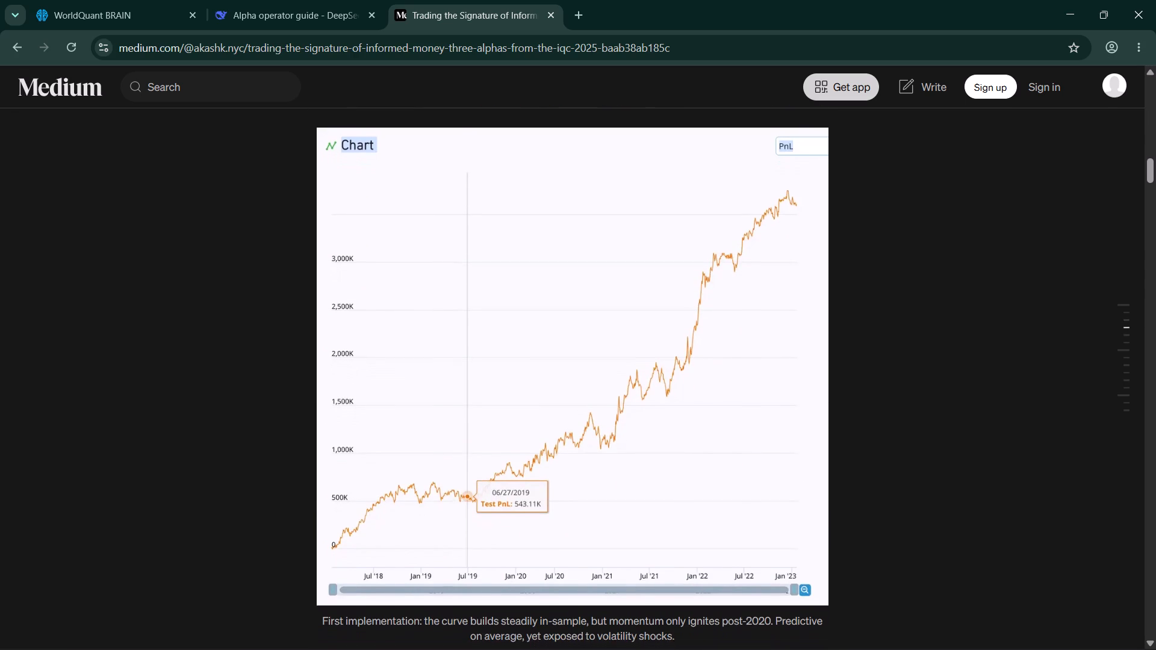
scroll(706, 314, "up", 4)
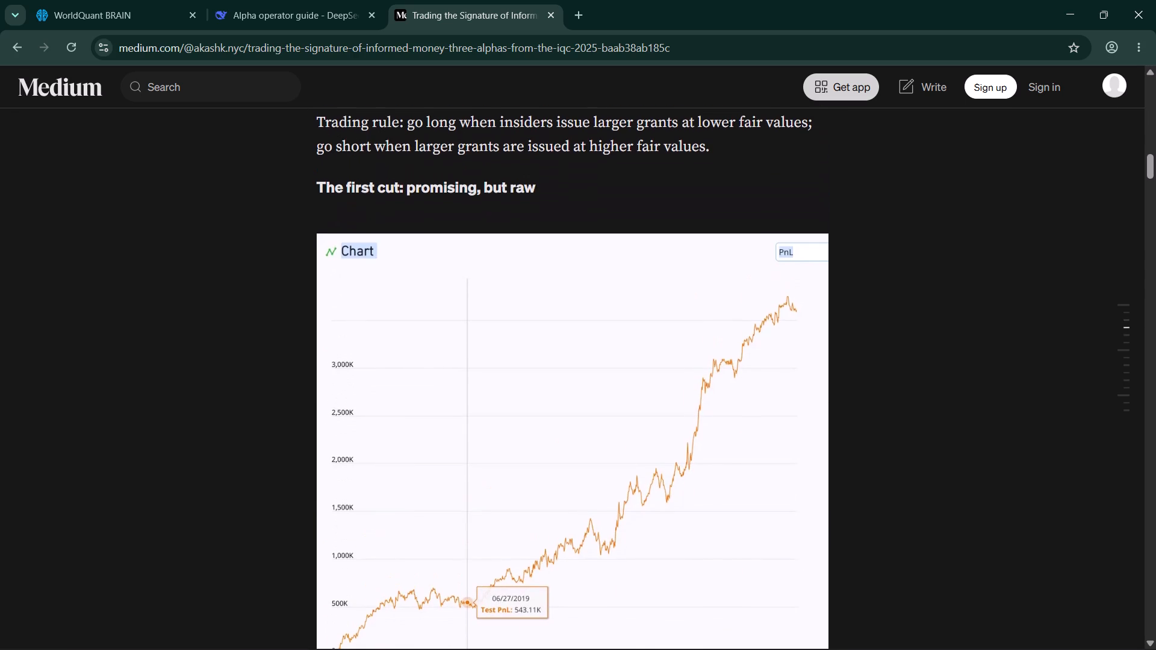
scroll(706, 314, "up", 4)
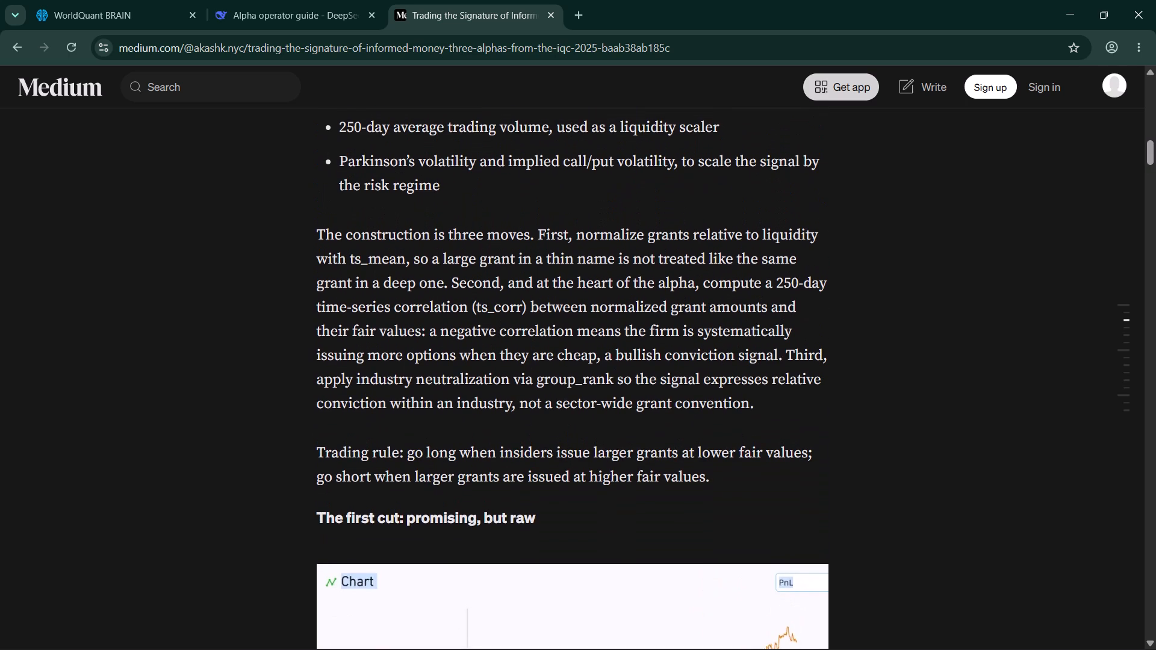
scroll(706, 314, "up", 3)
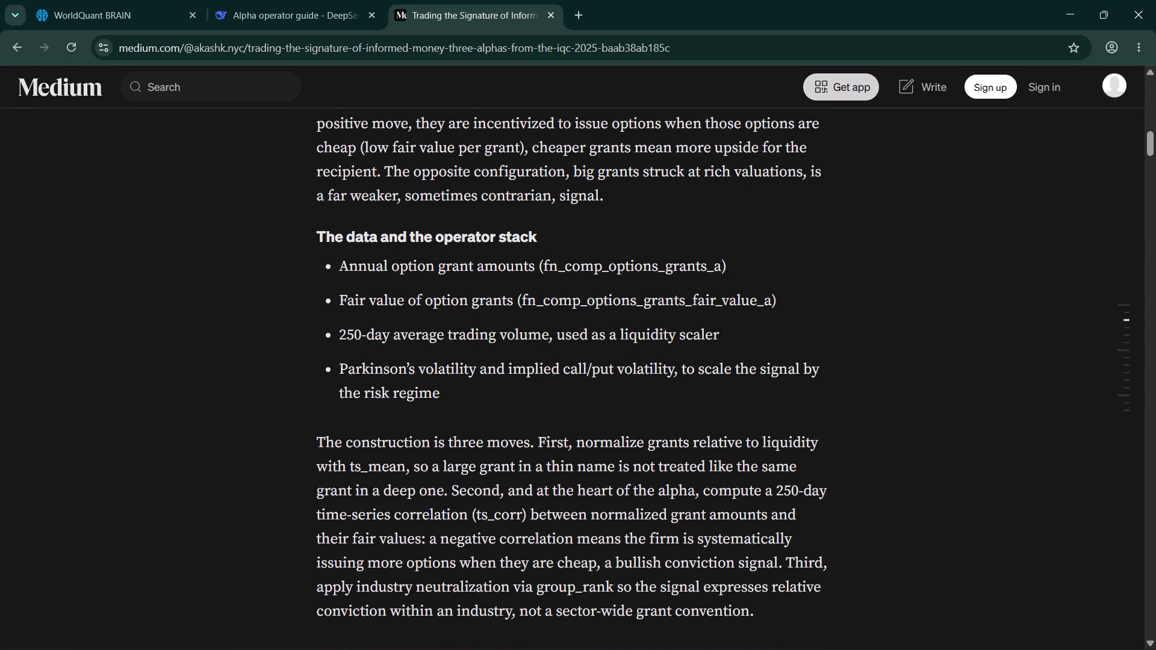
Copy n_comp_options_grants_a from the annual option grant amounts entry and paste it into a new simulation in WorldQuant BRAIN.
left_click_drag(546, 267, 692, 277)
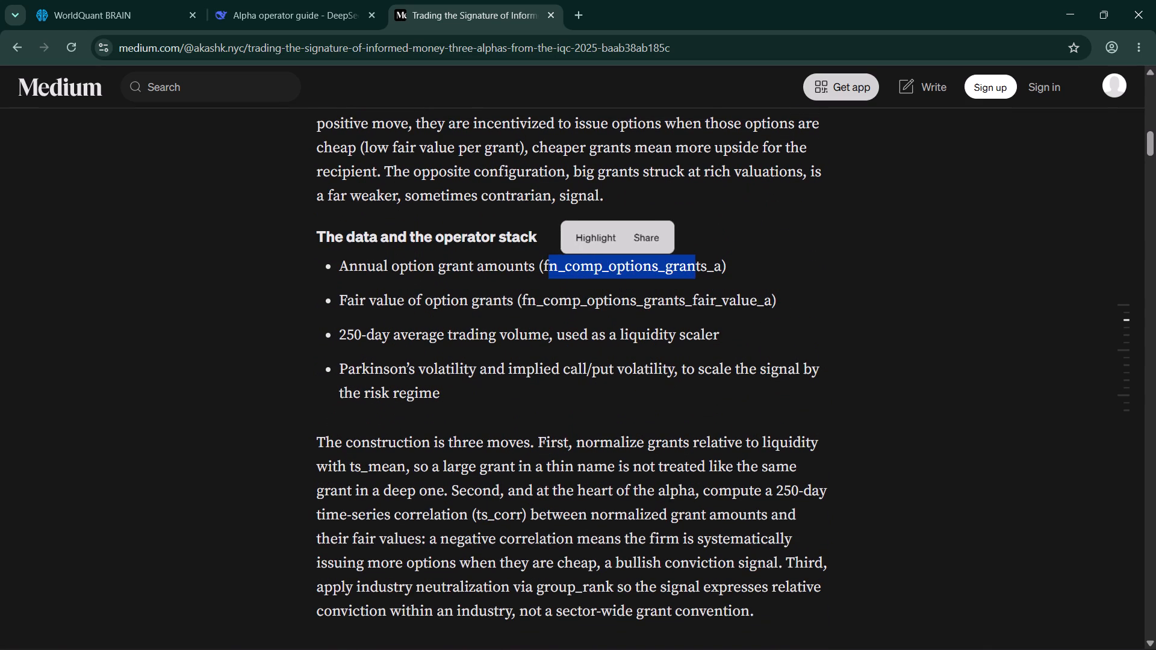
left_click_drag(692, 277, 709, 274)
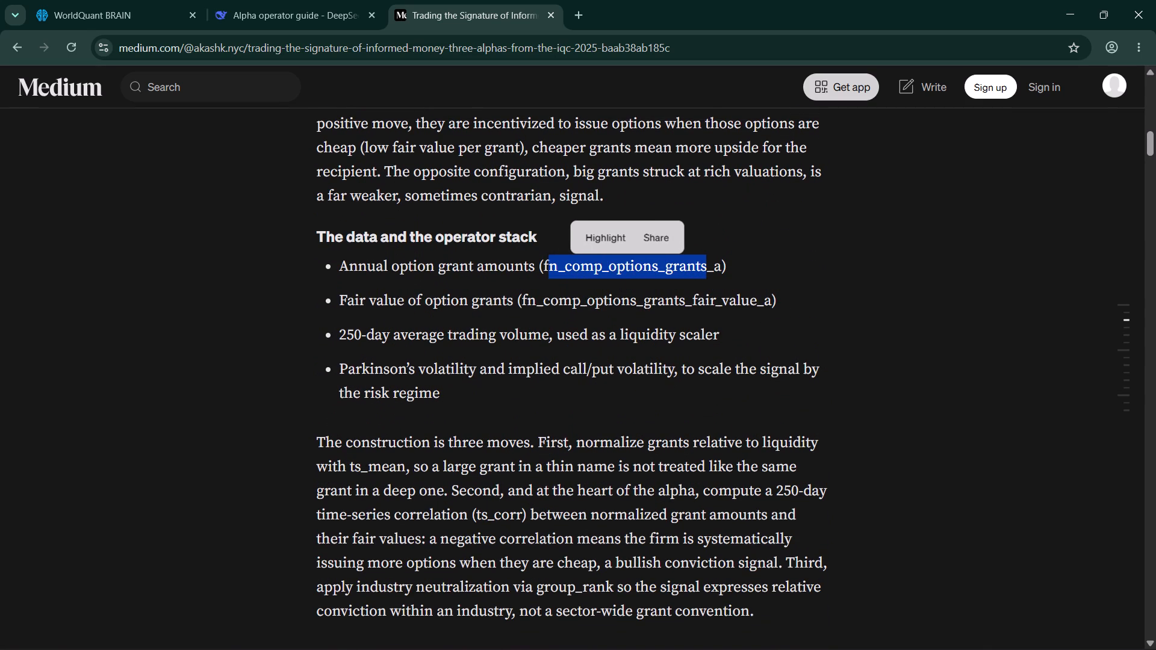
left_click_drag(709, 274, 722, 270)
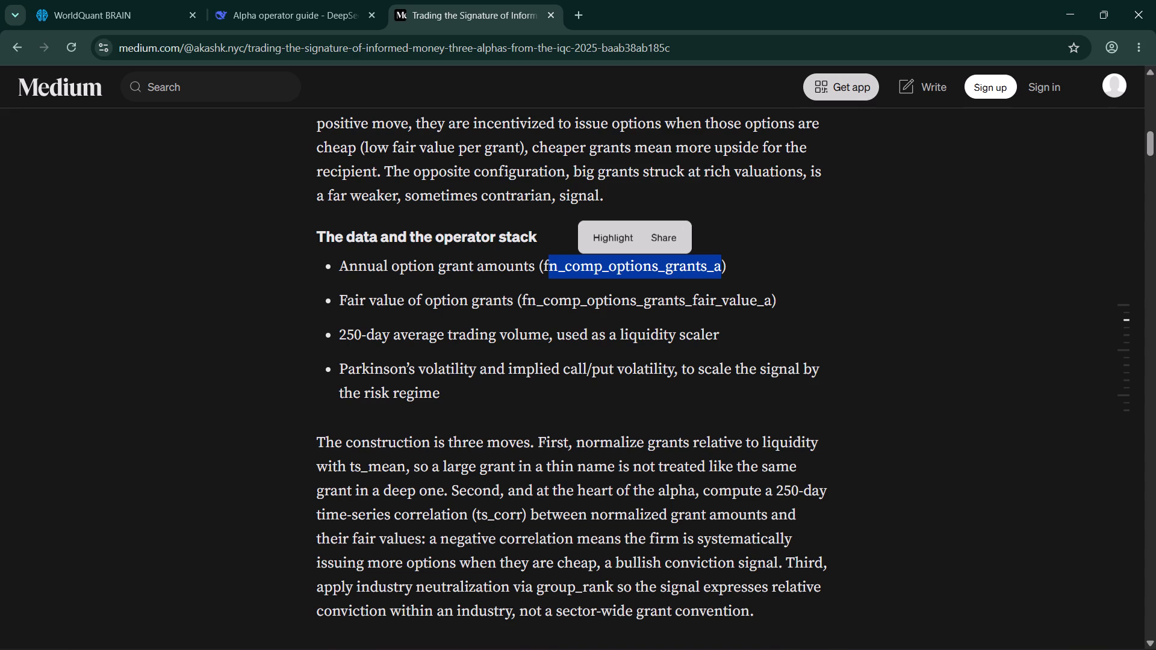
key("ctrl+c")
left_click(122, 4)
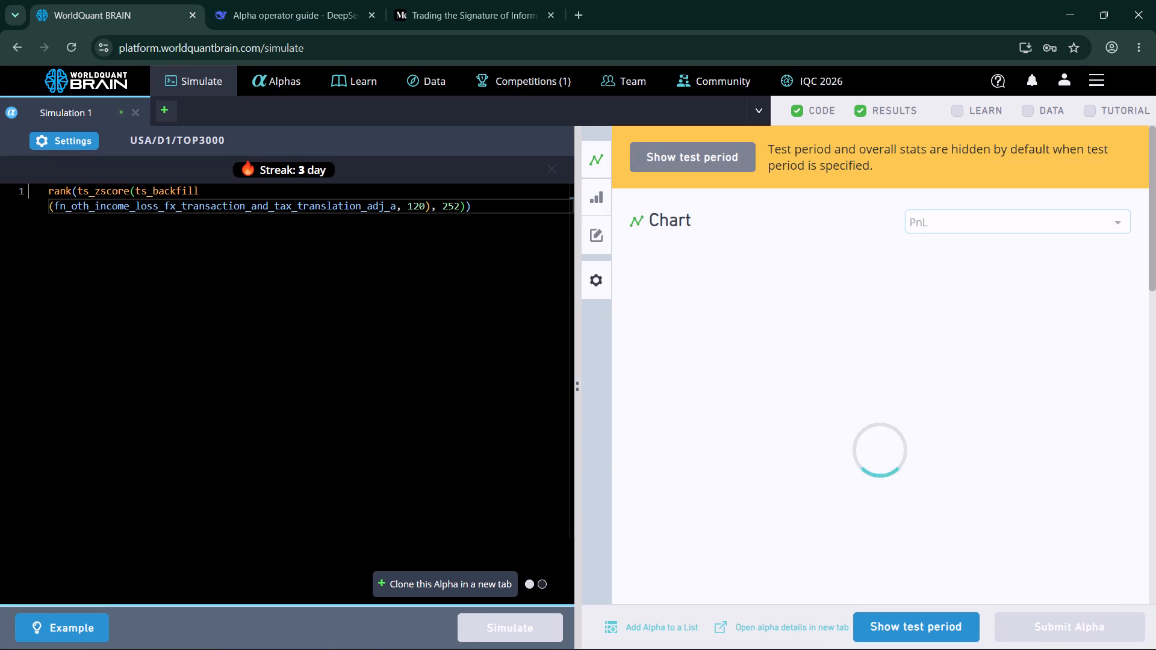
left_click(163, 107)
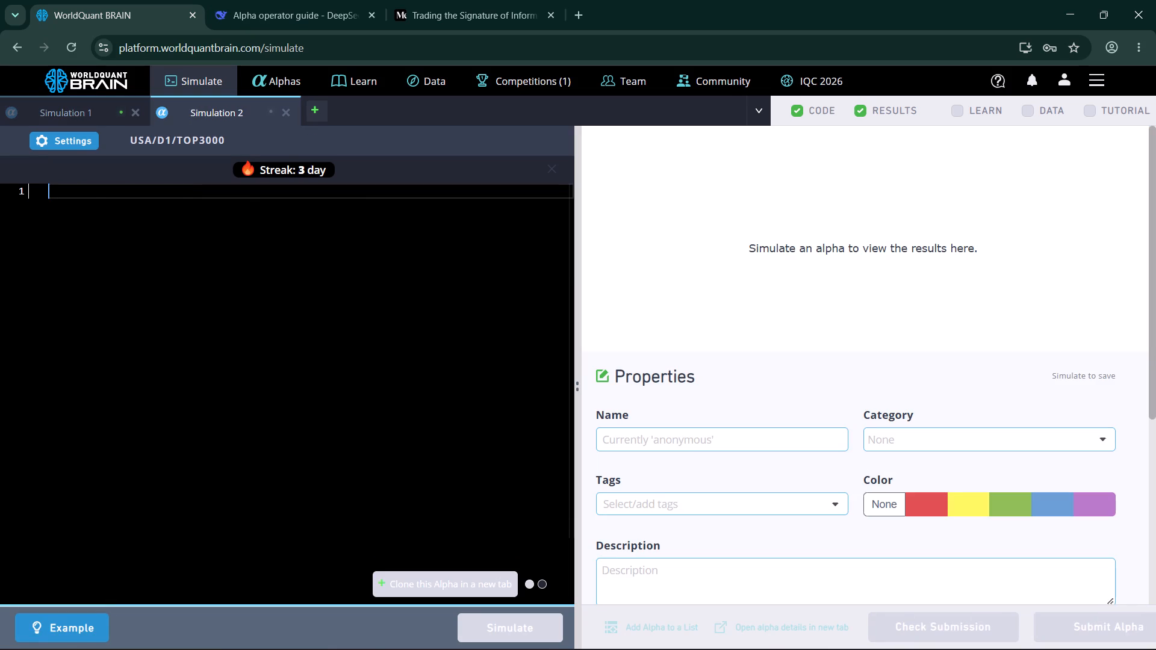
key("ctrl+v")
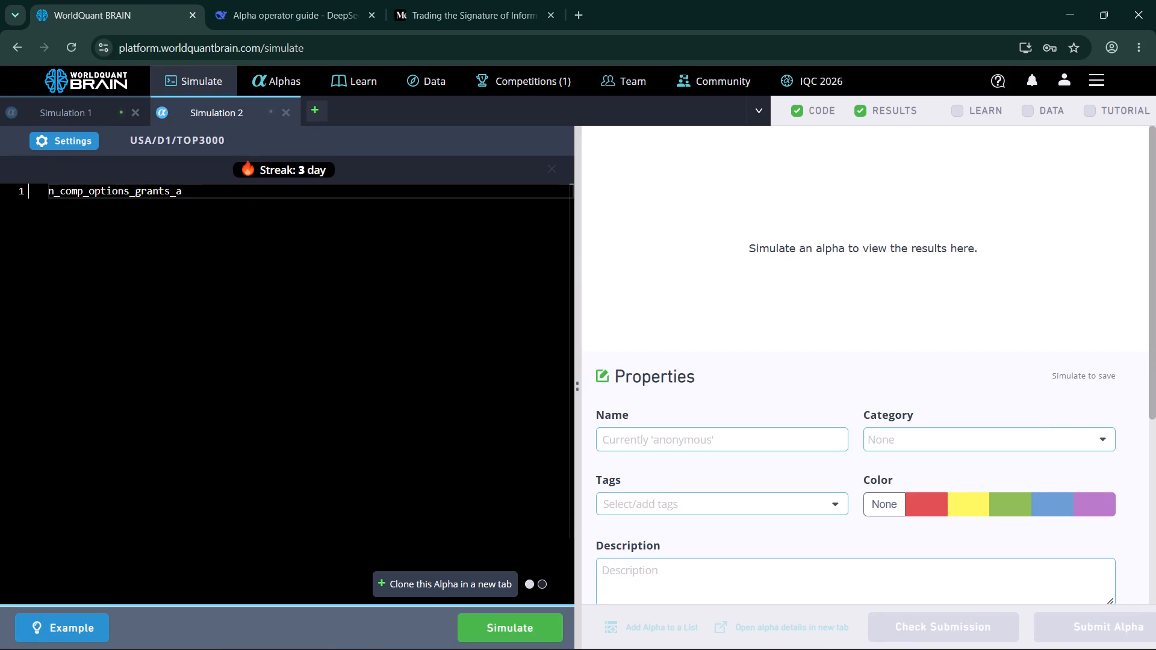
Correct the Simulation 2 expression to fn_comp_options_grants_a and run the simulation.
left_click(45, 192)
left_click(49, 191)
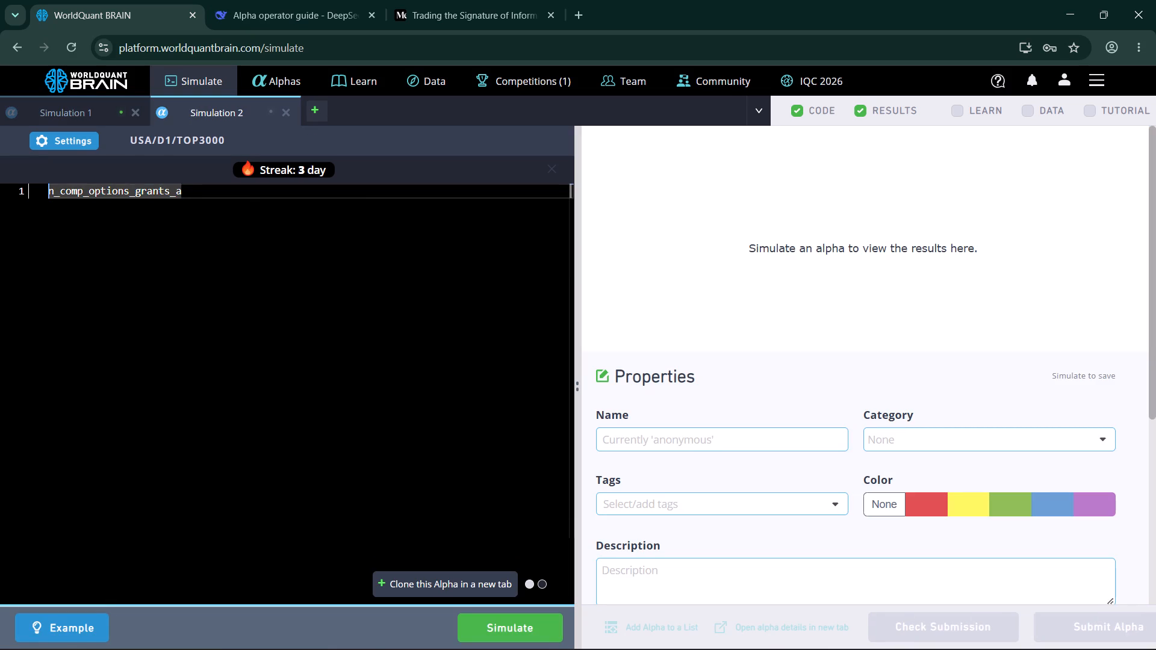
key("f")
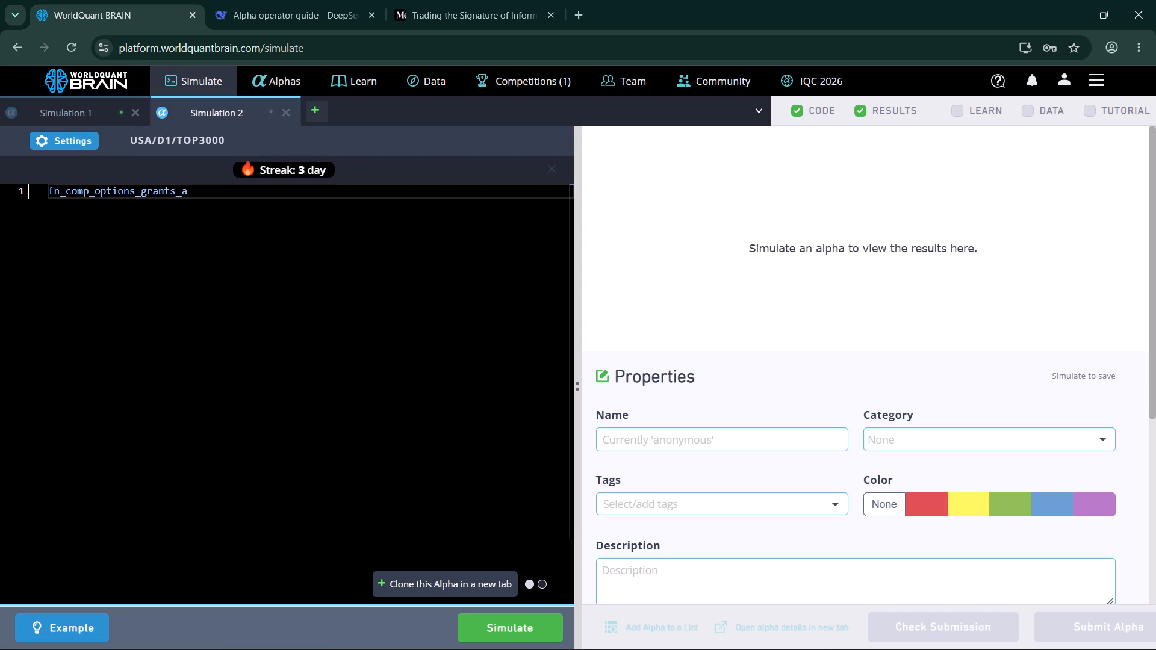
left_click(506, 618)
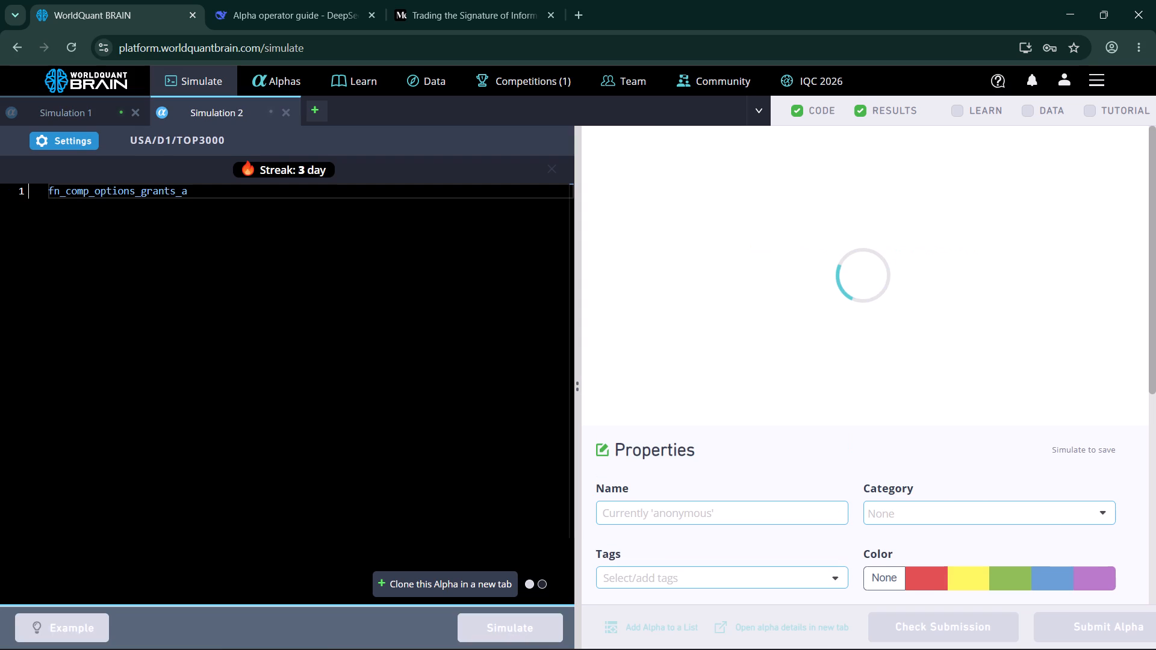
View the Simulation 2 settings and close them without changes.
left_click(90, 138)
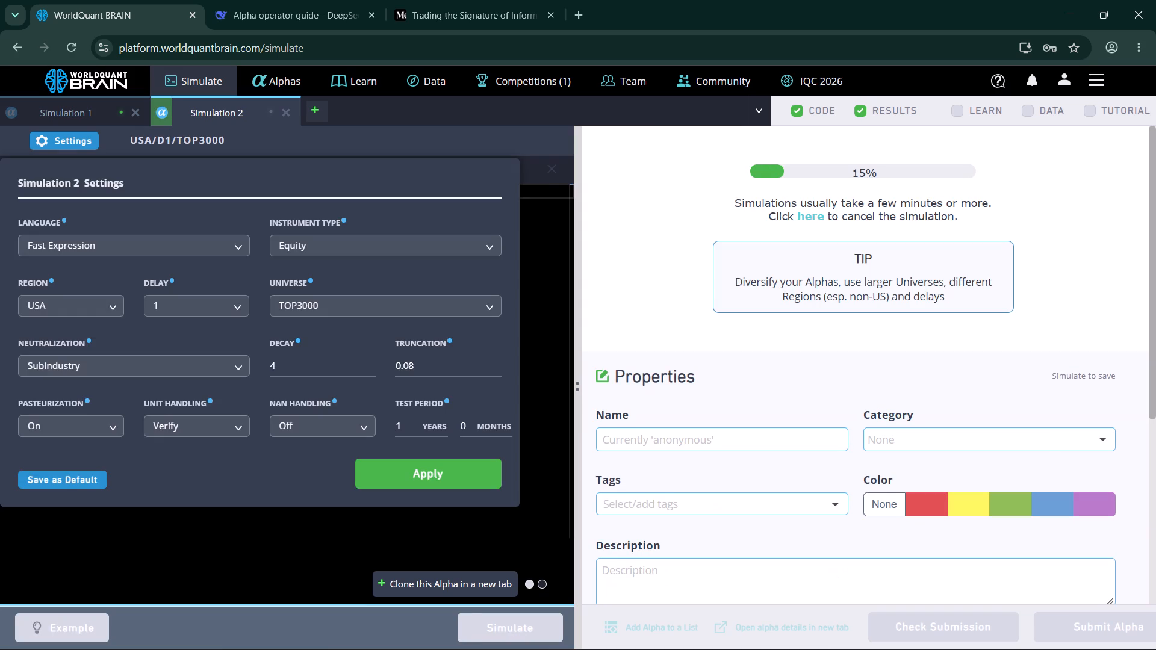
left_click(531, 182)
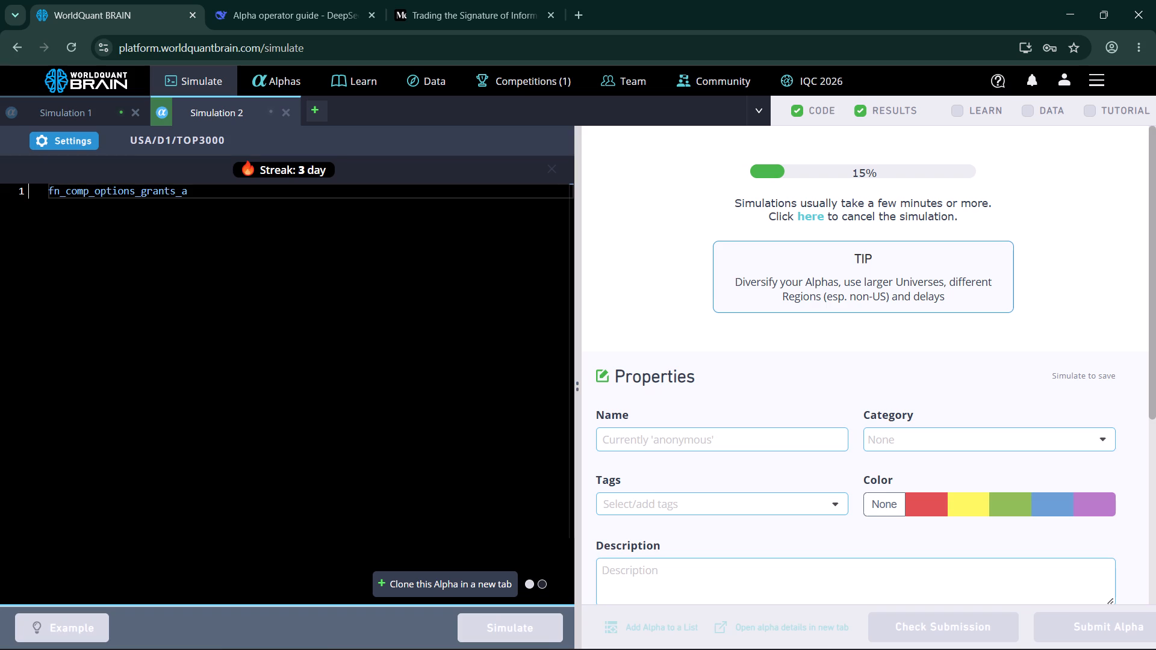
Show the test period for Simulation 1 and expand the failed test under IS Testing Status.
left_click(97, 101)
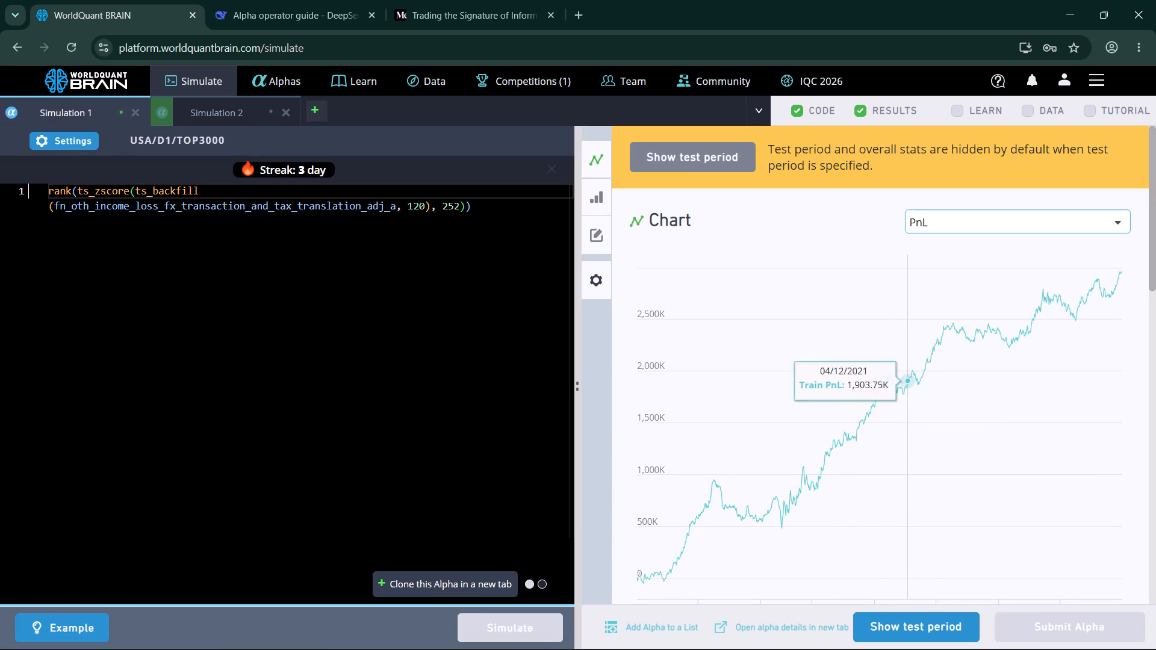
left_click(943, 616)
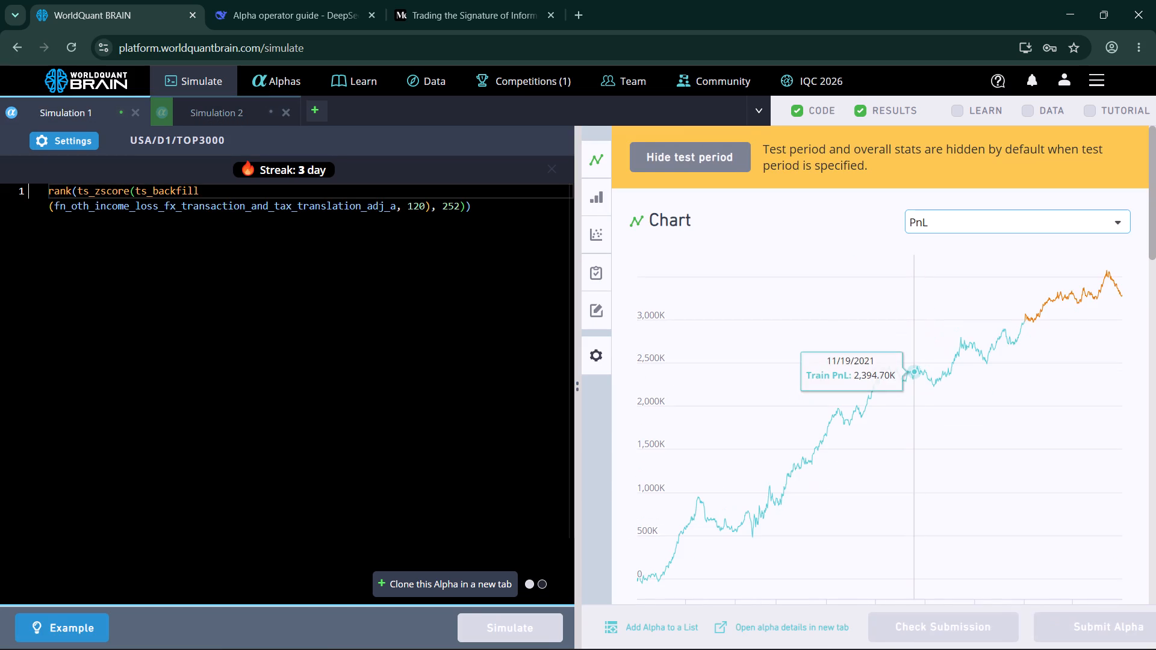
scroll(915, 519, "down", 8)
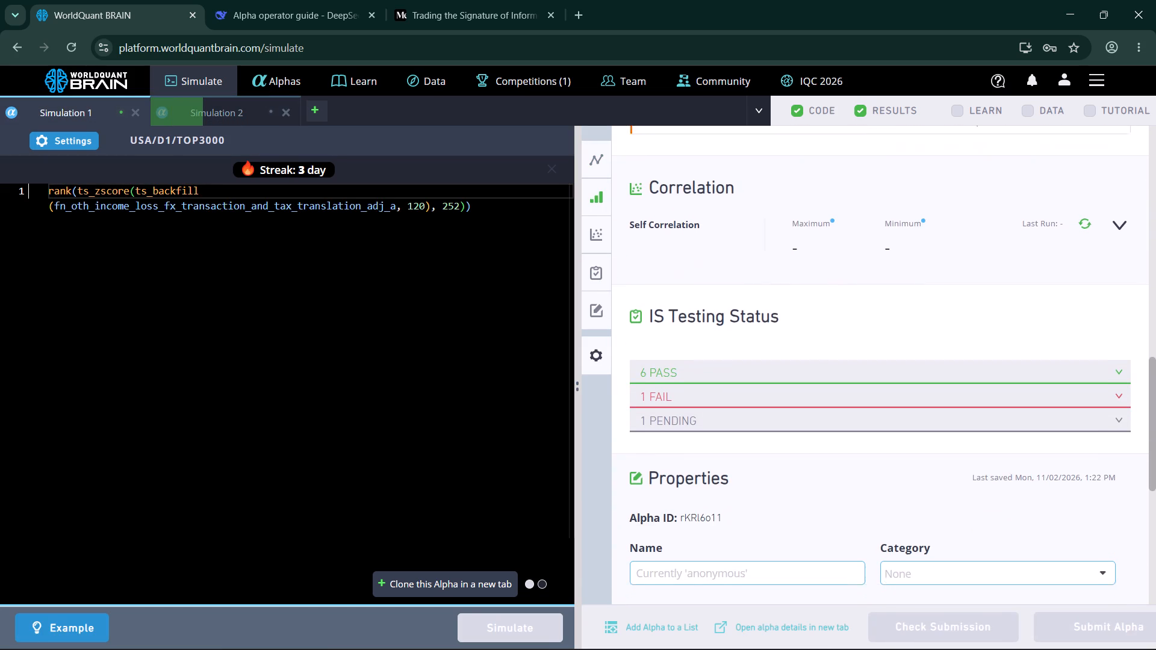
left_click(830, 388)
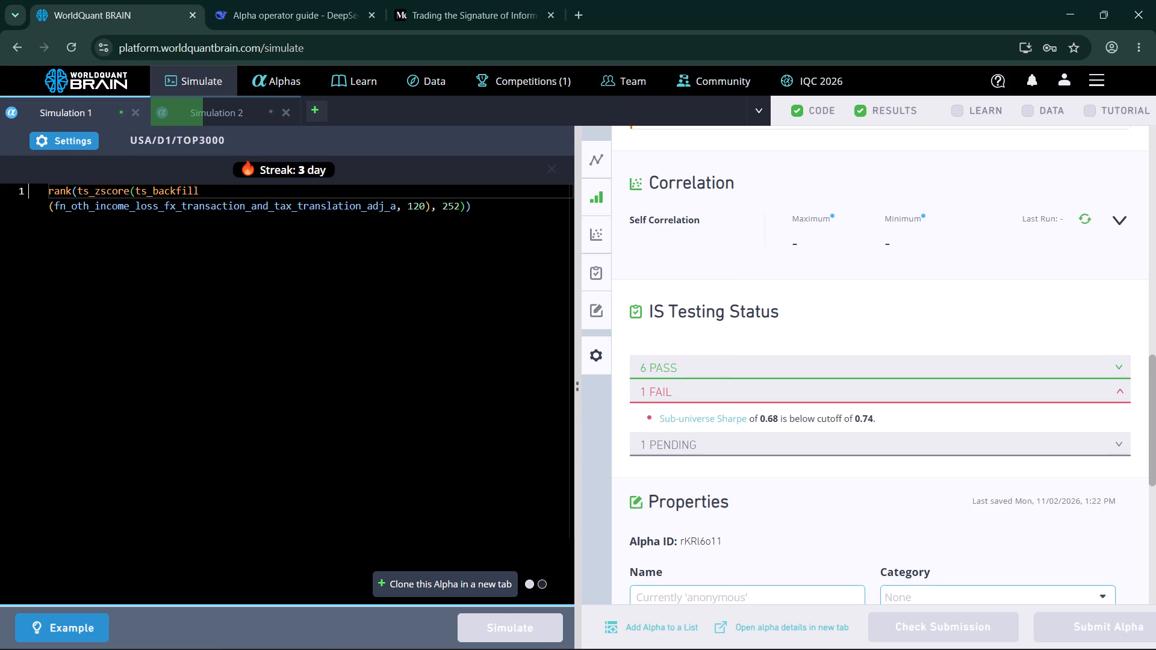
scroll(450, 369, "down", 1)
key("Print")
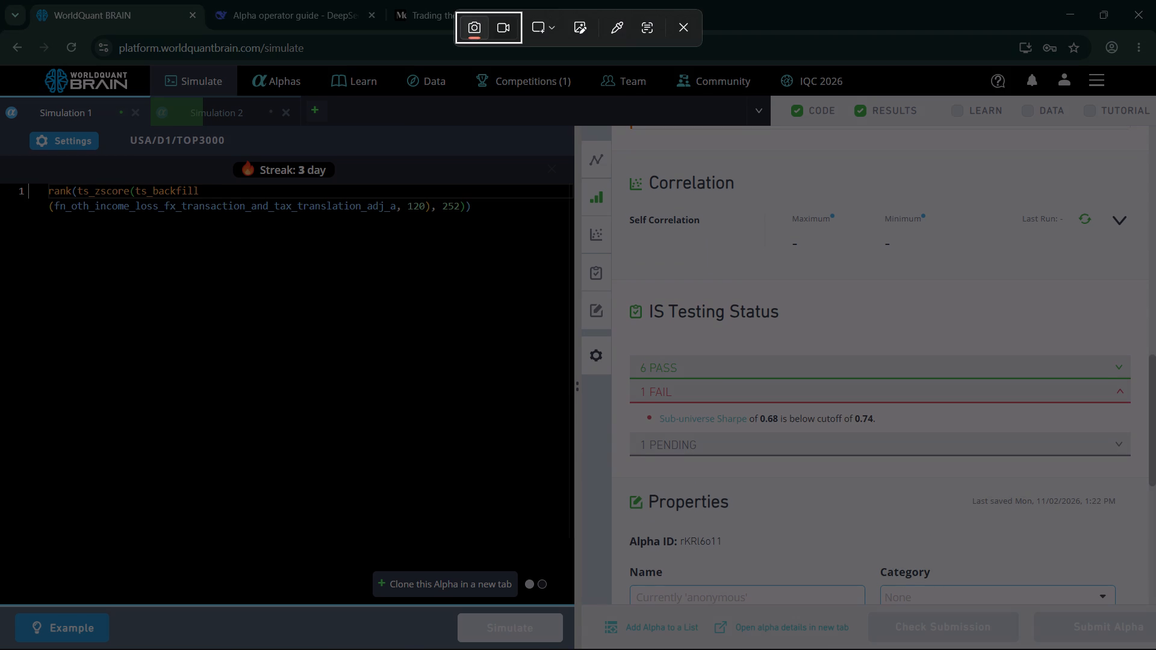
left_click_drag(0, 99, 781, 487)
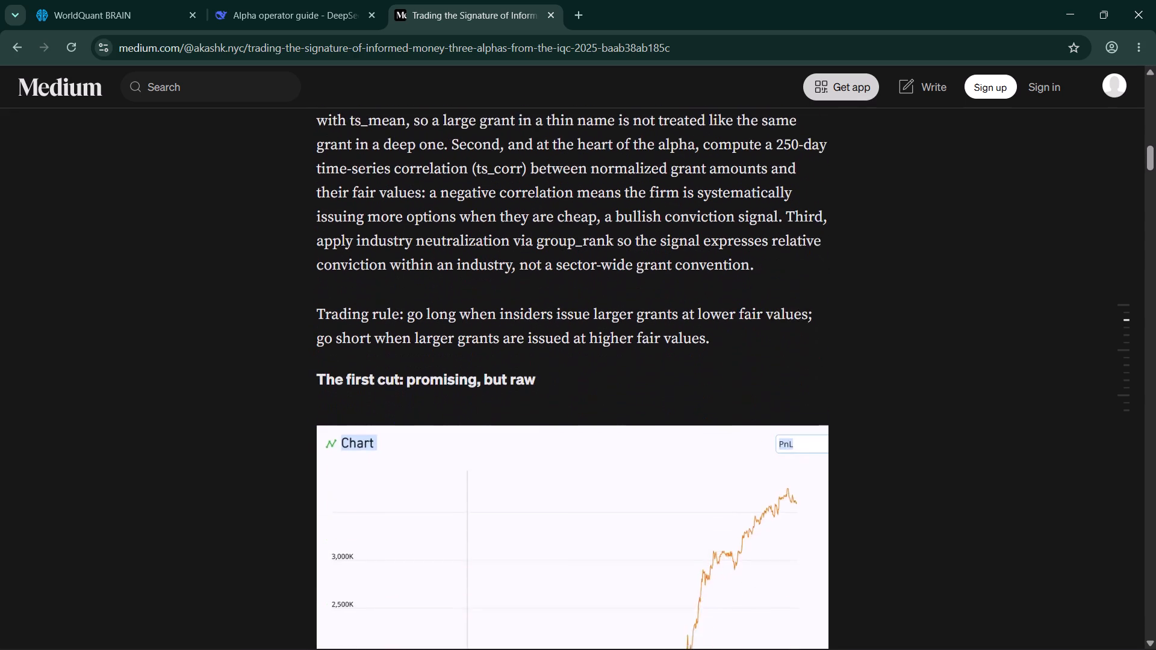
scroll(728, 382, "down", 5)
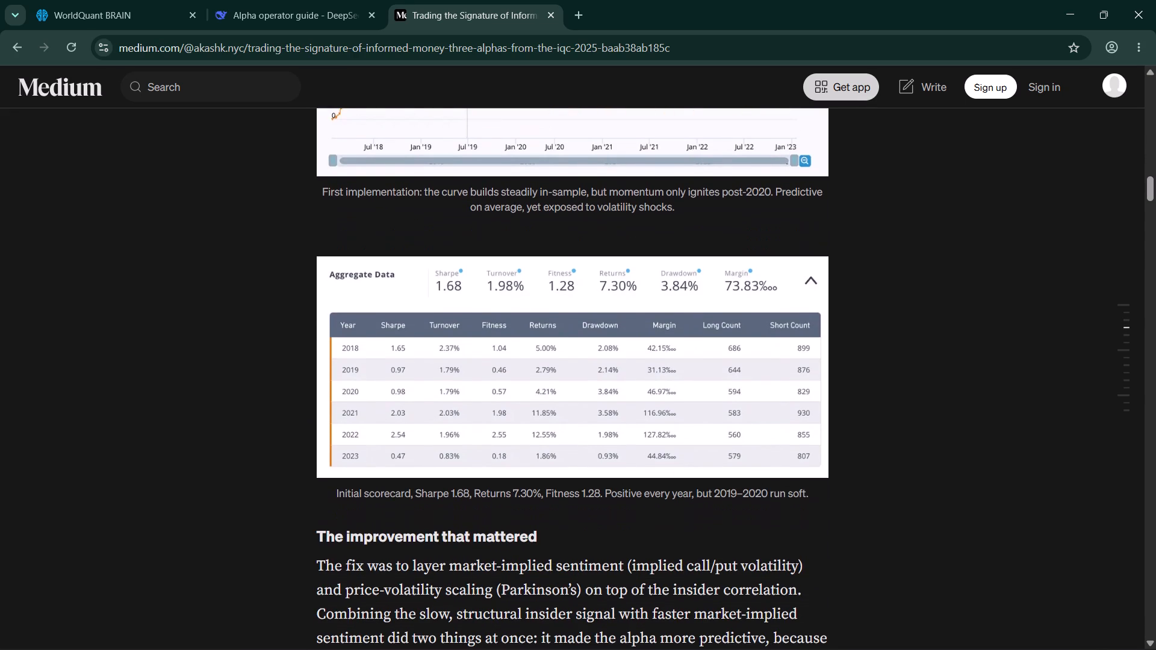
scroll(728, 382, "down", 4)
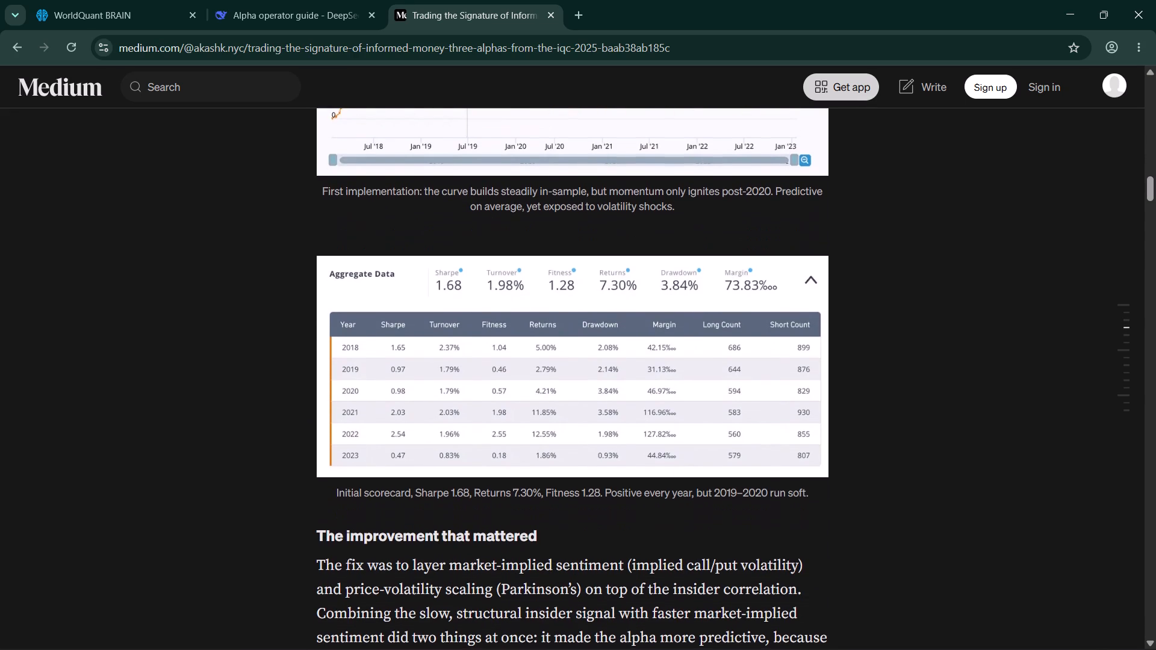
scroll(728, 382, "down", 2)
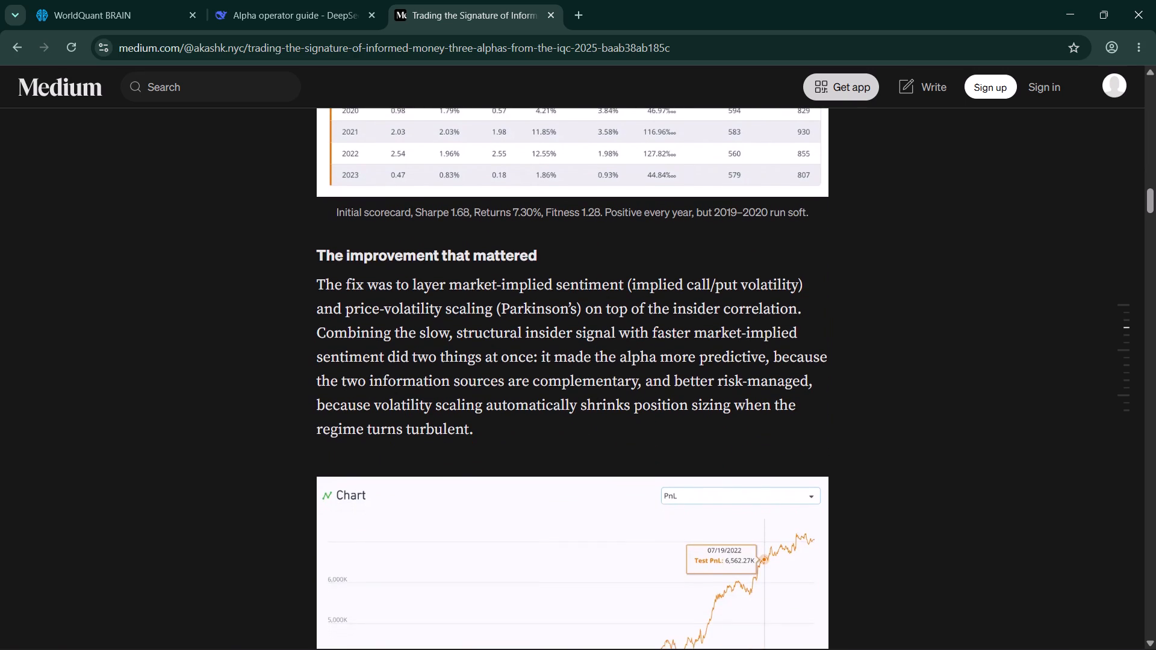
Examine Alpha 1's improved PnL chart and final scorecard, and read "Why the literature backs this up" through to the start of Alpha 2.
scroll(728, 382, "down", 4)
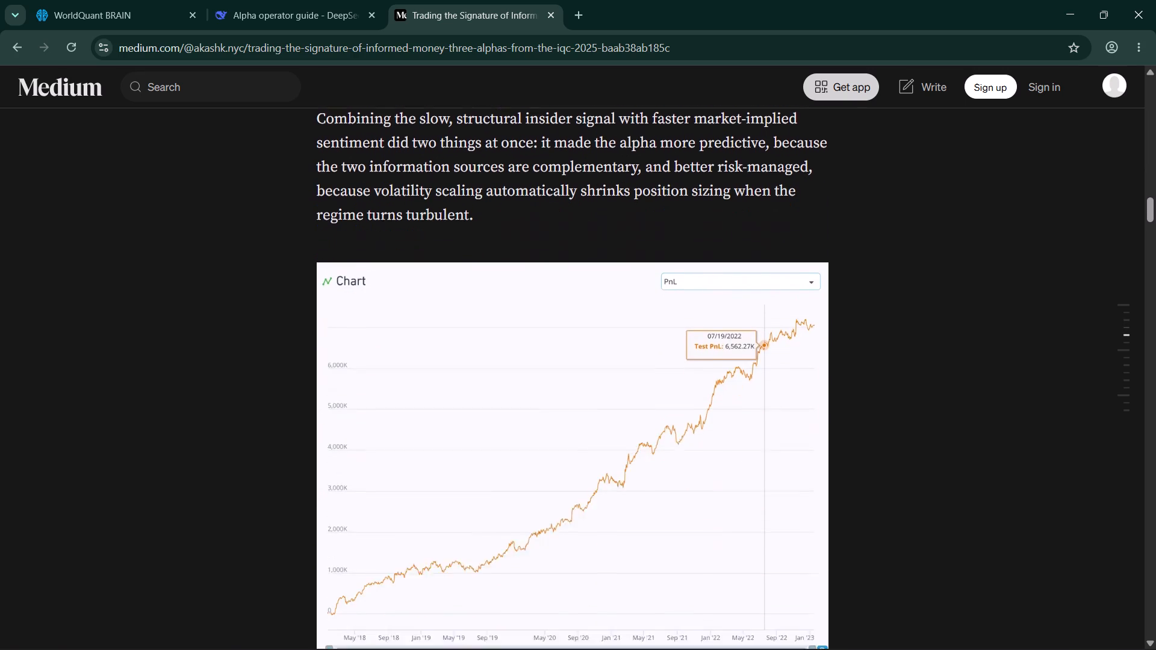
scroll(728, 382, "down", 3)
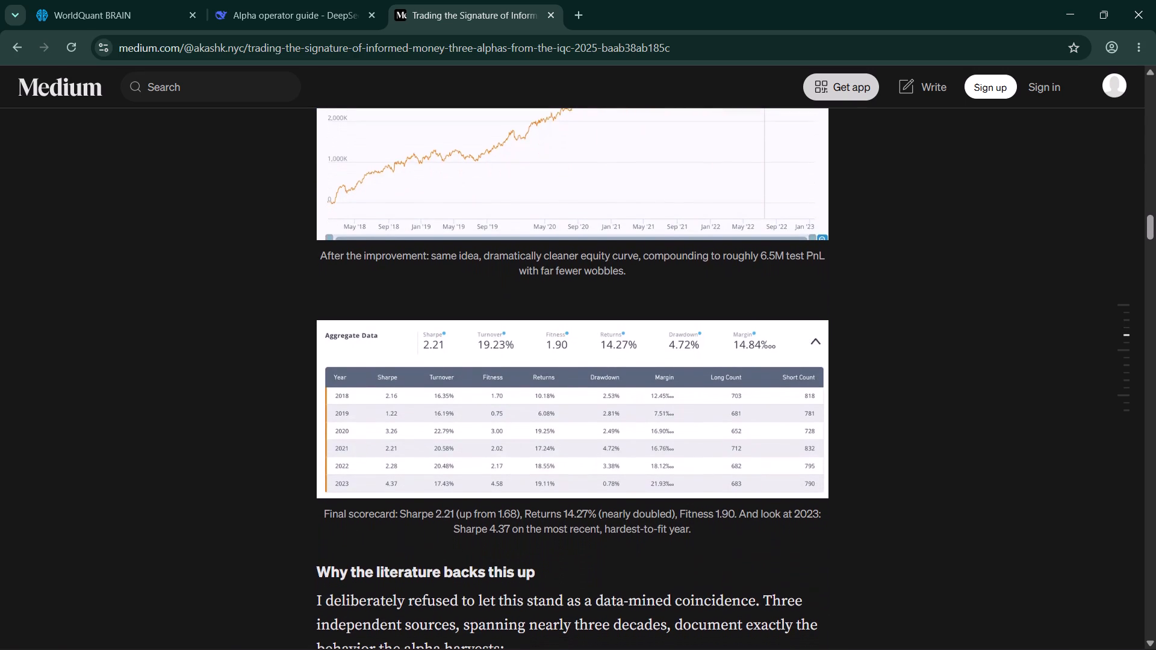
scroll(728, 382, "down", 3)
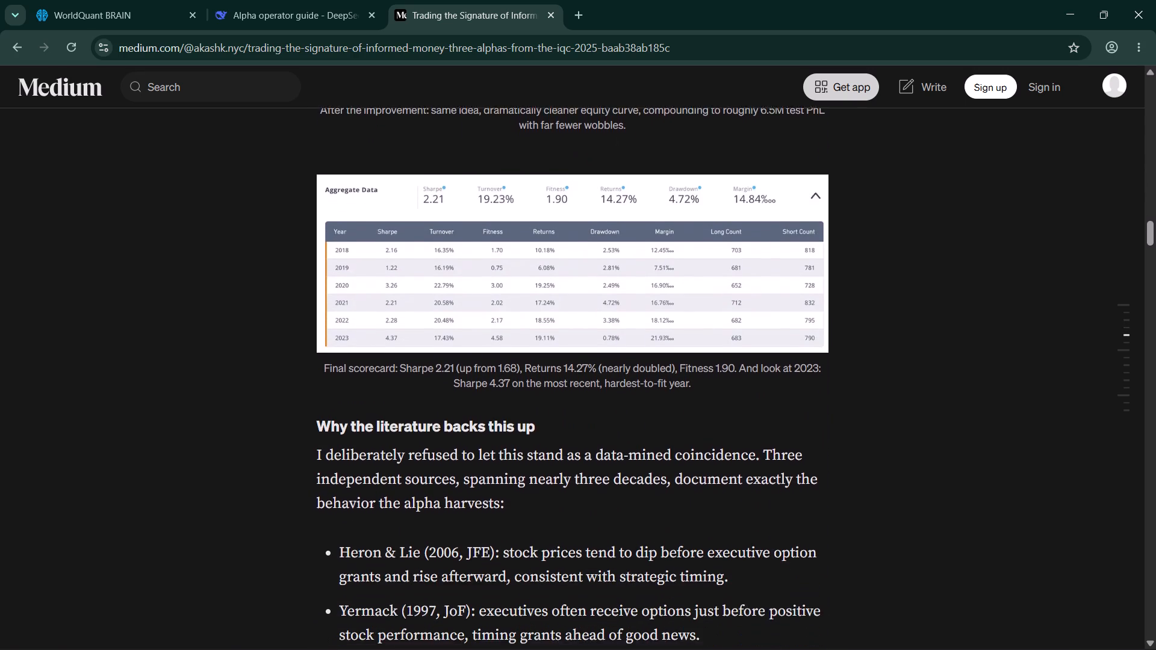
scroll(728, 382, "down", 1)
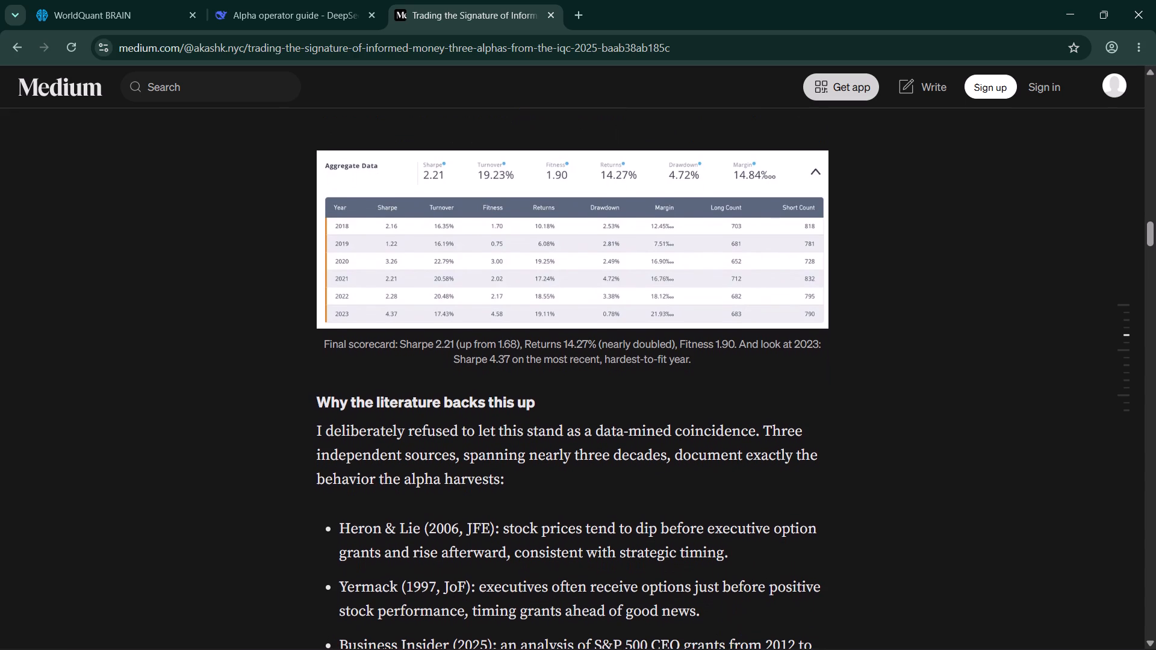
scroll(728, 382, "down", 2)
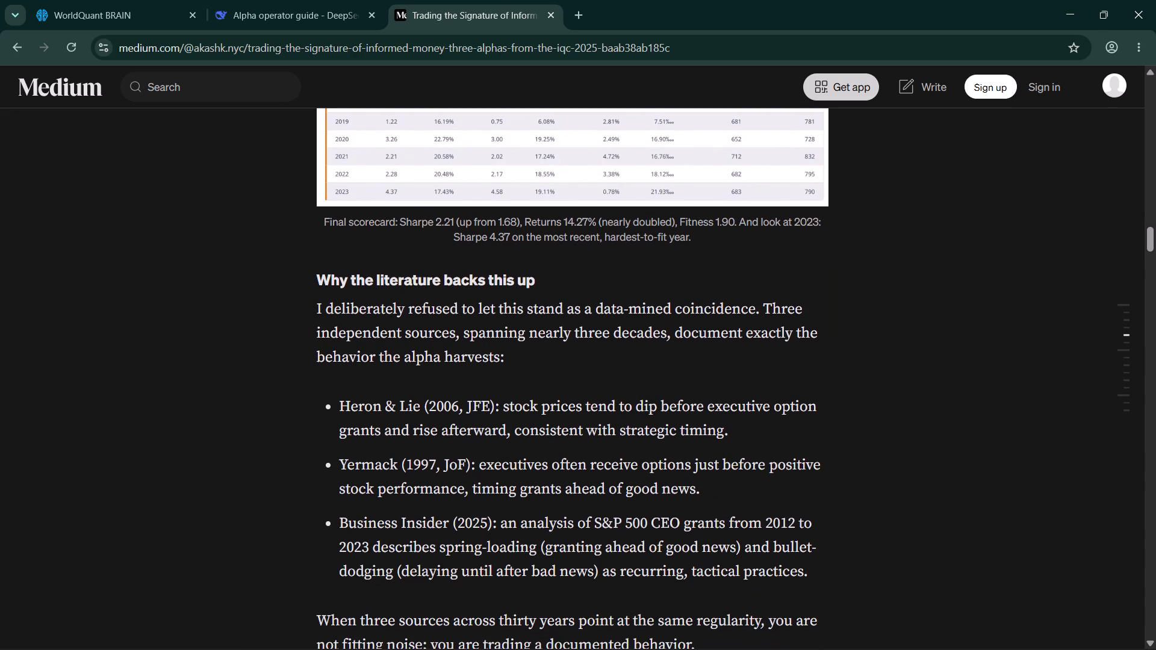
scroll(728, 382, "down", 1)
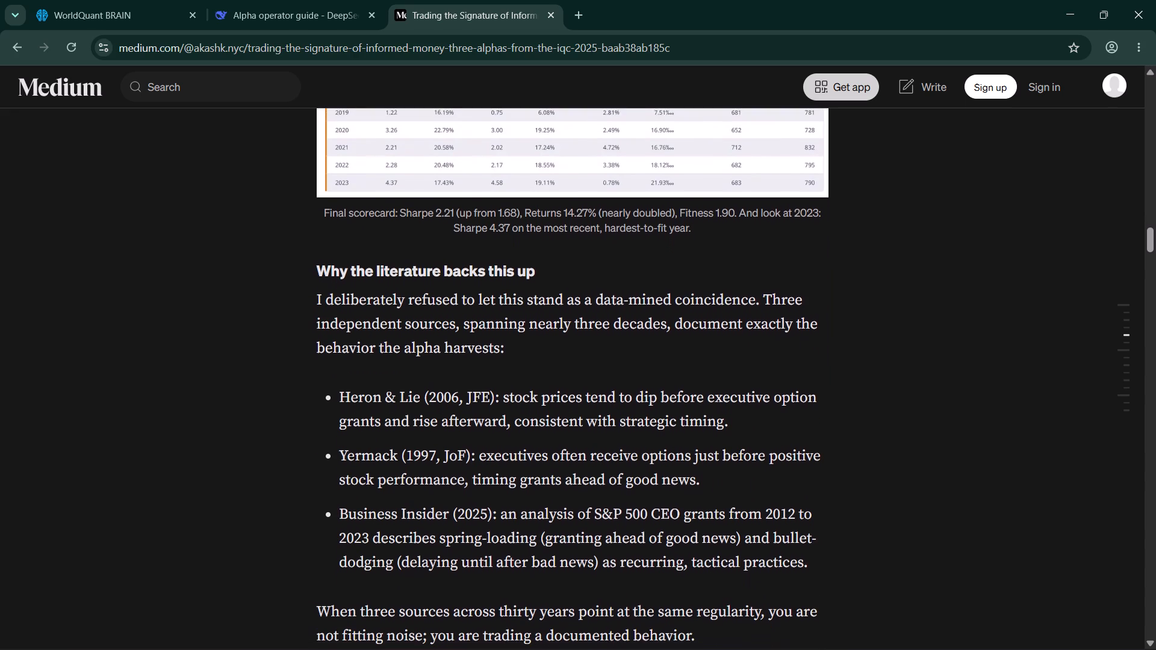
scroll(728, 382, "down", 4)
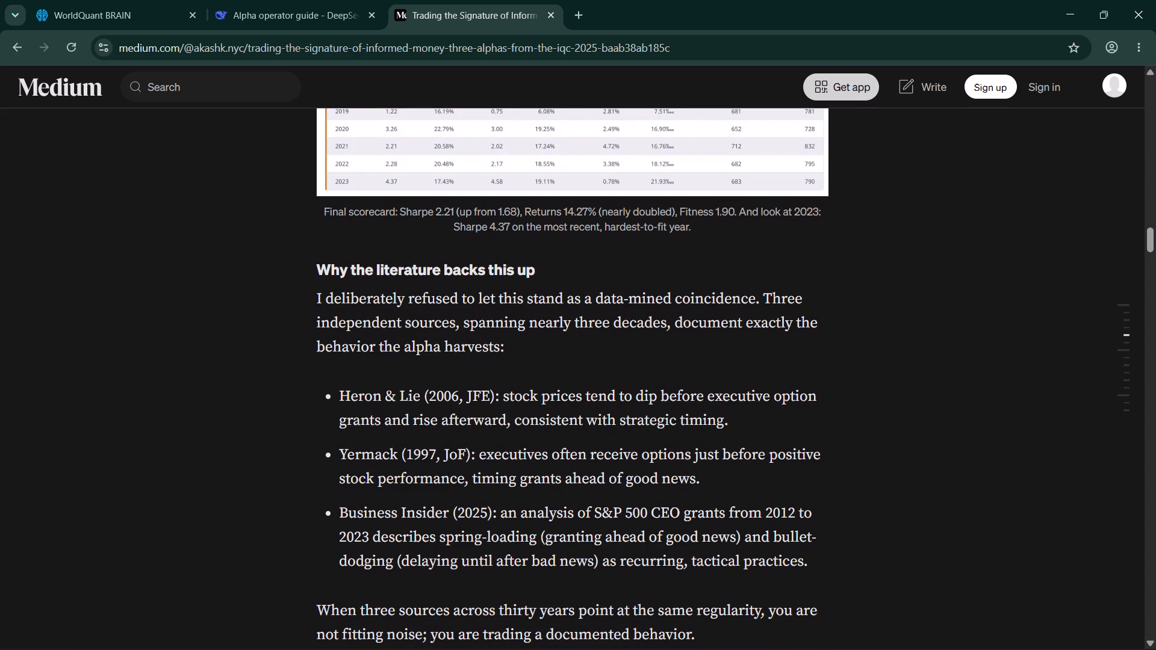
scroll(728, 382, "down", 1)
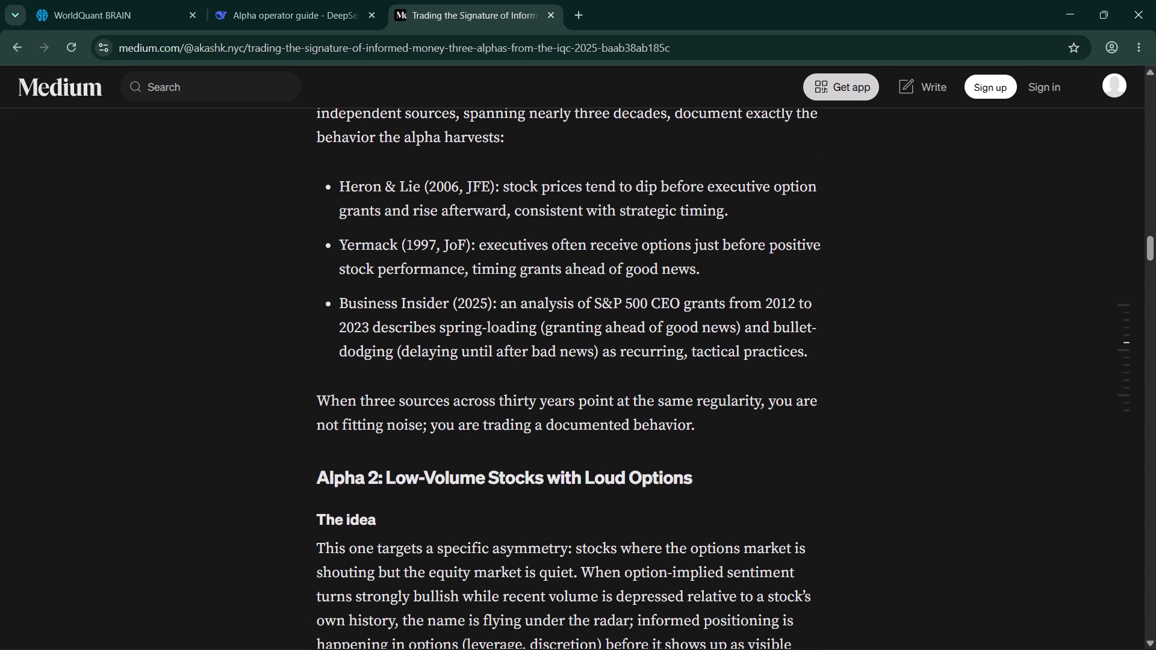
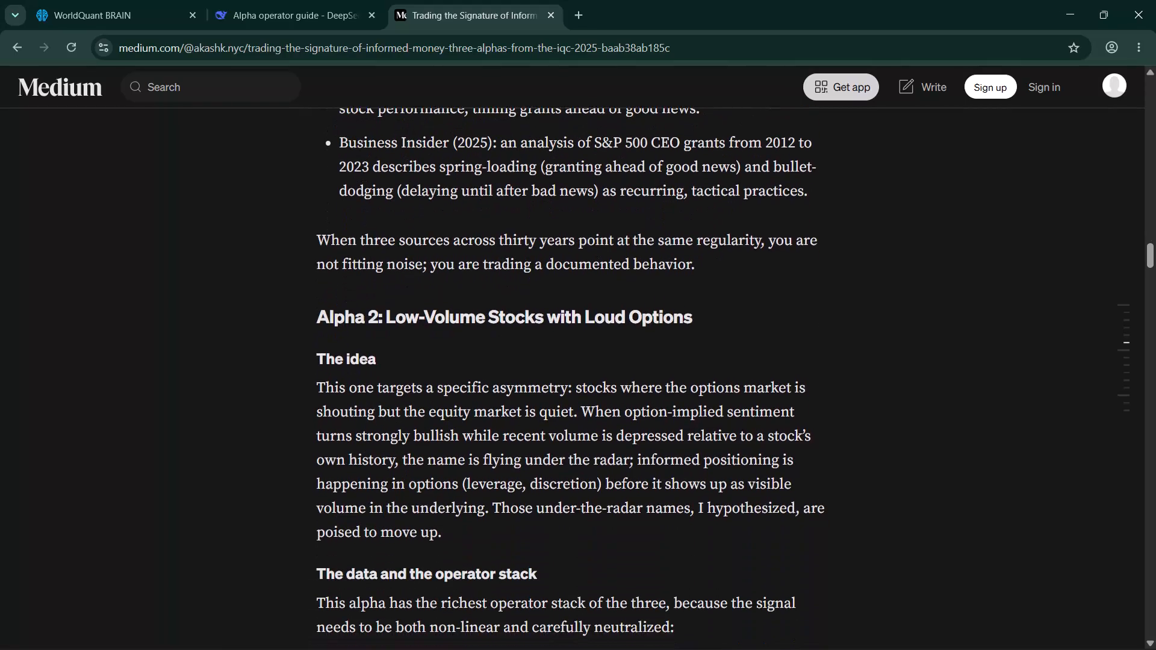
Read Alpha 2's operator stack and trading rule, and review its first-cut PnL chart and initial scorecard.
scroll(728, 382, "down", 5)
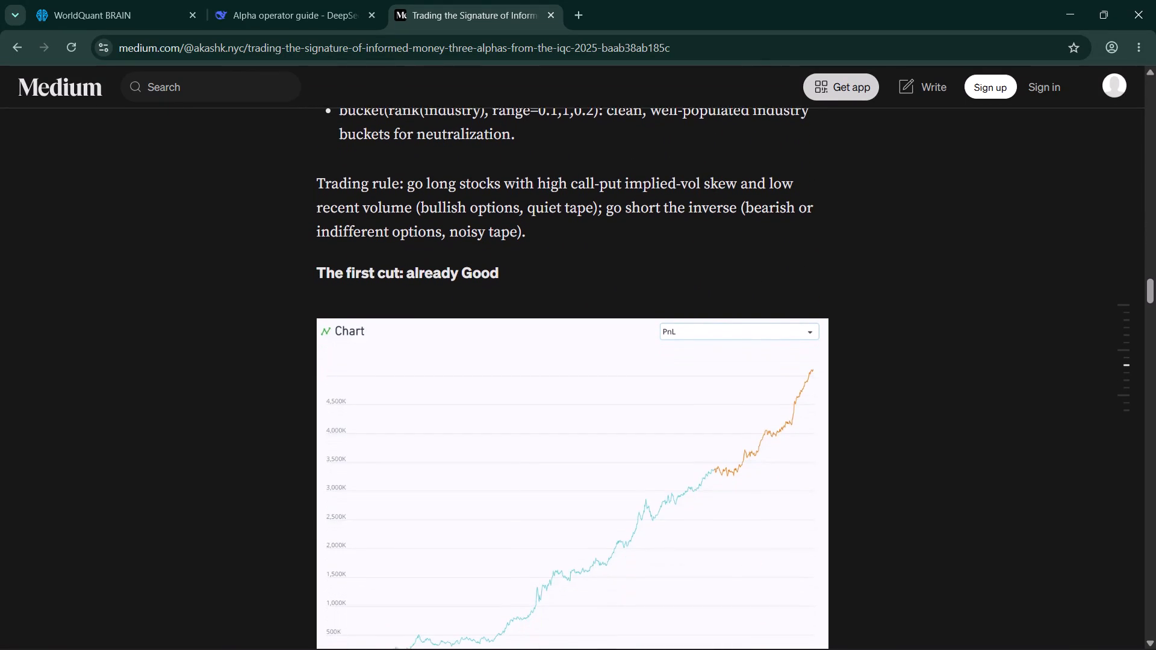
scroll(728, 382, "down", 2)
scroll(728, 382, "up", 2)
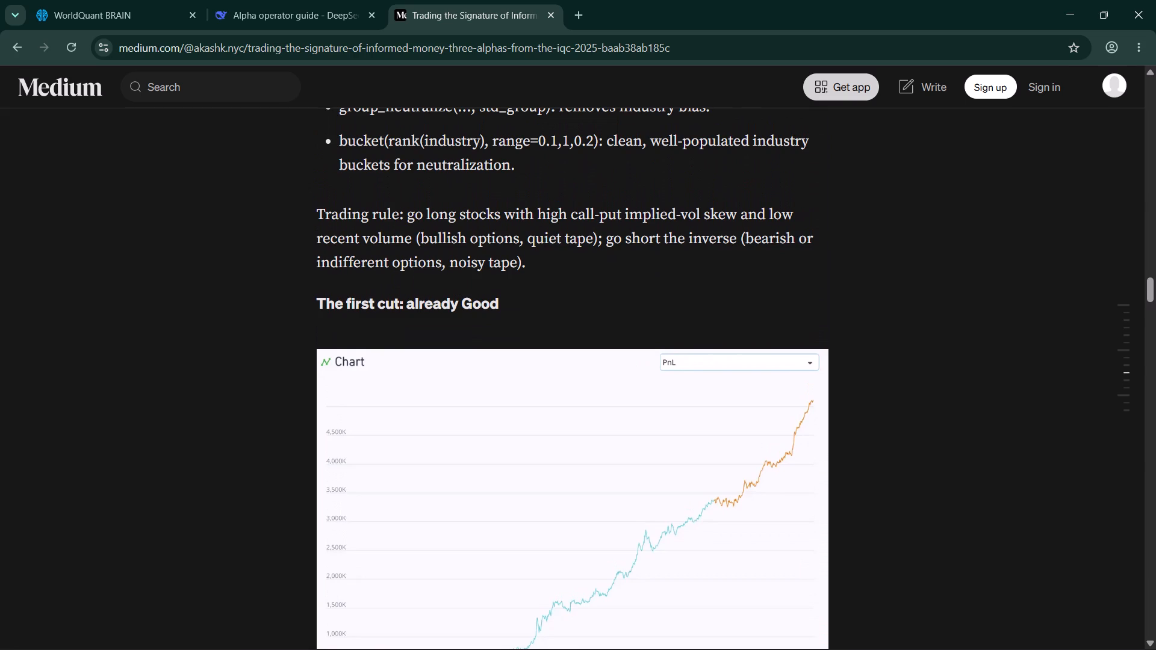
scroll(728, 382, "up", 3)
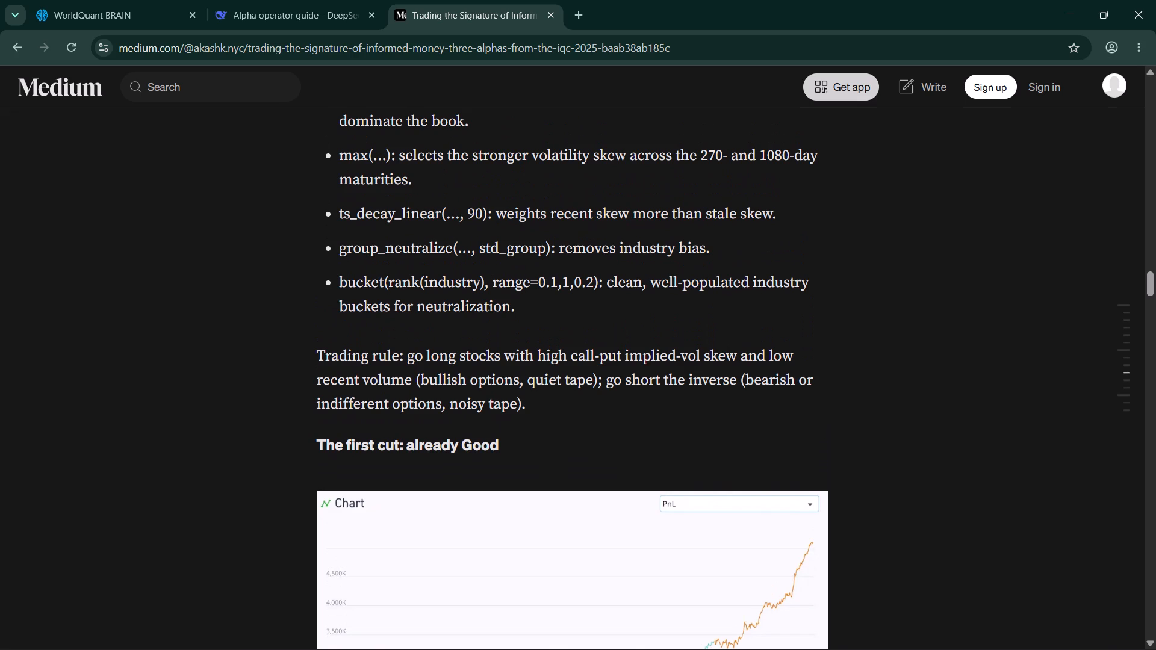
scroll(728, 382, "down", 3)
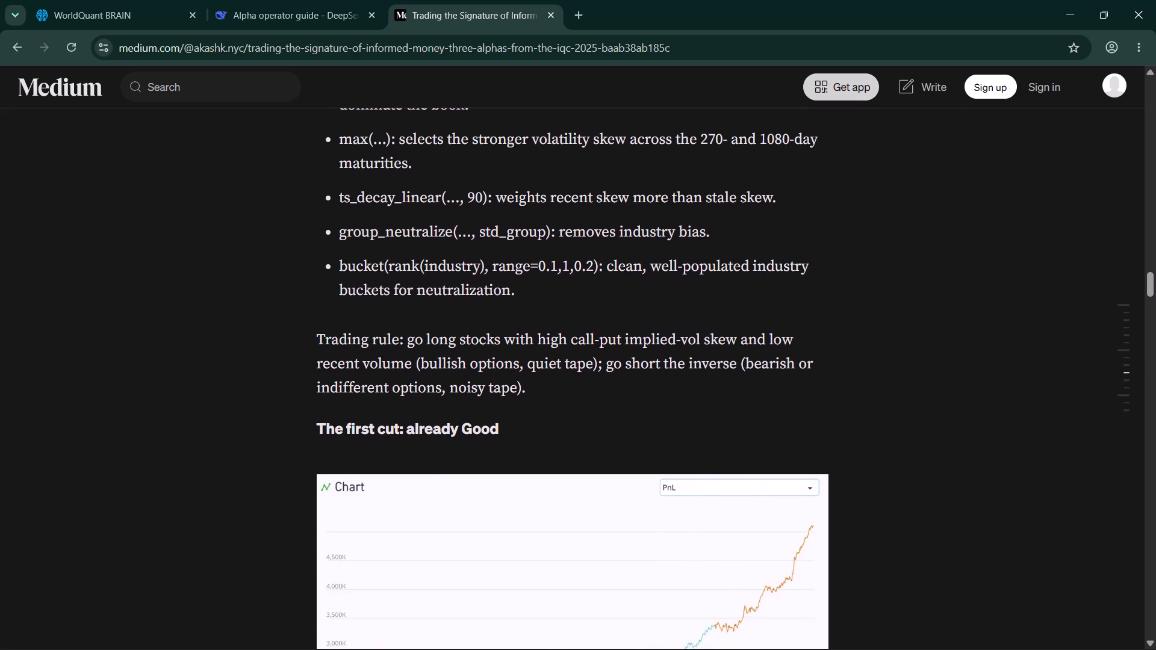
scroll(728, 382, "down", 3)
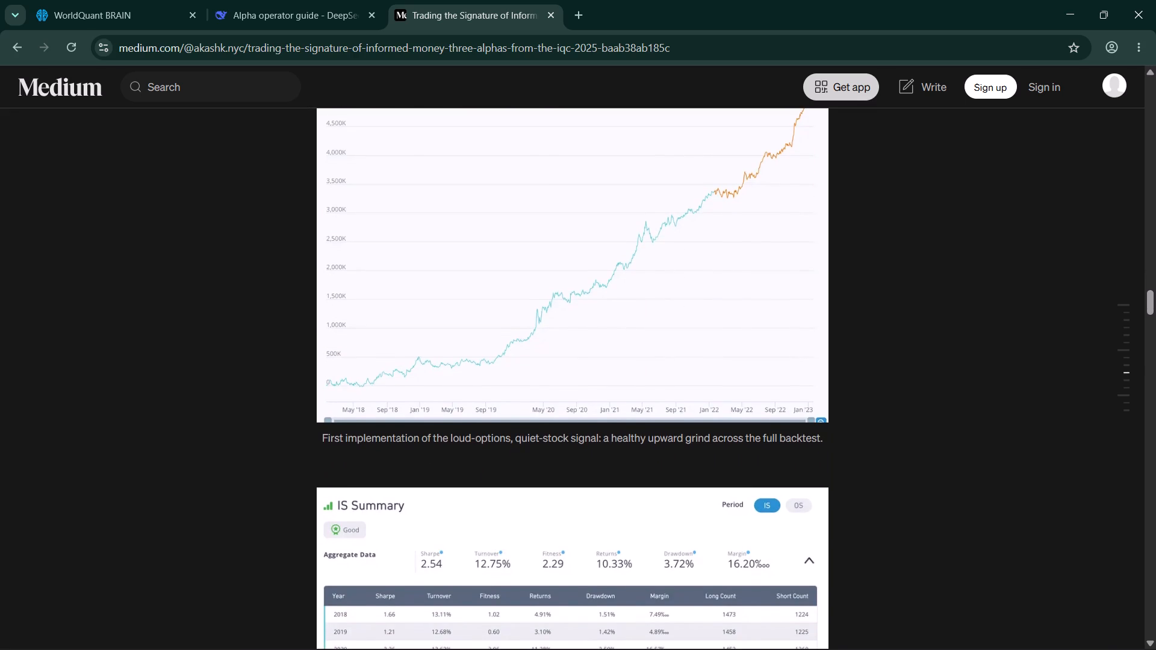
scroll(728, 382, "right", 1)
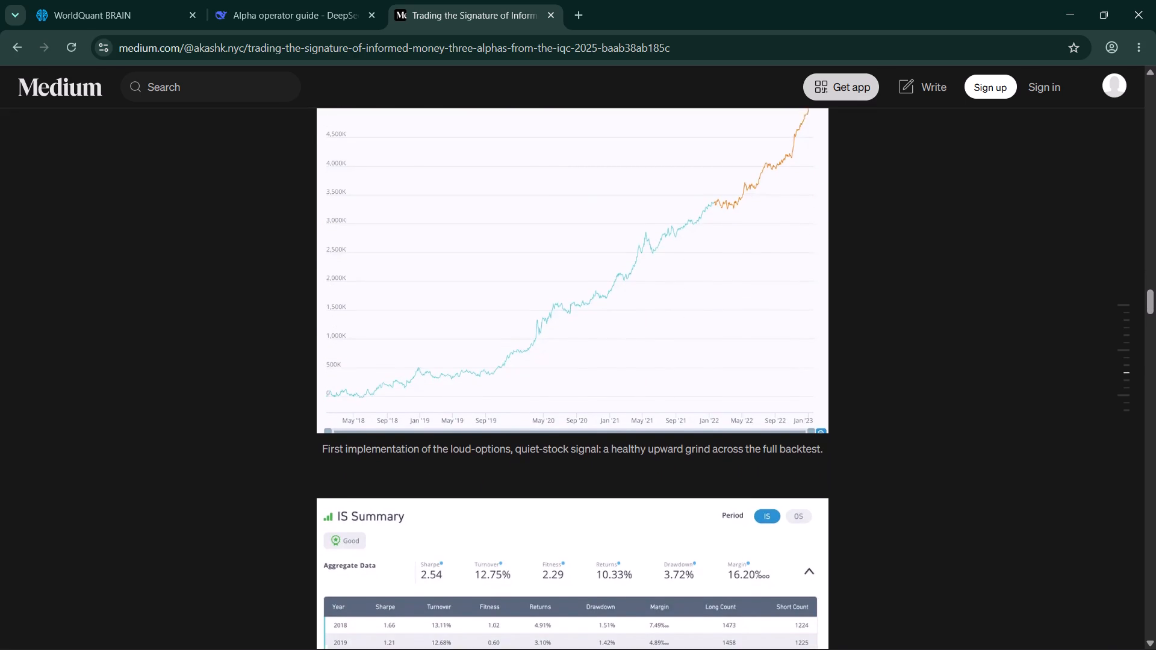
scroll(728, 382, "right", 1)
scroll(728, 382, "down", 1)
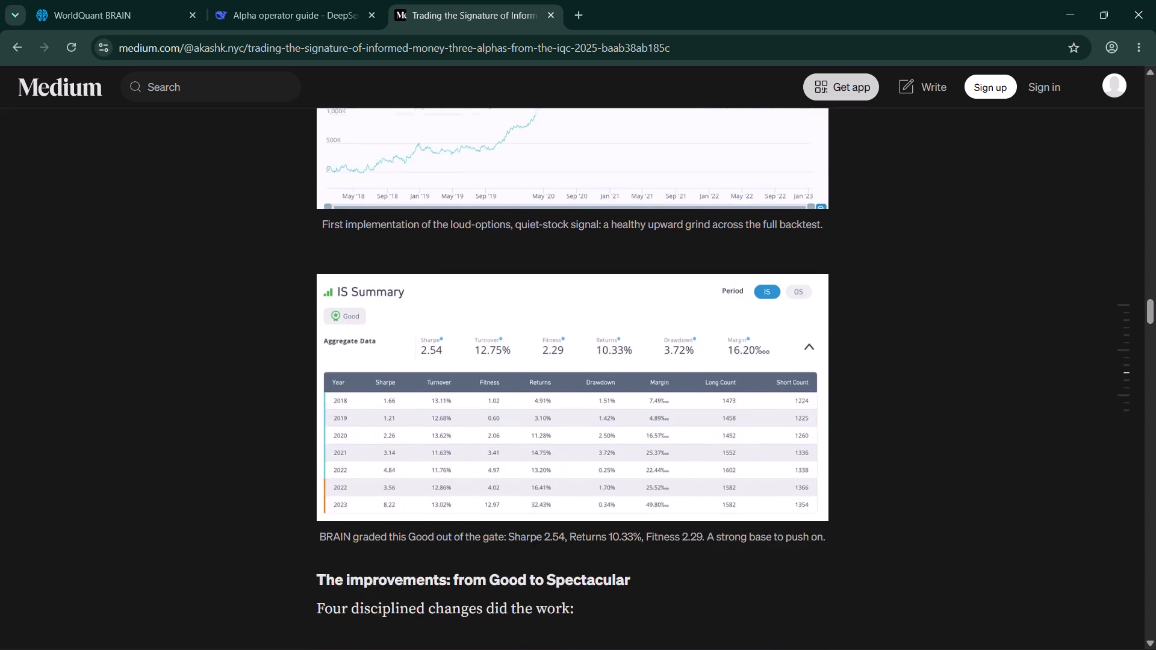
Read "The improvements: from Good to Spectacular" for Alpha 2 and examine its improved PnL chart and final IS Summary.
scroll(728, 382, "down", 3)
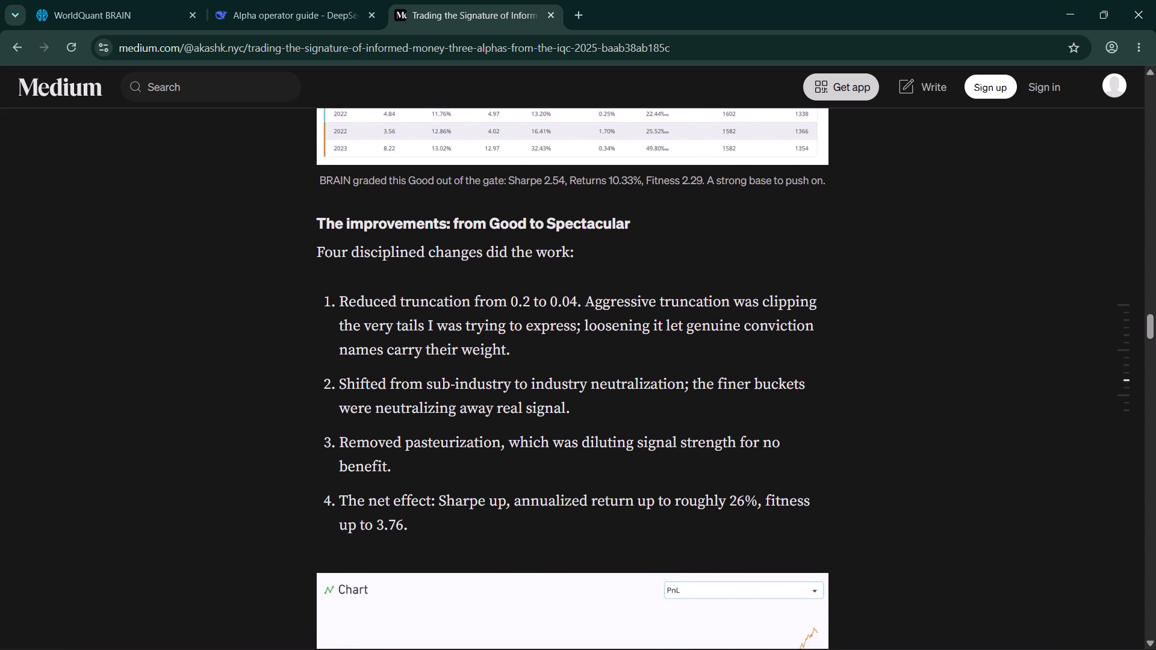
scroll(728, 382, "down", 3)
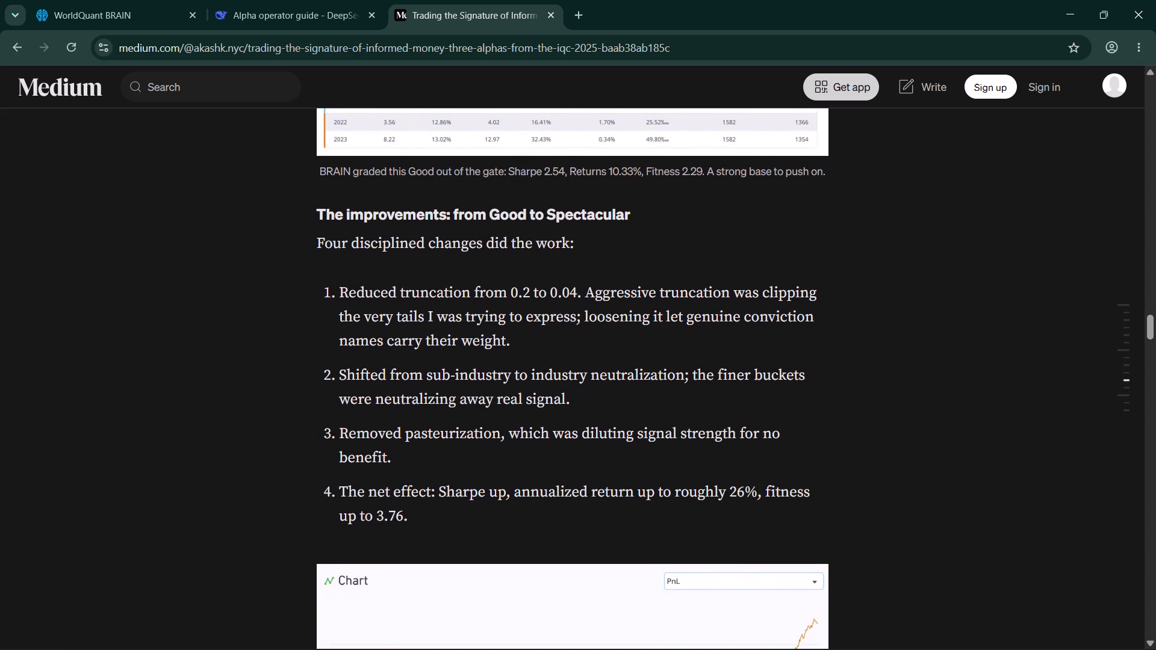
scroll(728, 382, "down", 1)
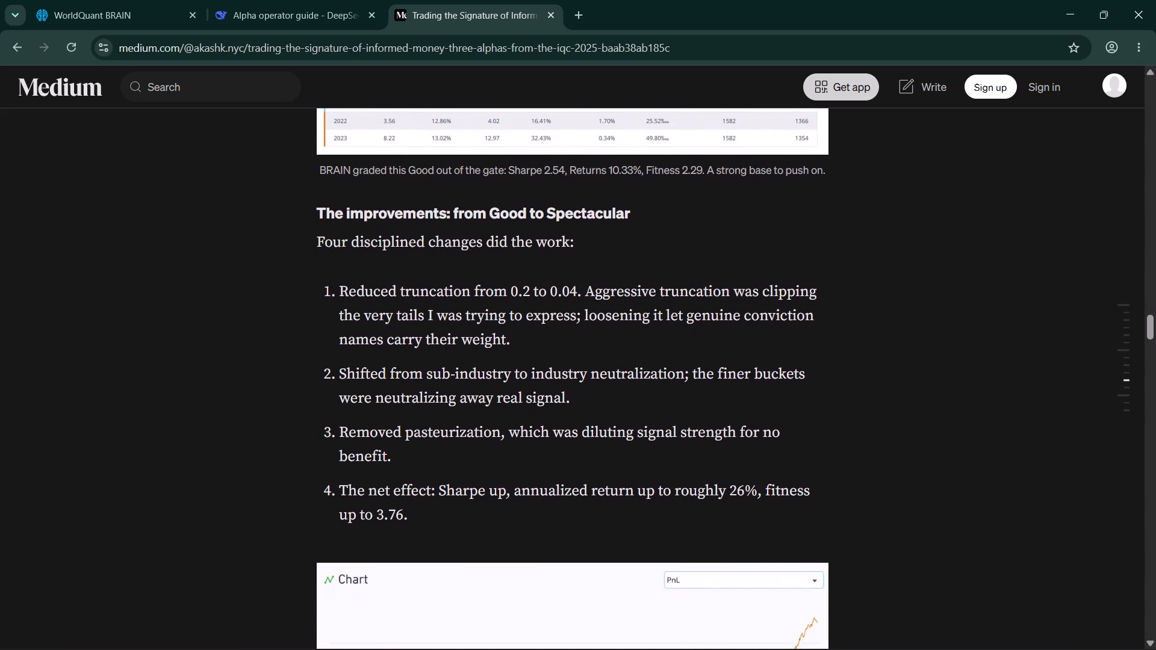
scroll(728, 382, "down", 1)
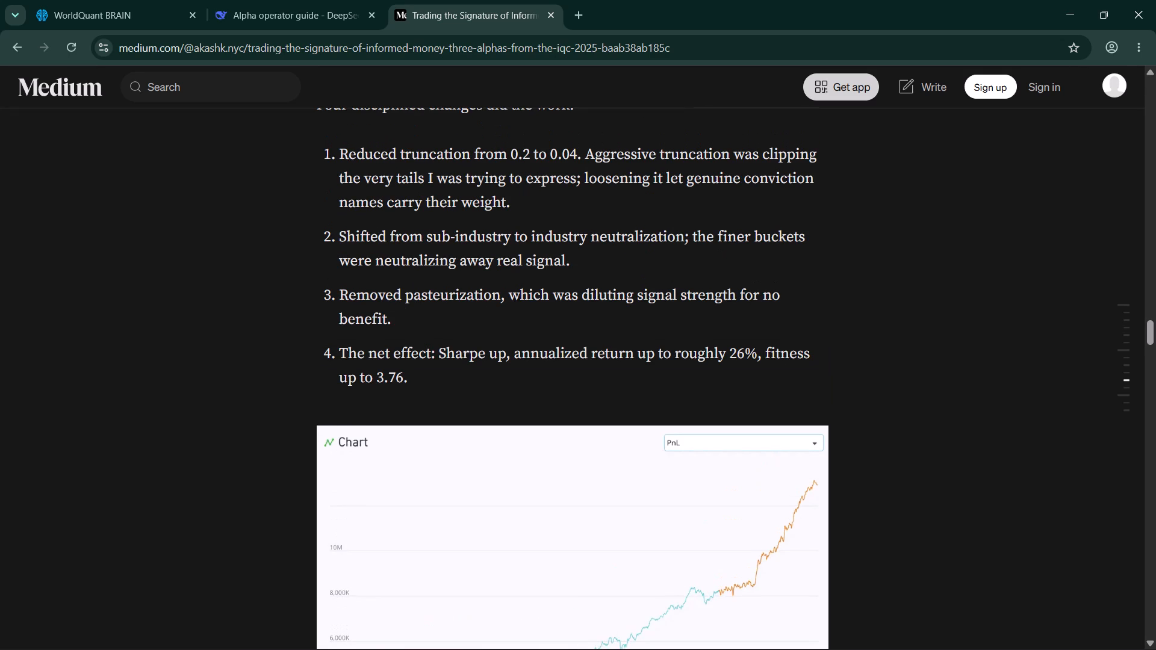
scroll(728, 382, "down", 2)
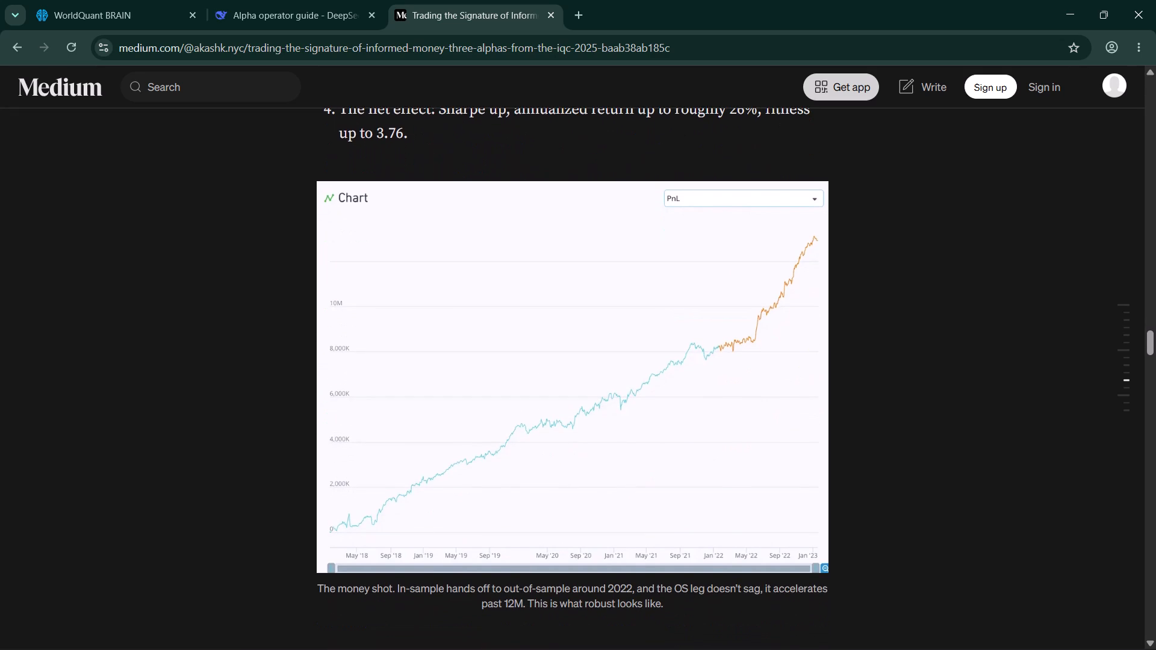
scroll(728, 382, "down", 2)
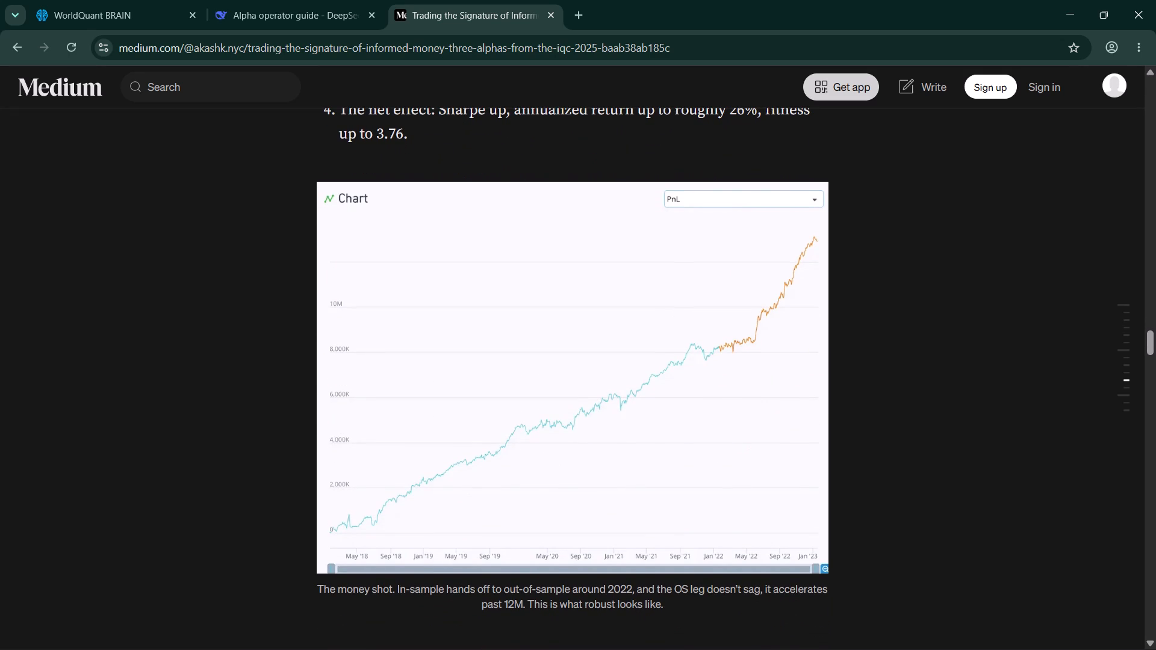
scroll(728, 382, "down", 5)
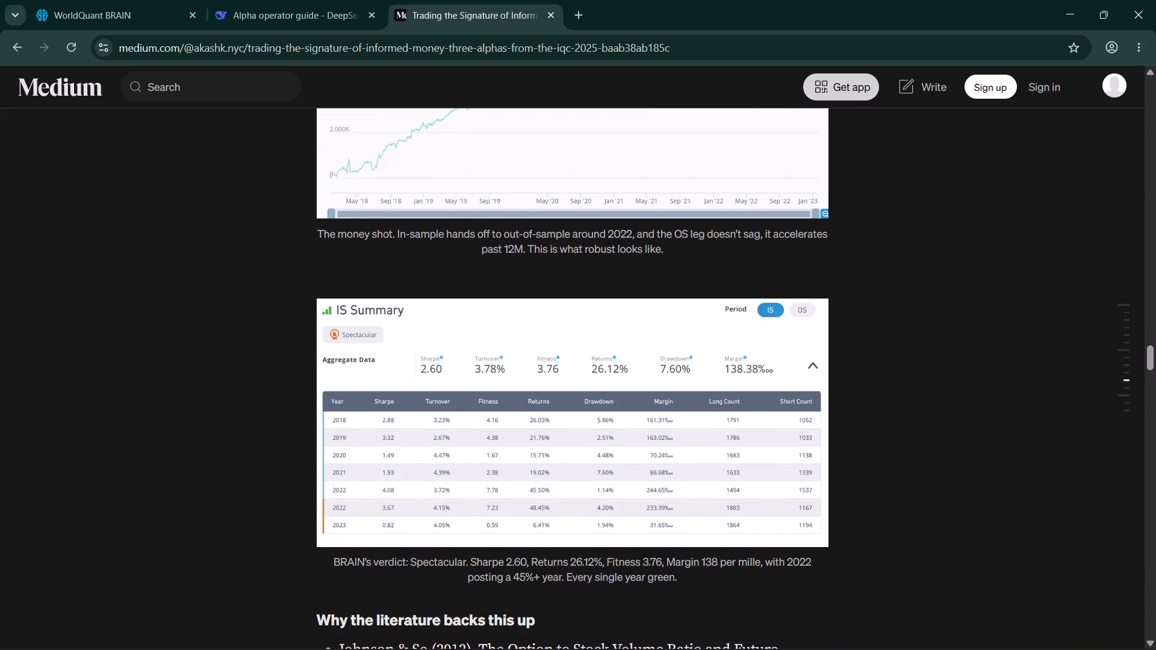
scroll(728, 382, "down", 1)
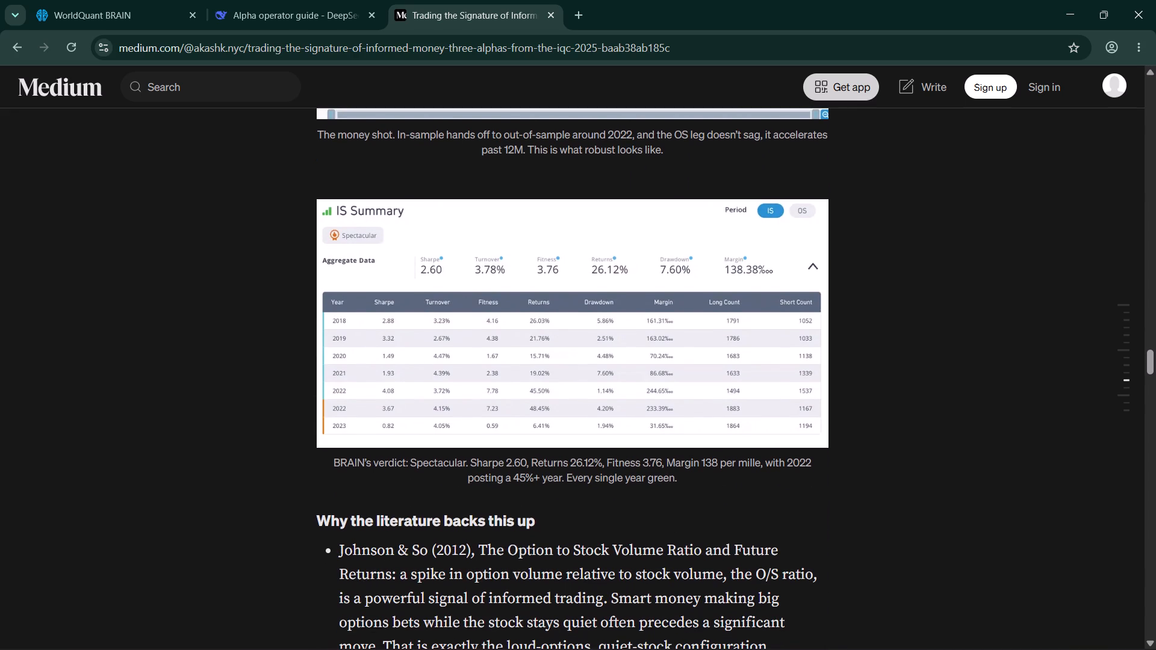
Skim Alpha 3's data and operator stack, first-cut and improved scorecards, neutralization change and supporting literature.
scroll(728, 382, "down", 7)
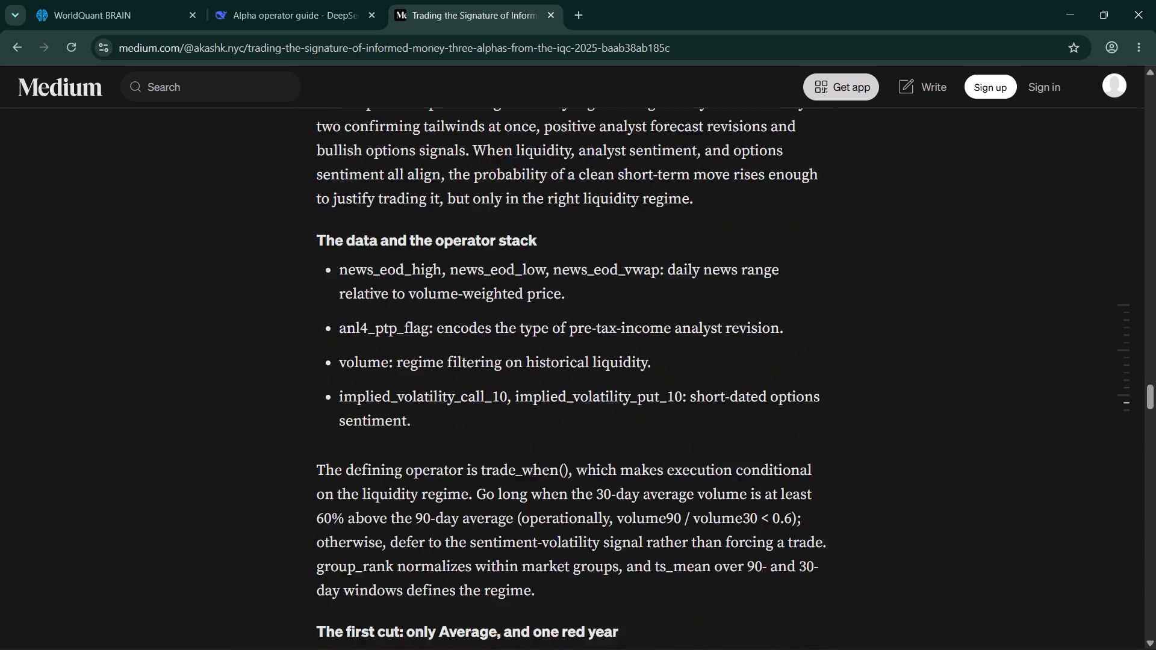
scroll(728, 382, "down", 6)
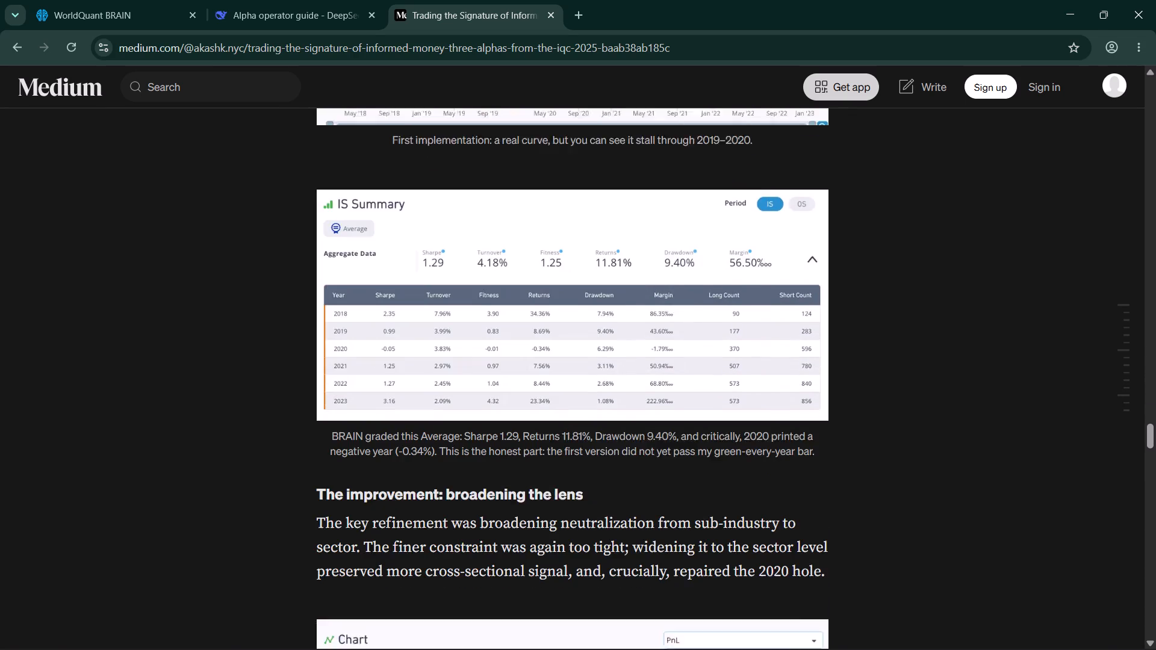
scroll(728, 382, "down", 5)
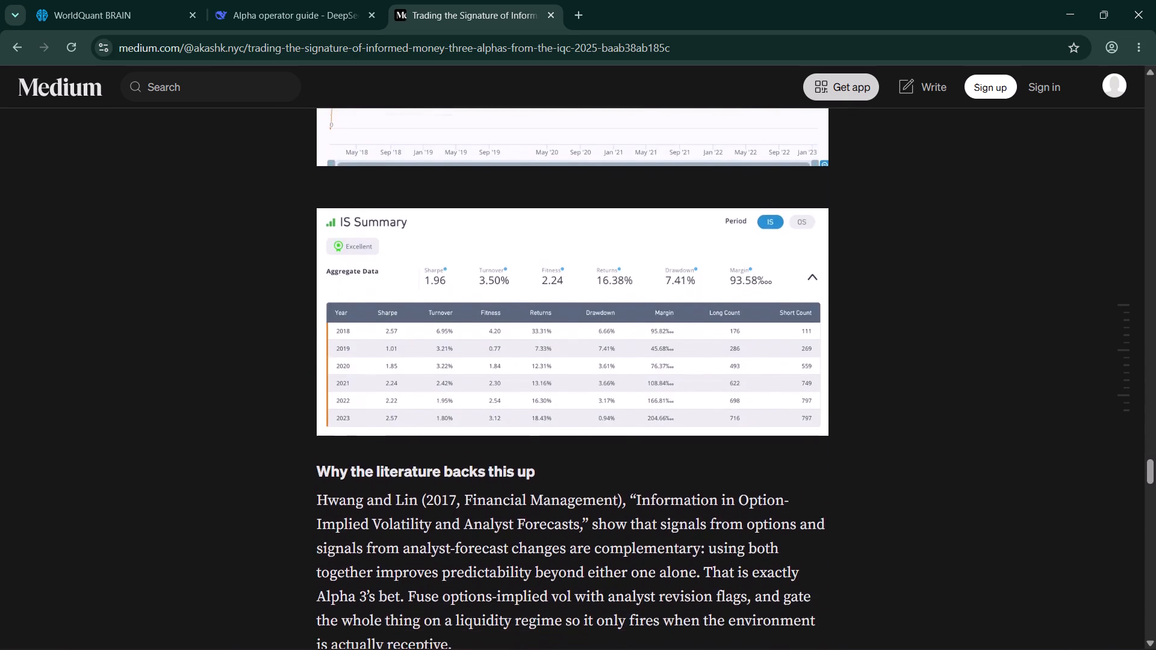
scroll(728, 382, "down", 2)
Skim "What the Three Alphas Have in Common", the closing remarks and references, and the recommended stories below the article.
scroll(728, 382, "down", 1)
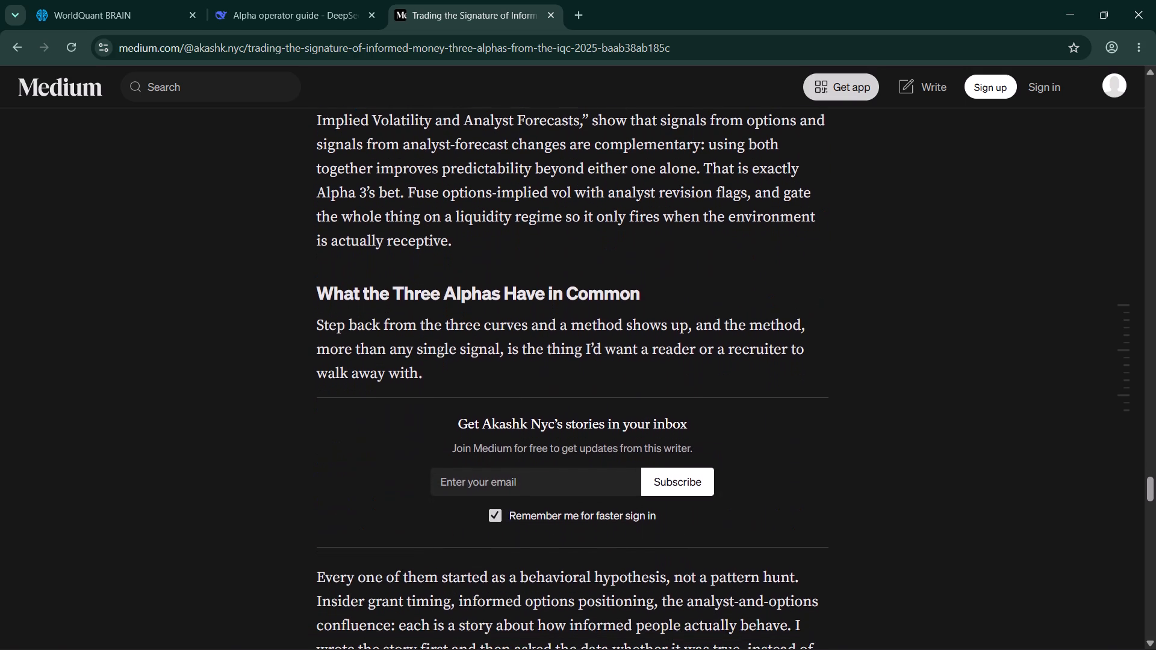
scroll(728, 382, "down", 2)
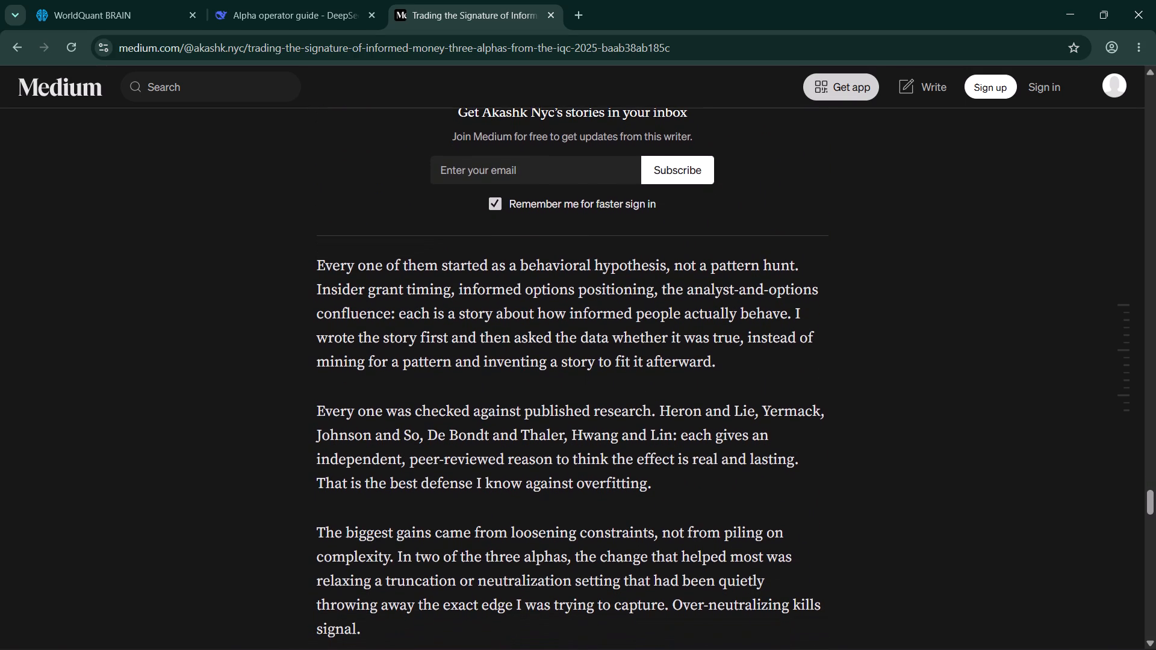
scroll(728, 382, "down", 2)
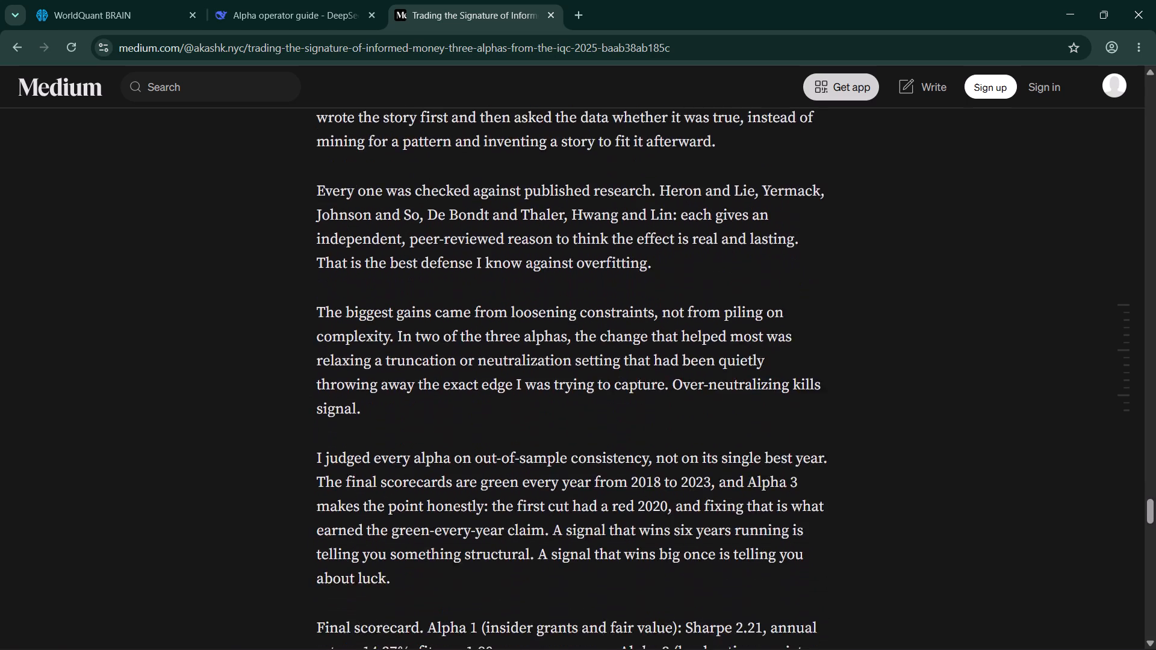
scroll(728, 382, "down", 6)
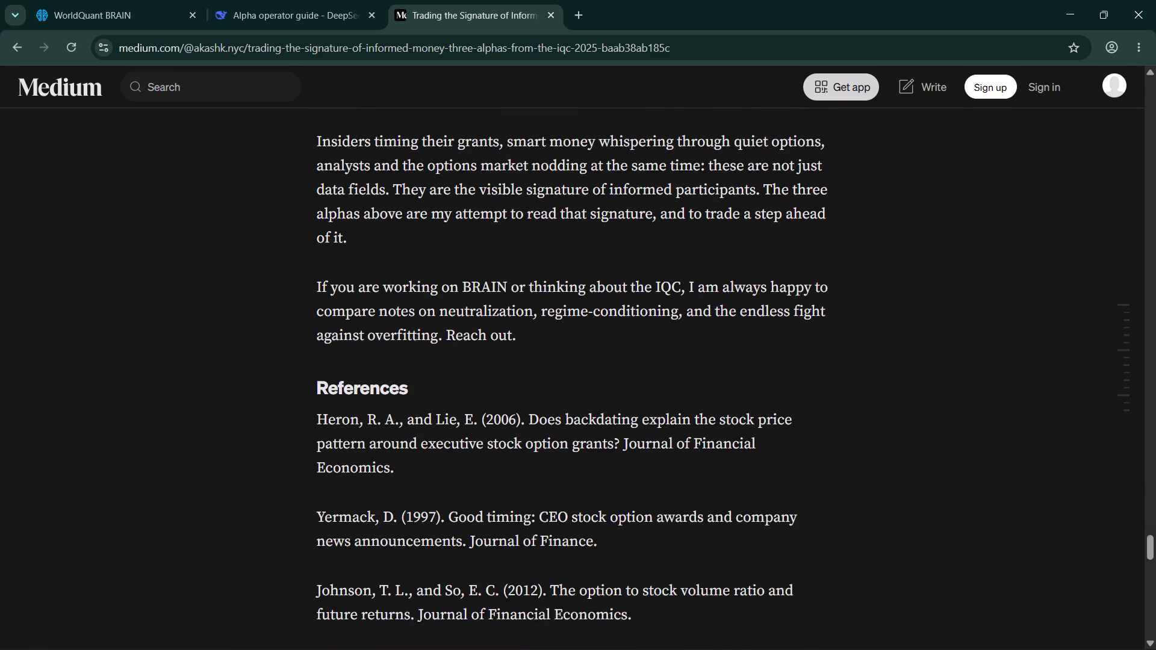
scroll(728, 382, "down", 5)
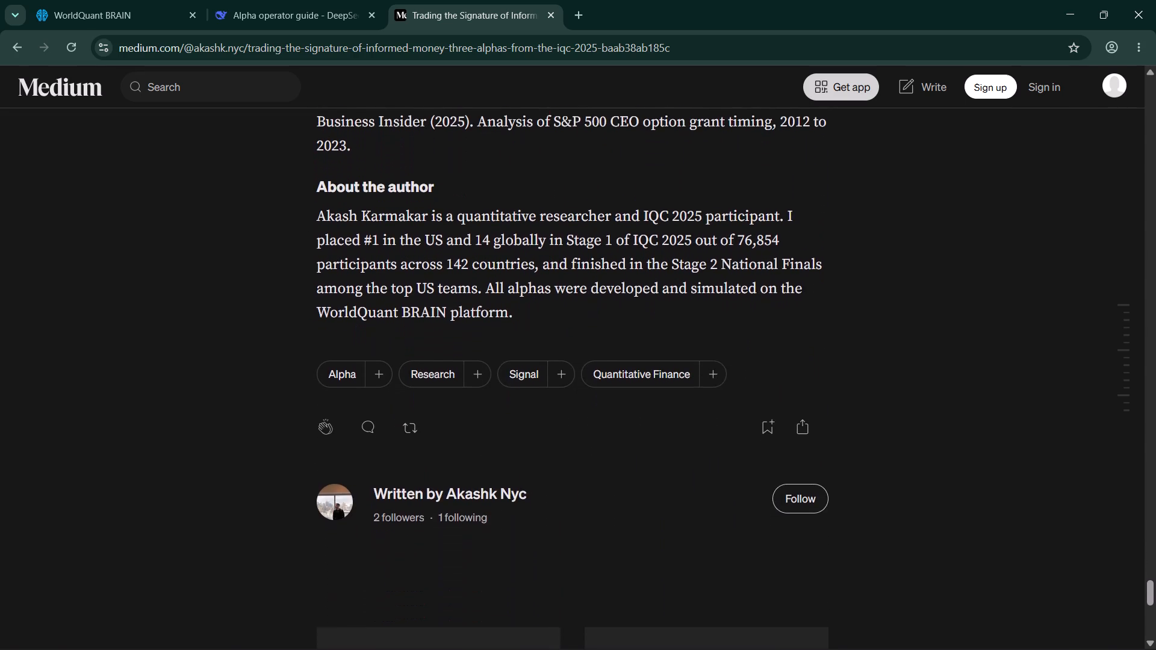
scroll(728, 382, "down", 4)
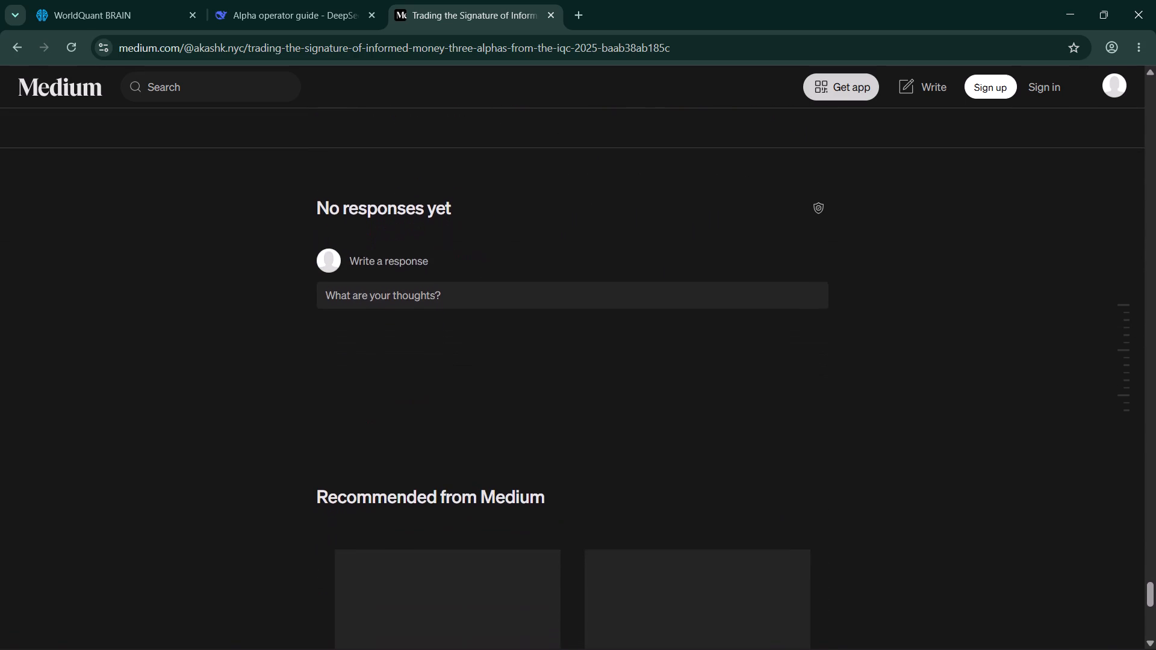
scroll(728, 382, "down", 7)
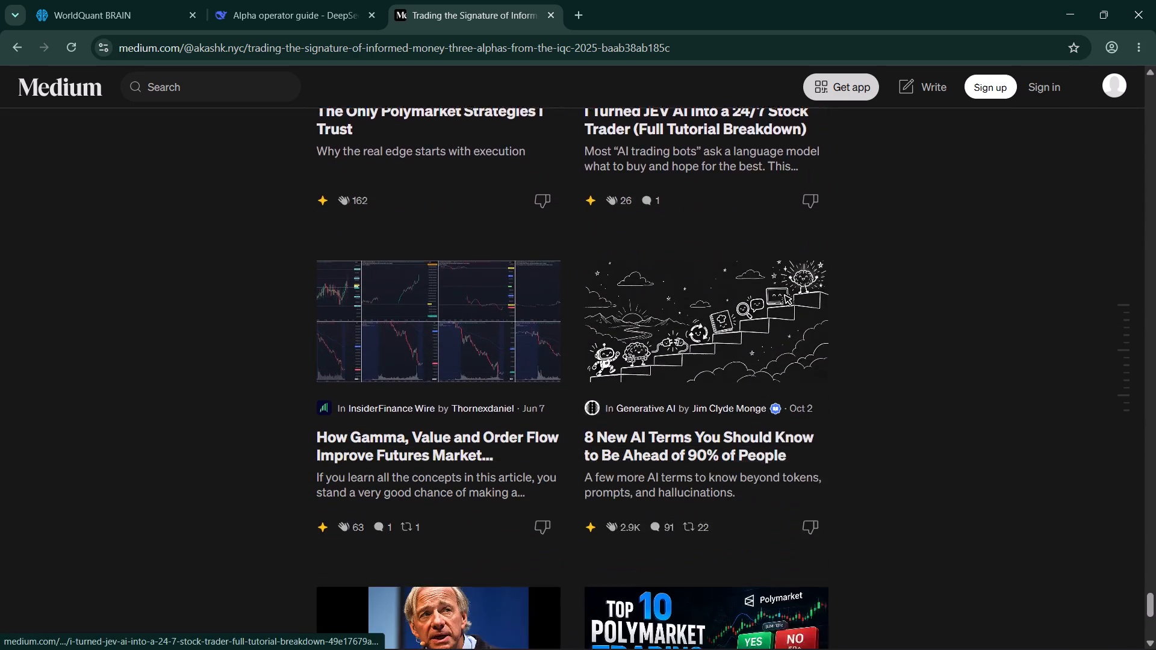
scroll(728, 382, "down", 2)
Return to the Google results for "alphas with smooth pnl" and open Quant Memo's "Blending Fast and Slow Alphas".
scroll(728, 382, "right", 5)
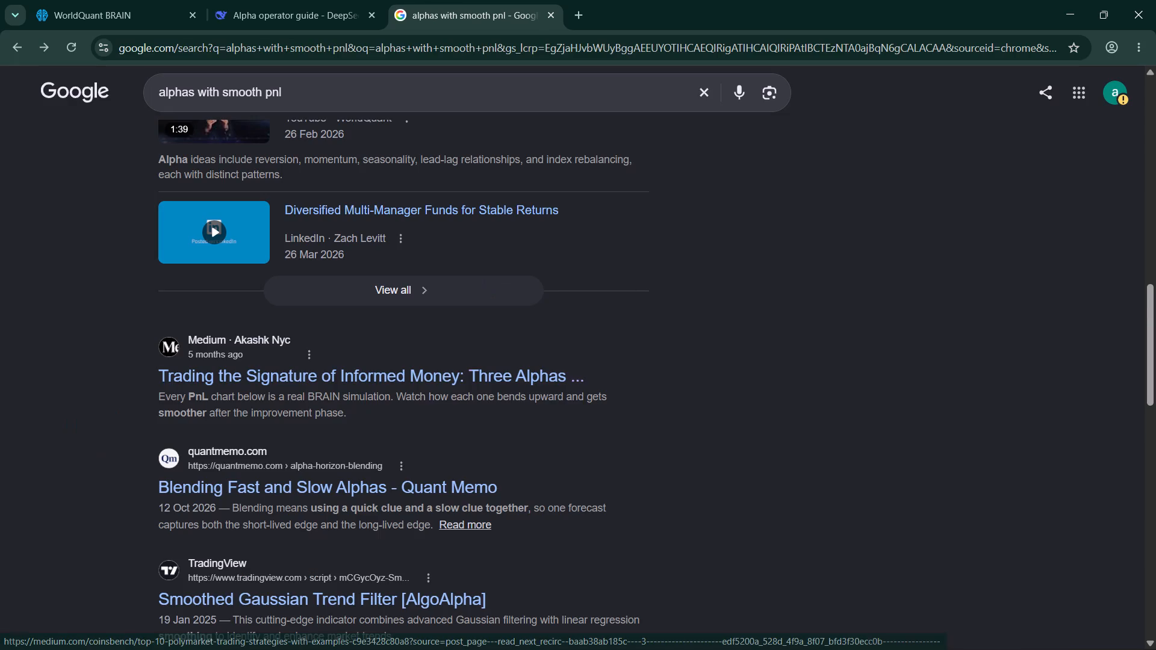
scroll(728, 382, "down", 1)
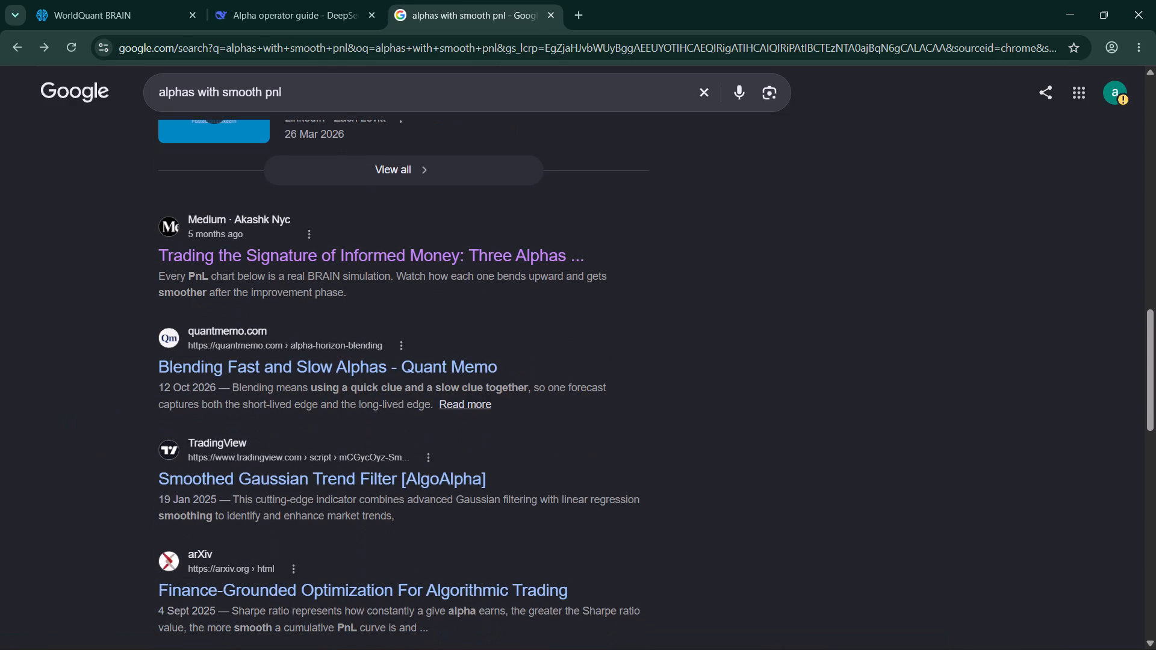
left_click(385, 365)
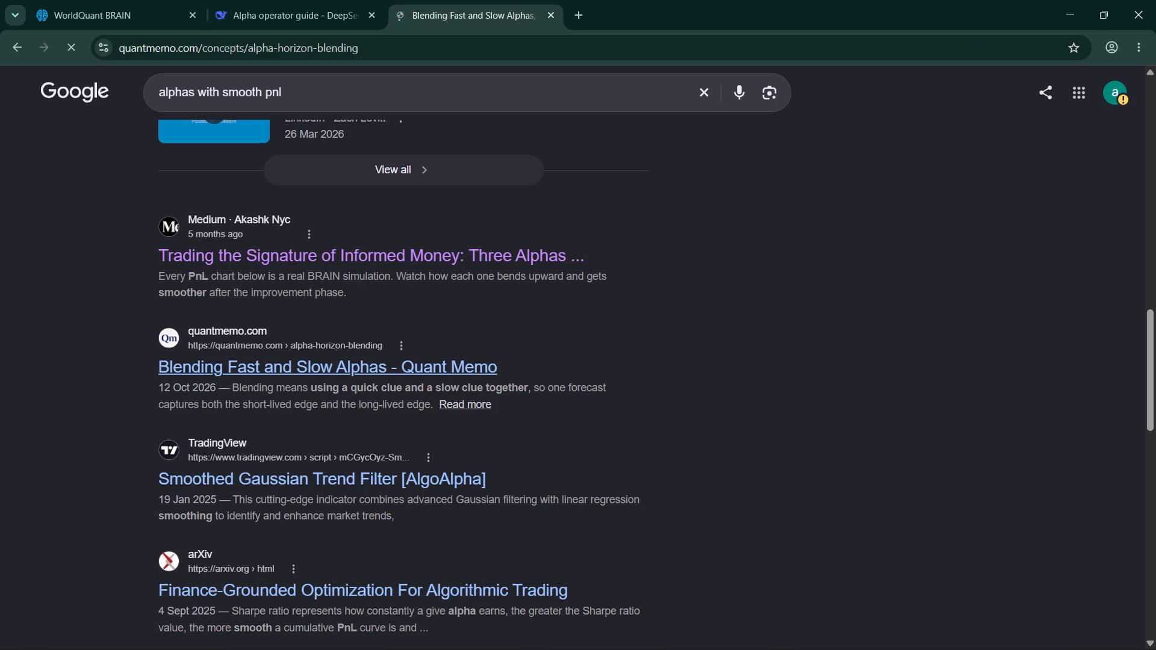
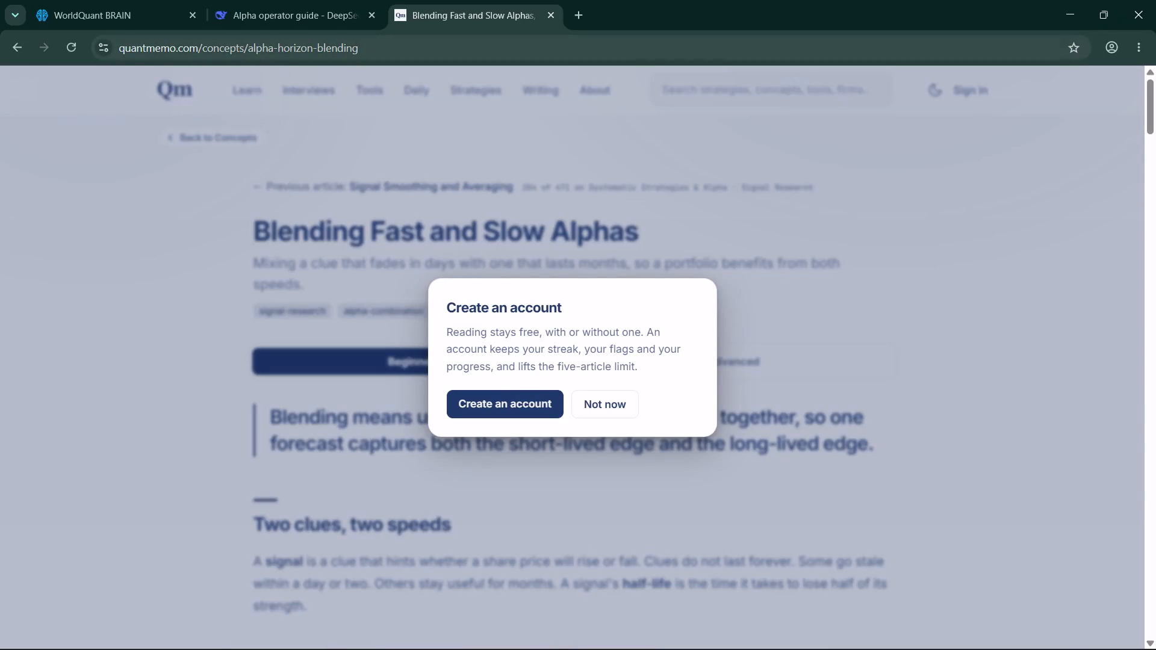
Dismiss the account prompt and skim "Blending Fast and Slow Alphas" through the signal-decay section to "Putting the two together".
left_click(586, 401)
scroll(586, 401, "down", 1)
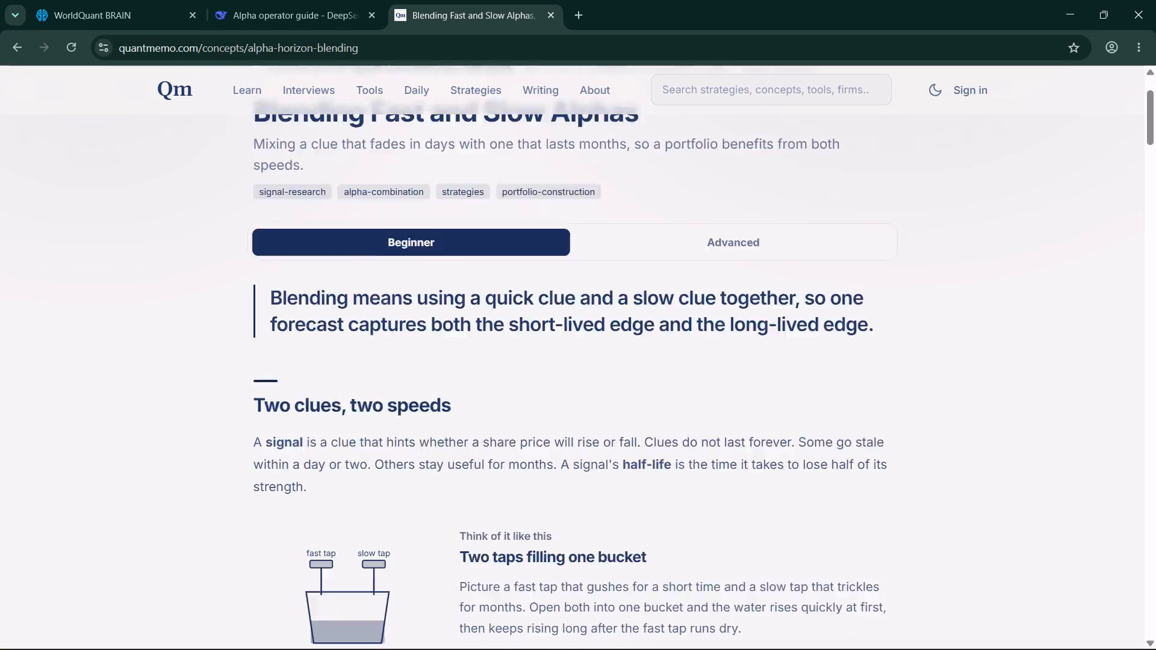
scroll(586, 401, "down", 8)
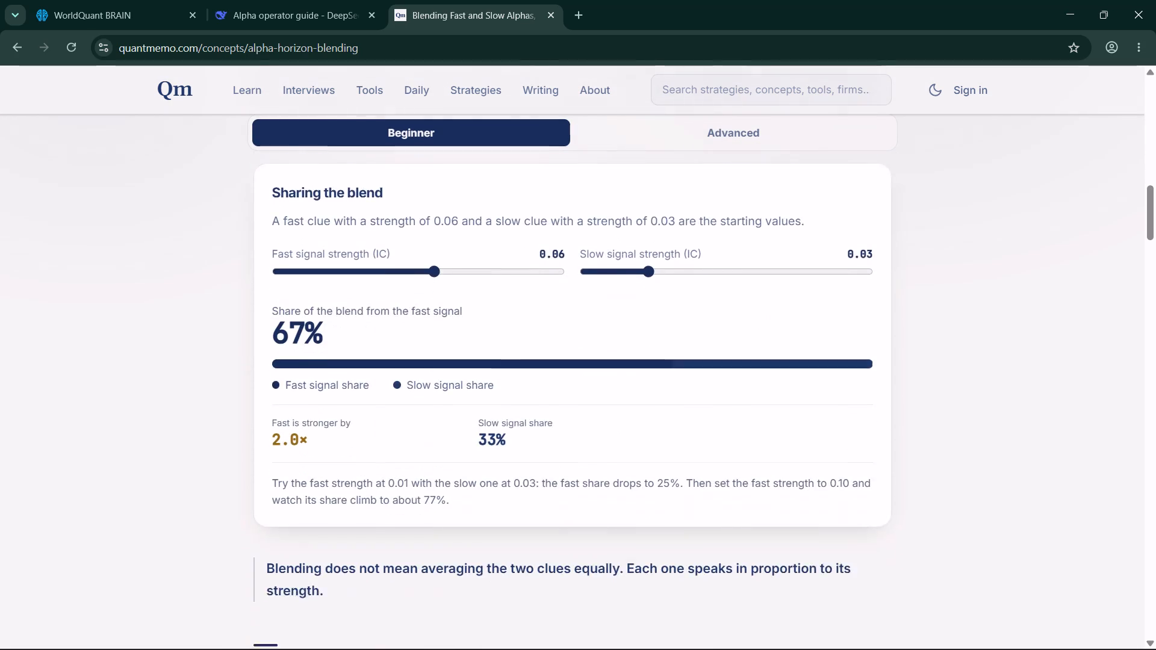
scroll(586, 401, "down", 5)
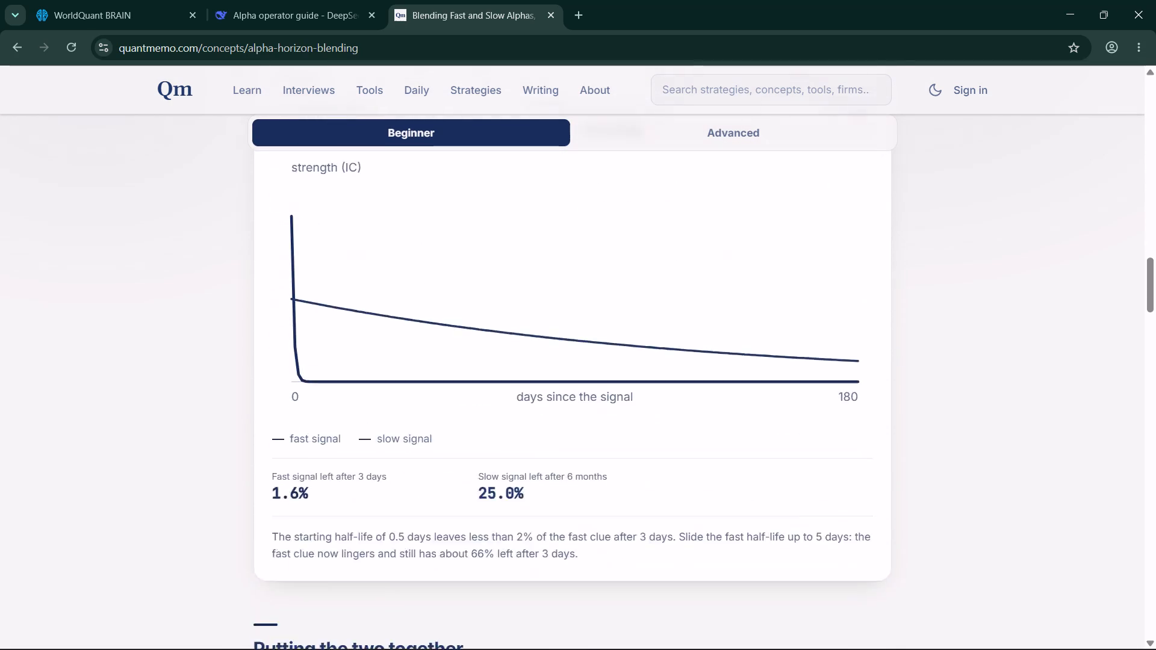
scroll(586, 401, "down", 3)
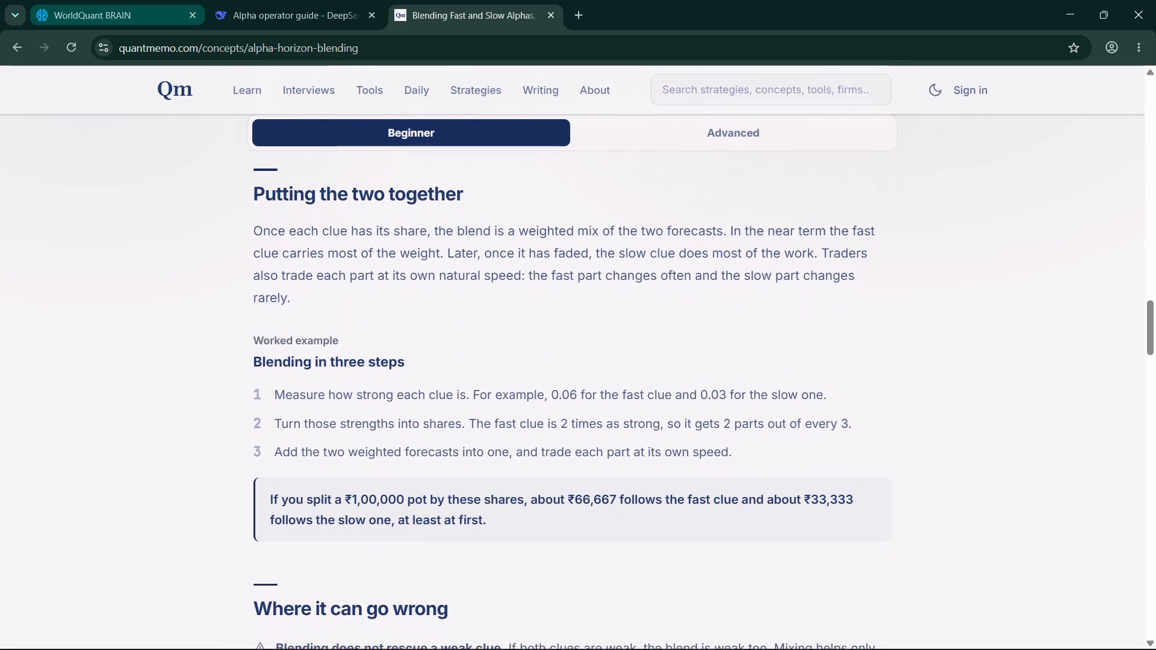
Switch to WorldQuant BRAIN, show Simulation 1's test period, and examine its IS Summary and the failed item under IS Testing Status.
left_click(143, 5)
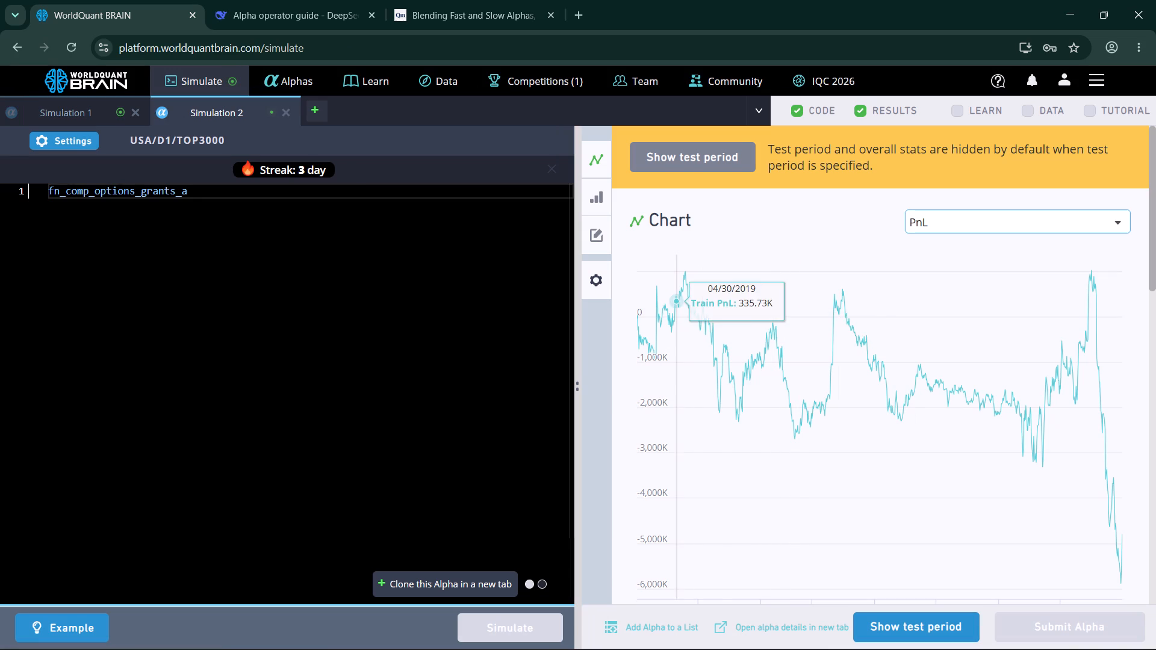
left_click(89, 108)
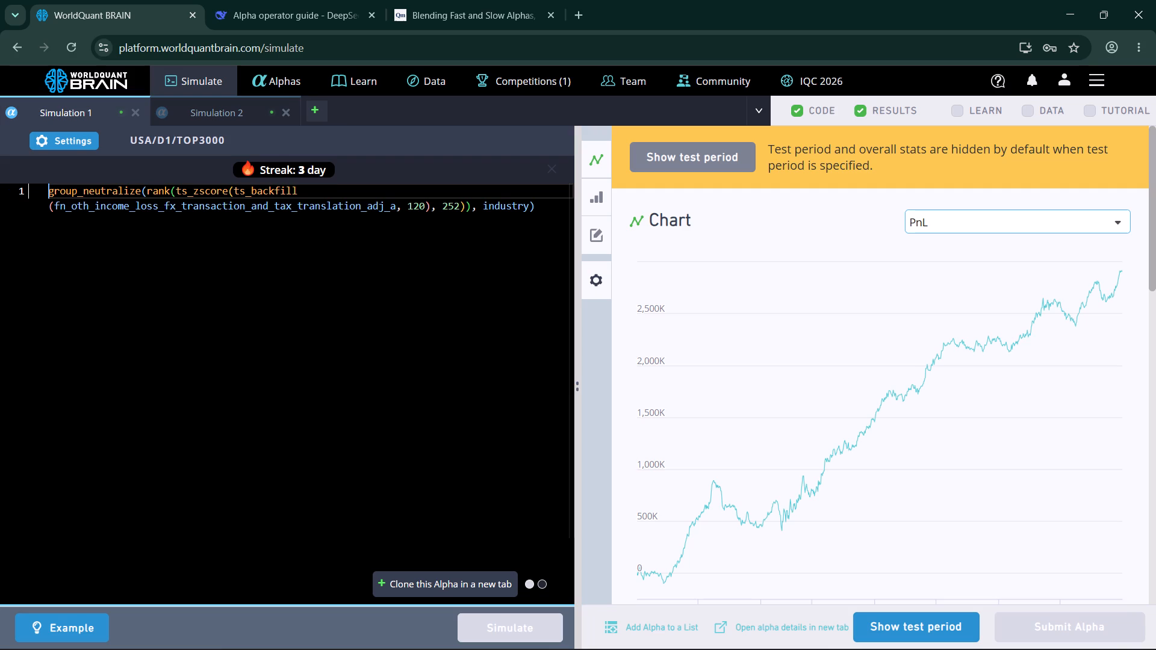
left_click(941, 618)
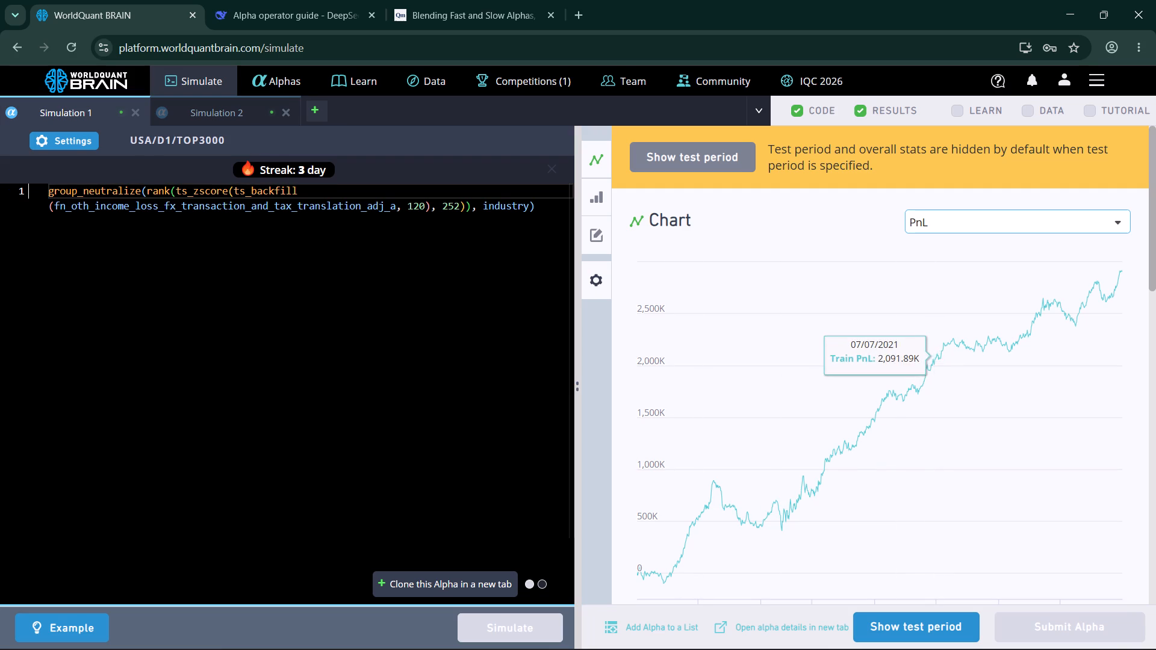
scroll(930, 512, "down", 4)
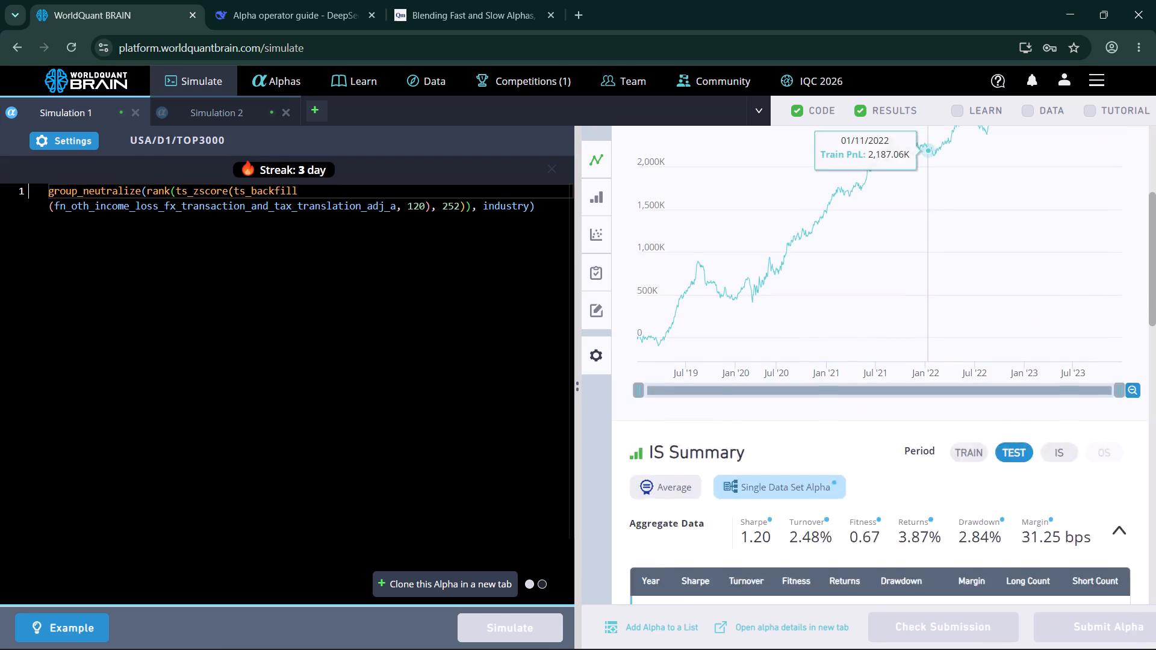
scroll(930, 512, "down", 3)
left_click(921, 512)
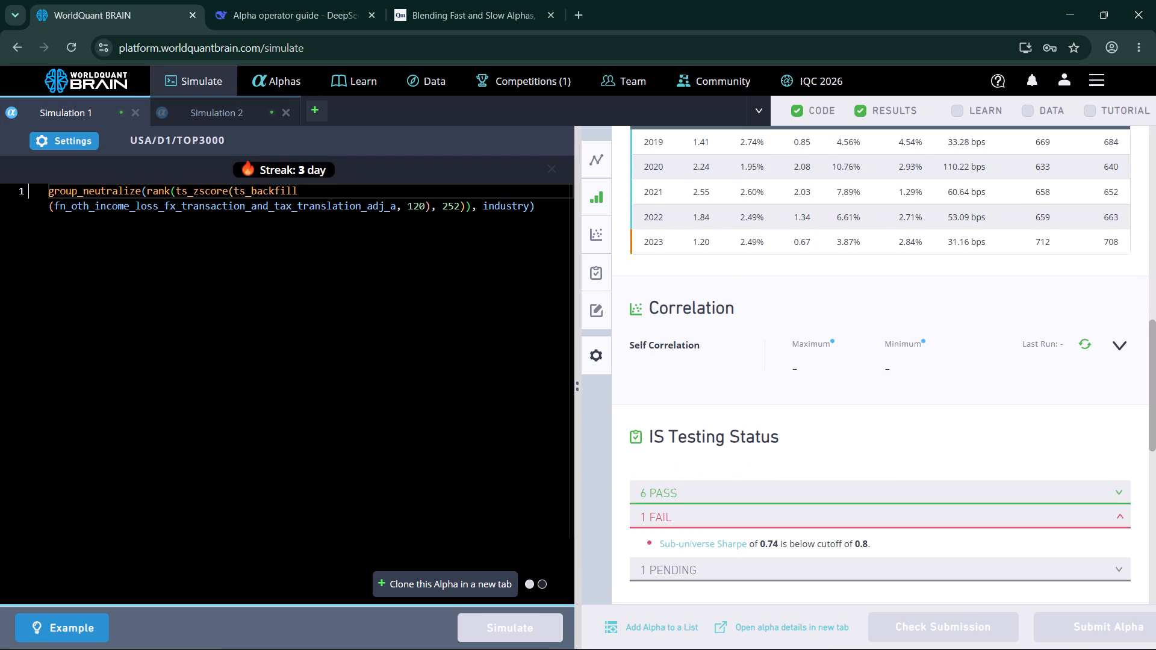
Set Simulation 1's neutralization to Market and run the simulation again.
left_click(85, 141)
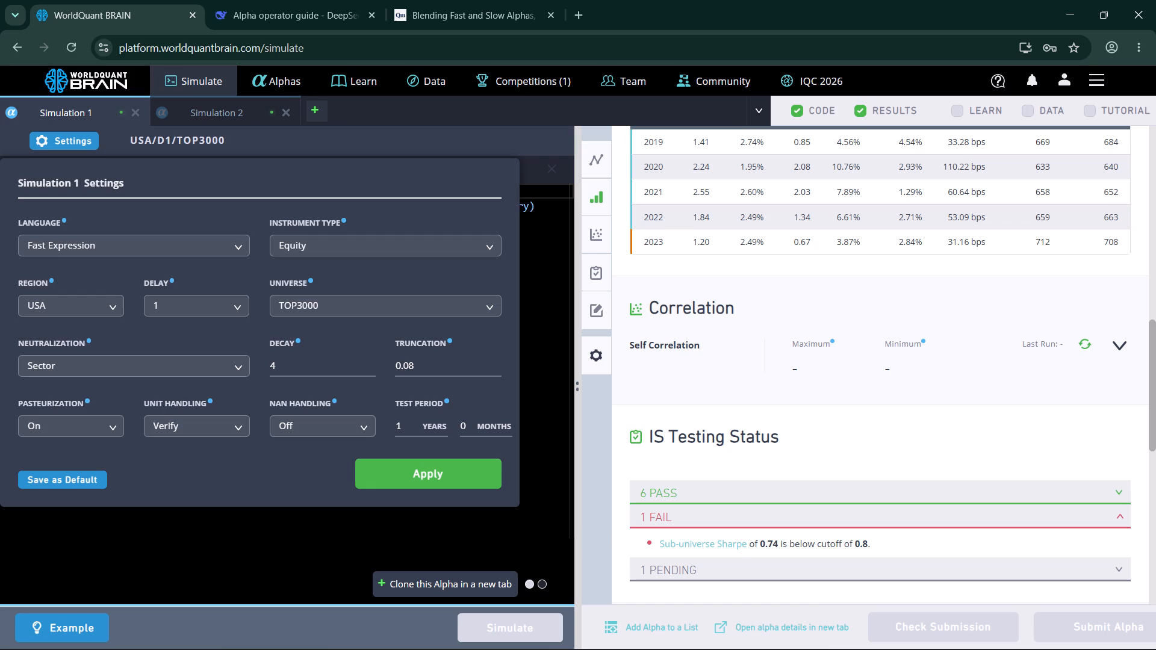
left_click(137, 362)
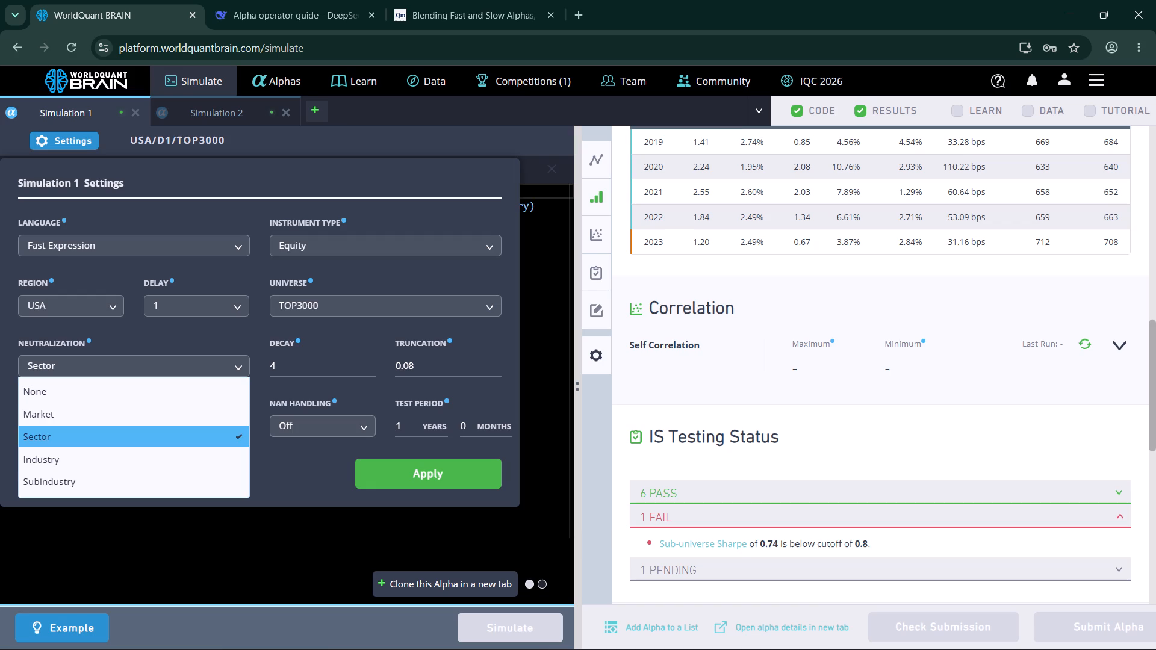
left_click(100, 415)
left_click(392, 468)
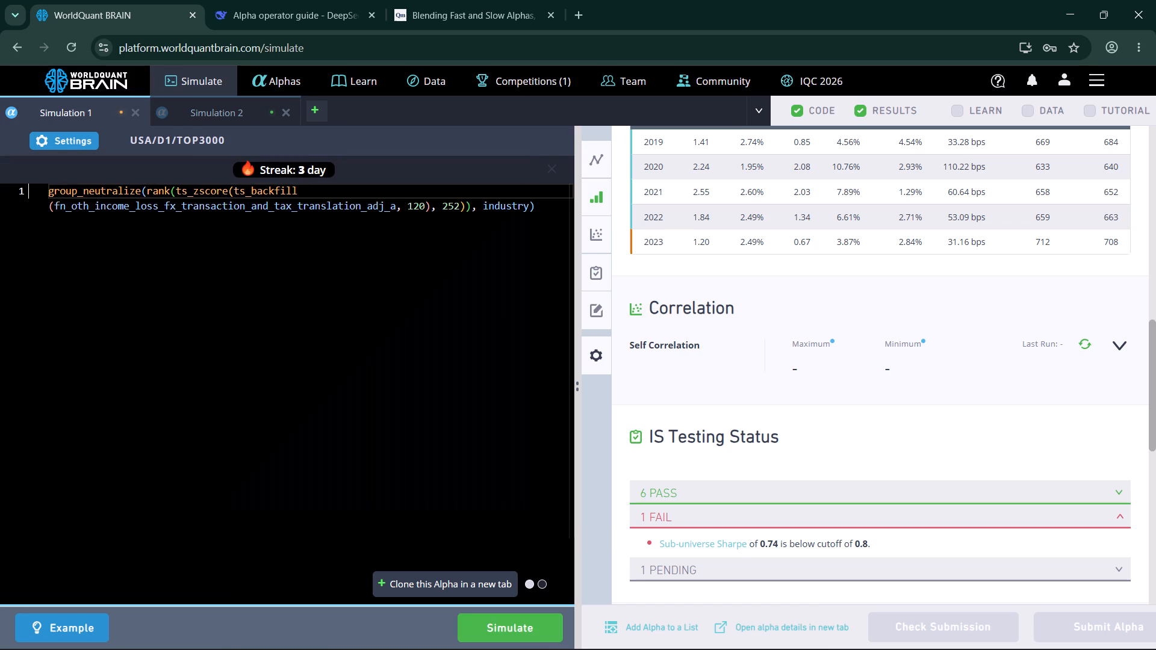
left_click(513, 627)
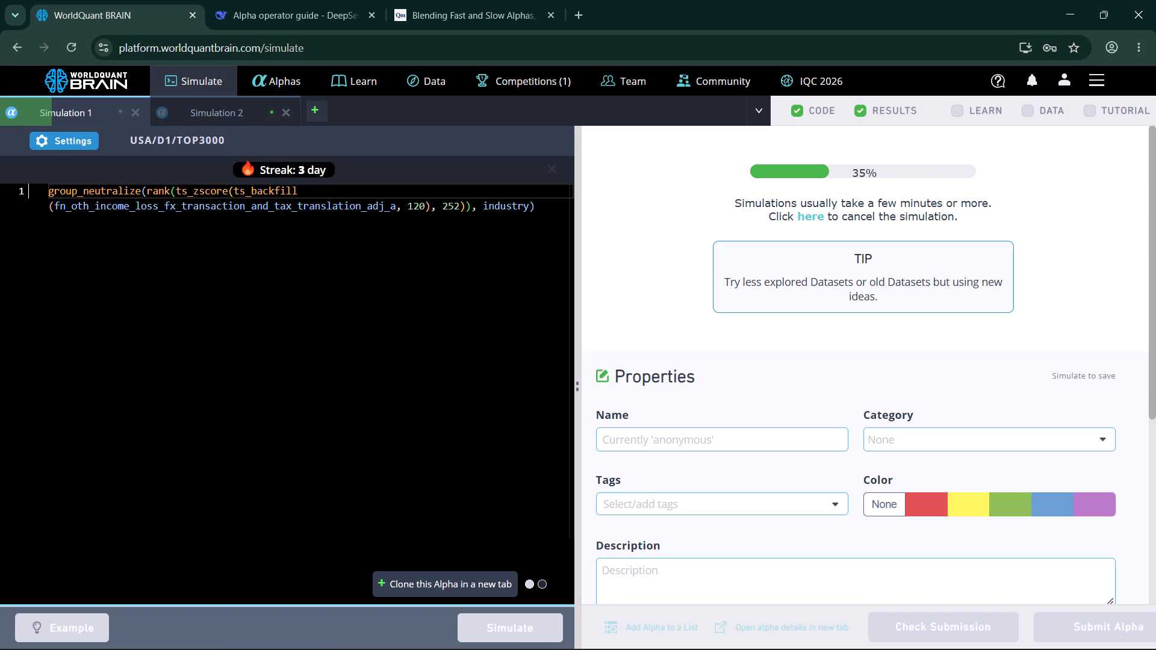
Go back from the Quant Memo article to the "alphas with smooth pnl" Google results and look through the remaining results and related searches.
left_click(460, 0)
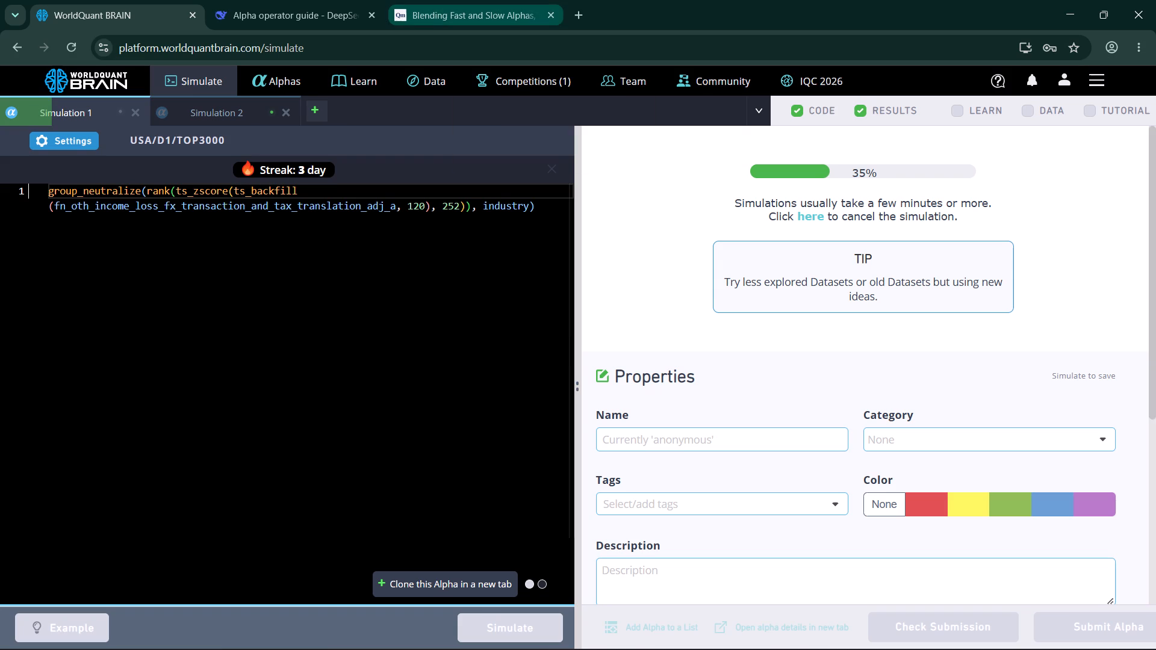
scroll(401, 291, "right", 18)
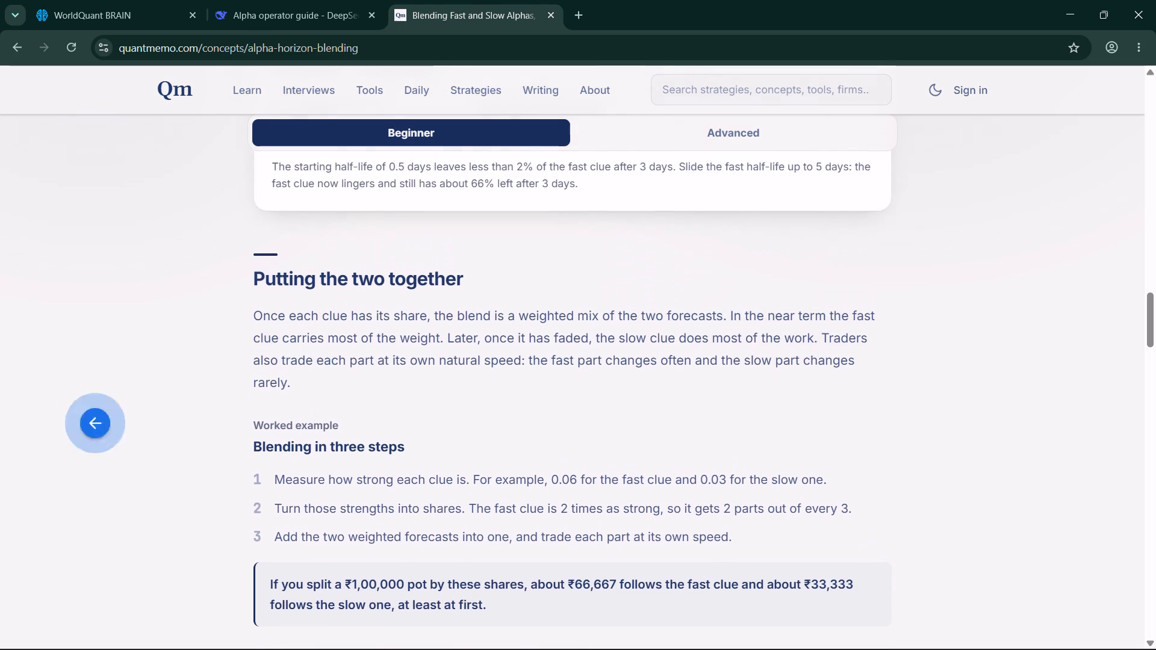
scroll(319, 300, "down", 3)
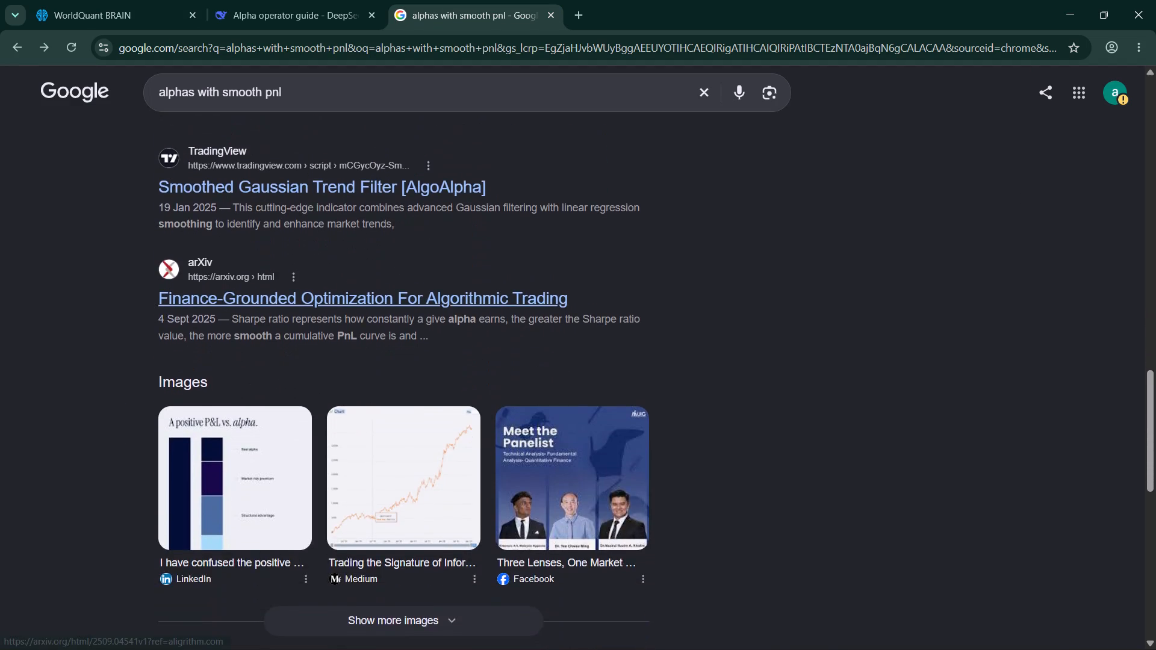
scroll(319, 300, "up", 2)
scroll(319, 300, "down", 4)
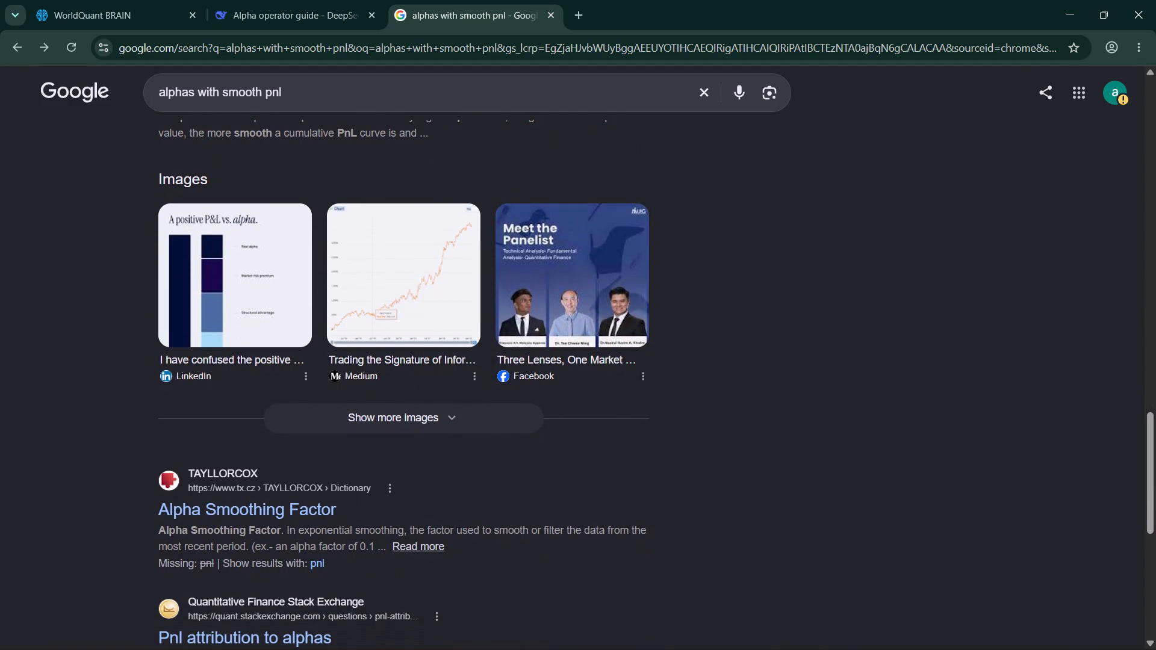
scroll(319, 300, "up", 5)
scroll(319, 300, "down", 4)
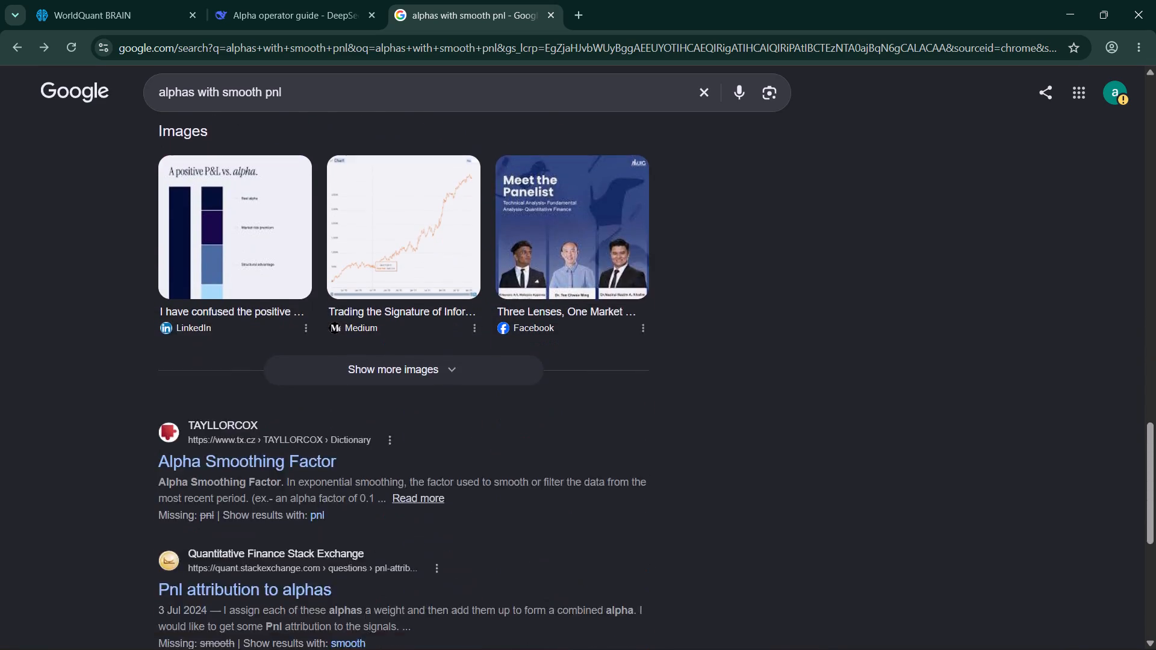
scroll(319, 300, "down", 3)
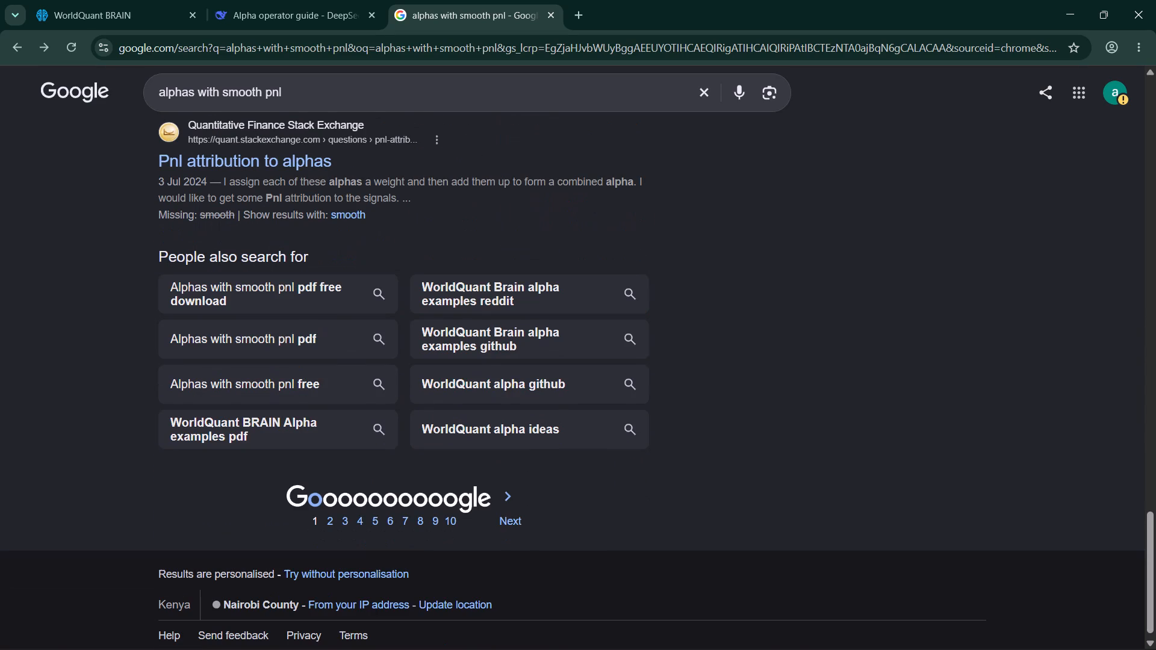
scroll(319, 300, "up", 1)
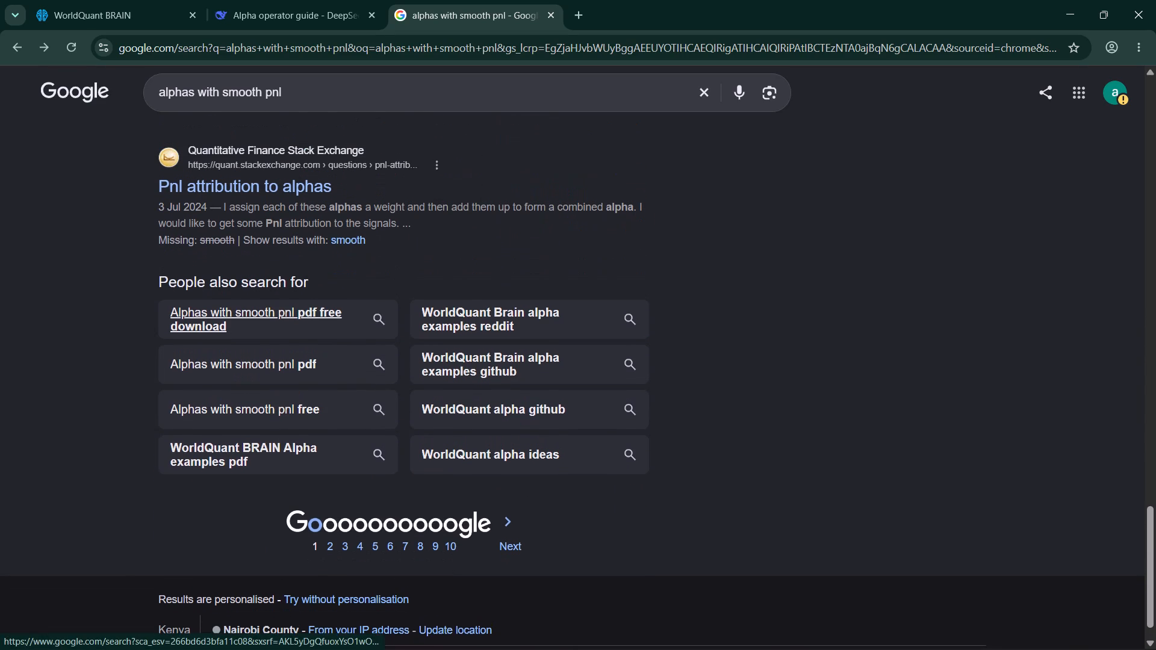
scroll(319, 300, "up", 3)
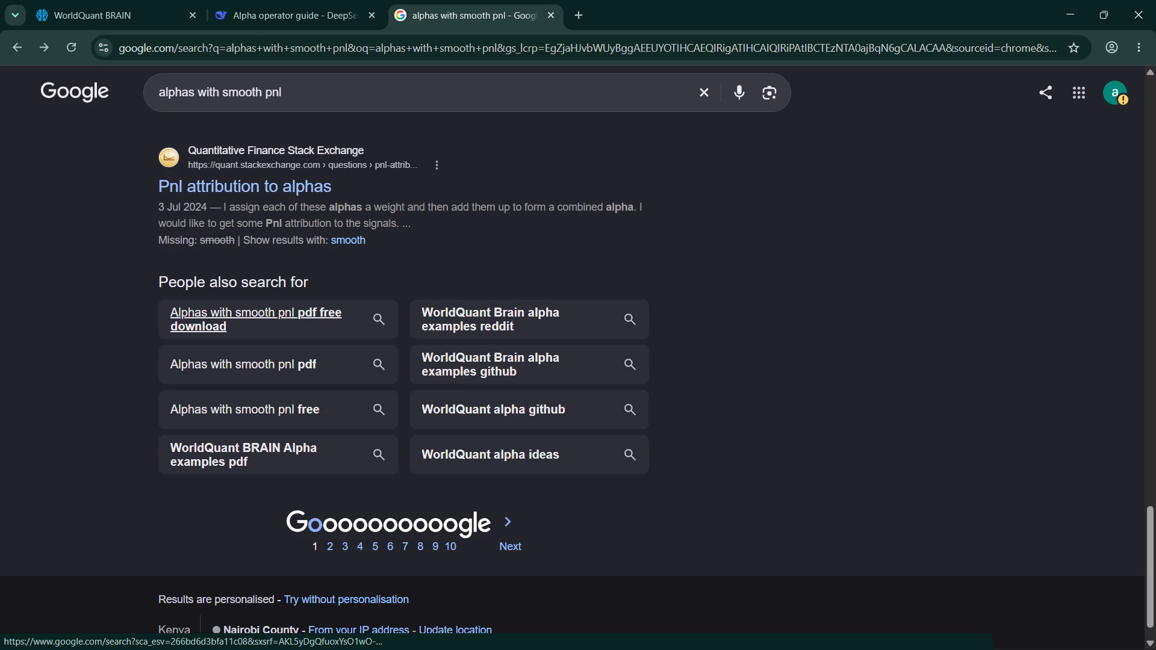
scroll(319, 300, "up", 2)
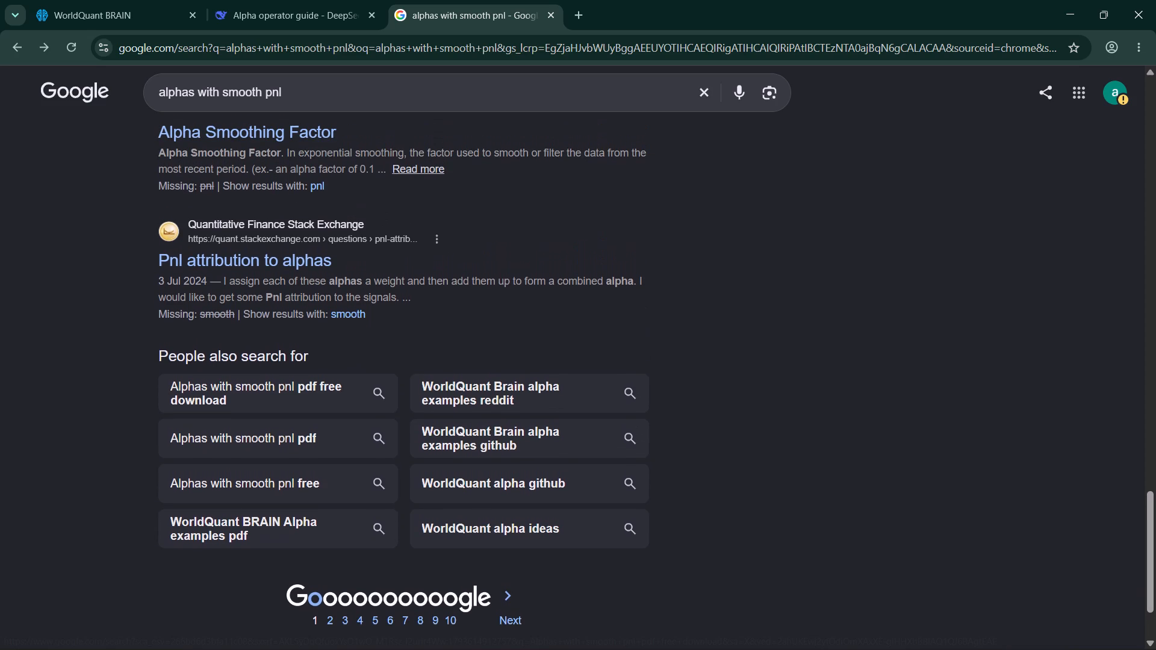
Run the related search "WorldQuant Brain alpha examples reddit" and read the r/quantfinance thread asking for a working alpha.
left_click(535, 389)
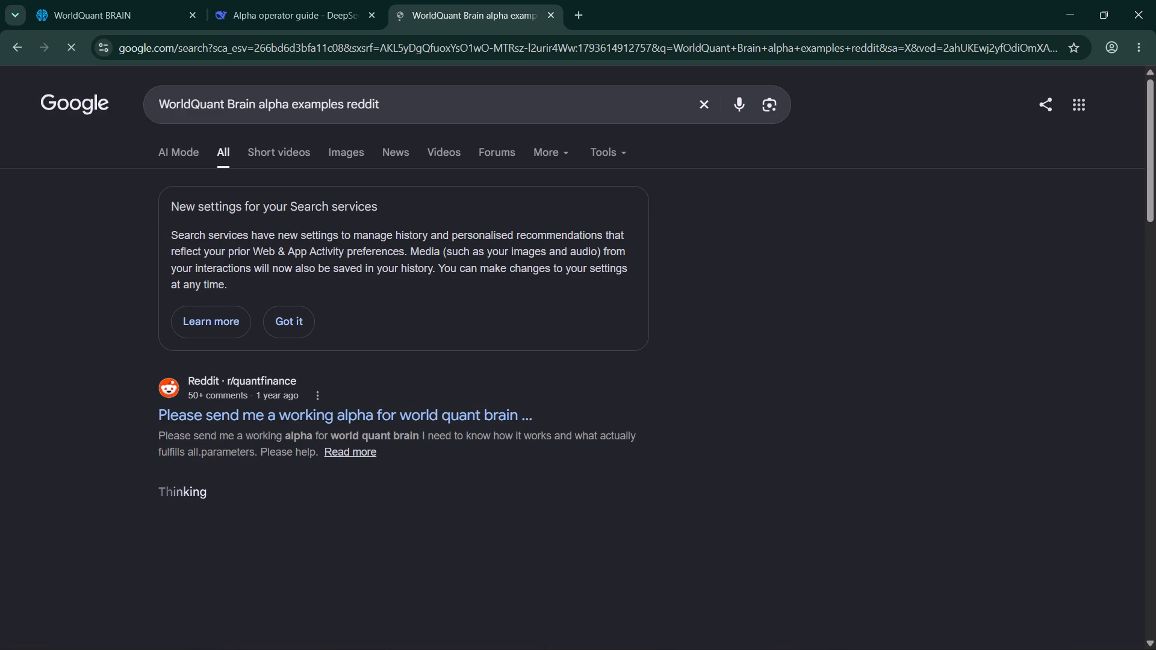
left_click(479, 416)
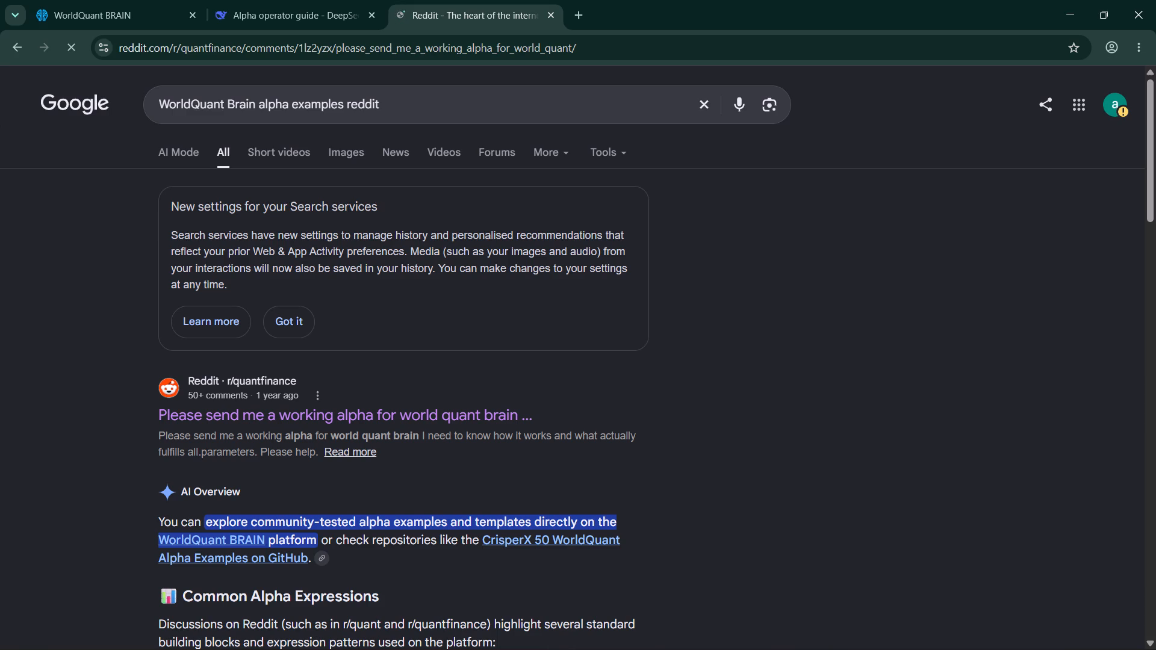
scroll(479, 416, "down", 4)
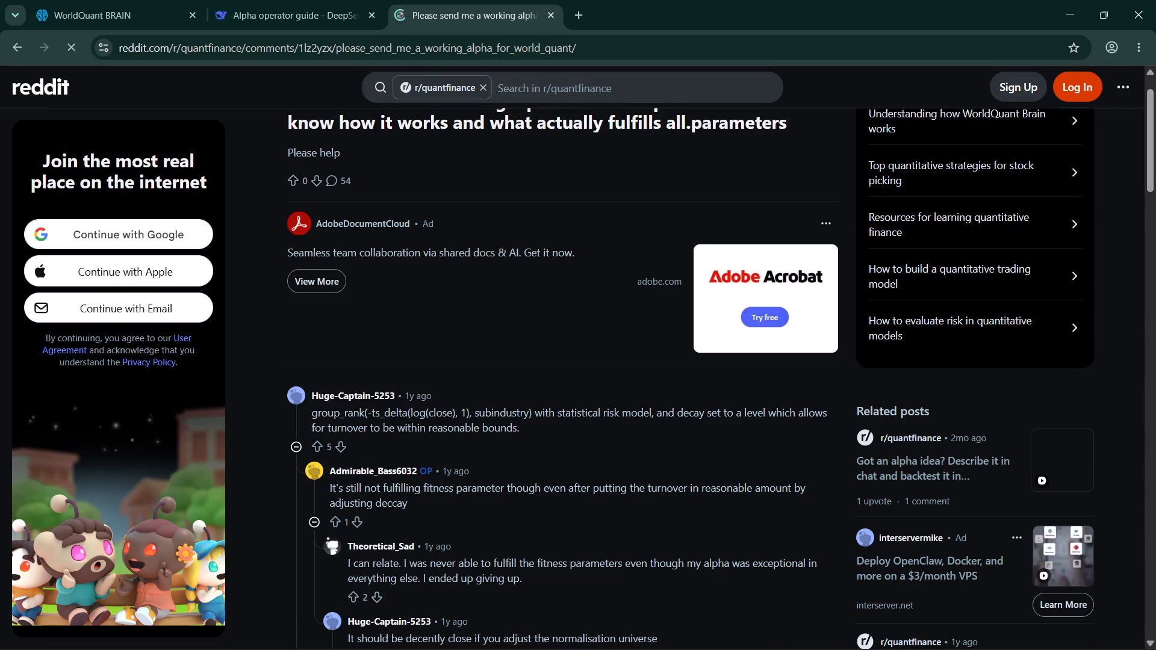
scroll(479, 416, "down", 1)
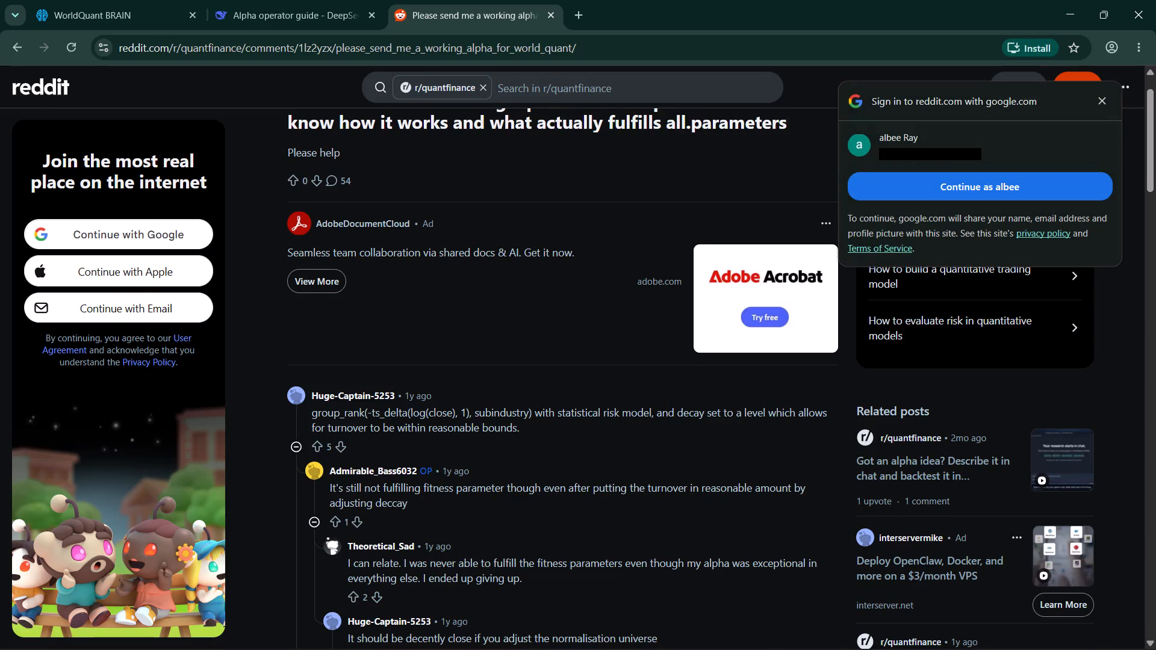
scroll(479, 416, "down", 1)
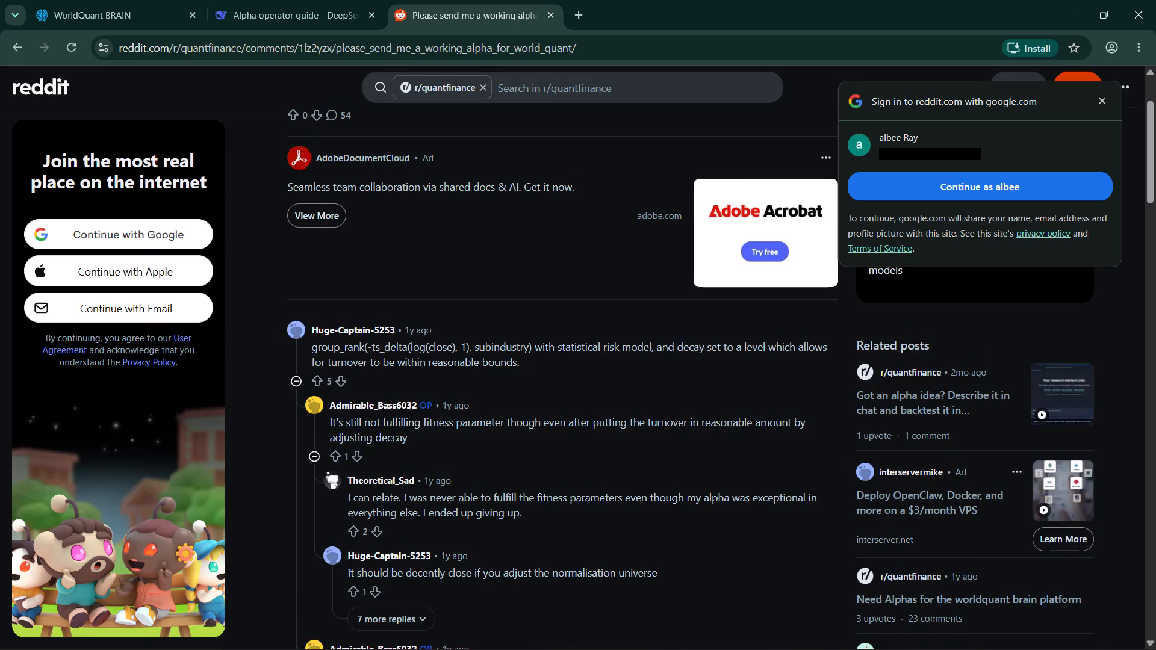
Copy group_rank(-ts_delta(log(close), 1), subindustry) from the thread's first comment and replace Simulation 2's code in WorldQuant BRAIN with it.
left_click_drag(312, 348, 326, 351)
left_click_drag(326, 351, 464, 352)
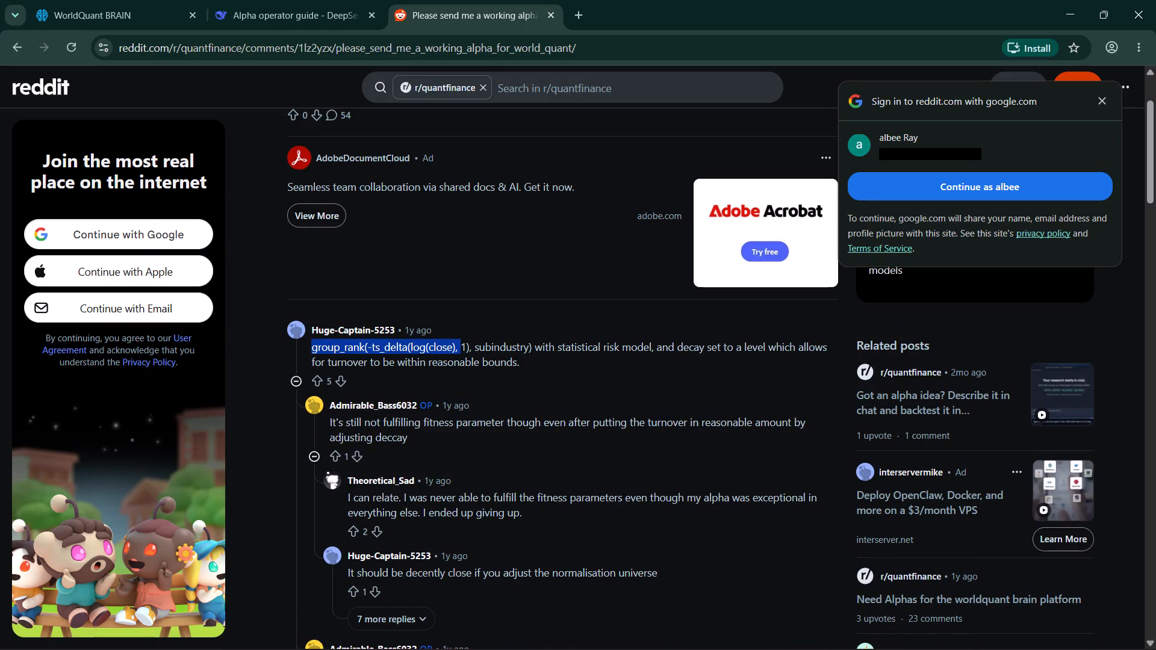
left_click_drag(464, 352, 529, 351)
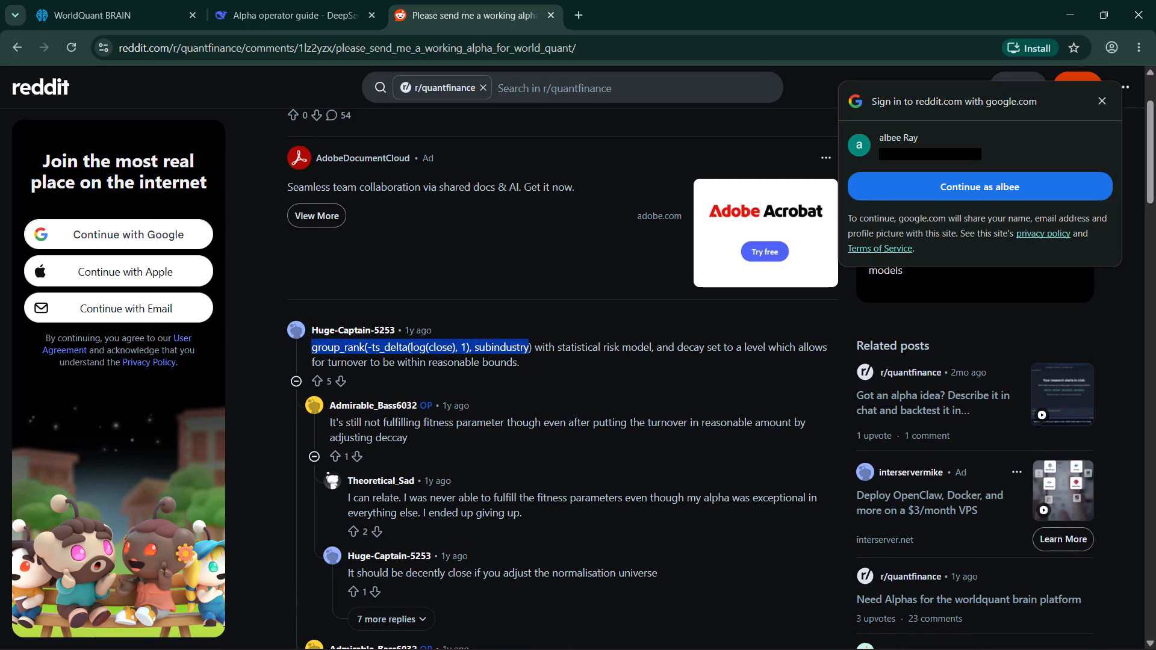
left_click_drag(529, 351, 532, 351)
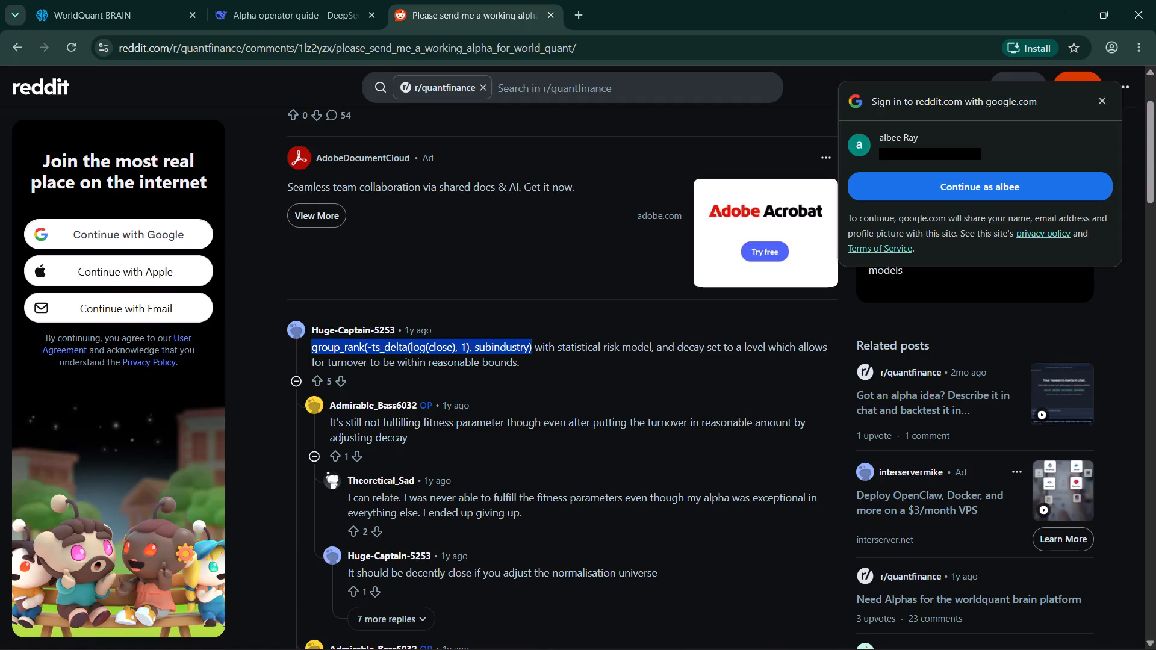
key("ctrl+c")
left_click(66, 4)
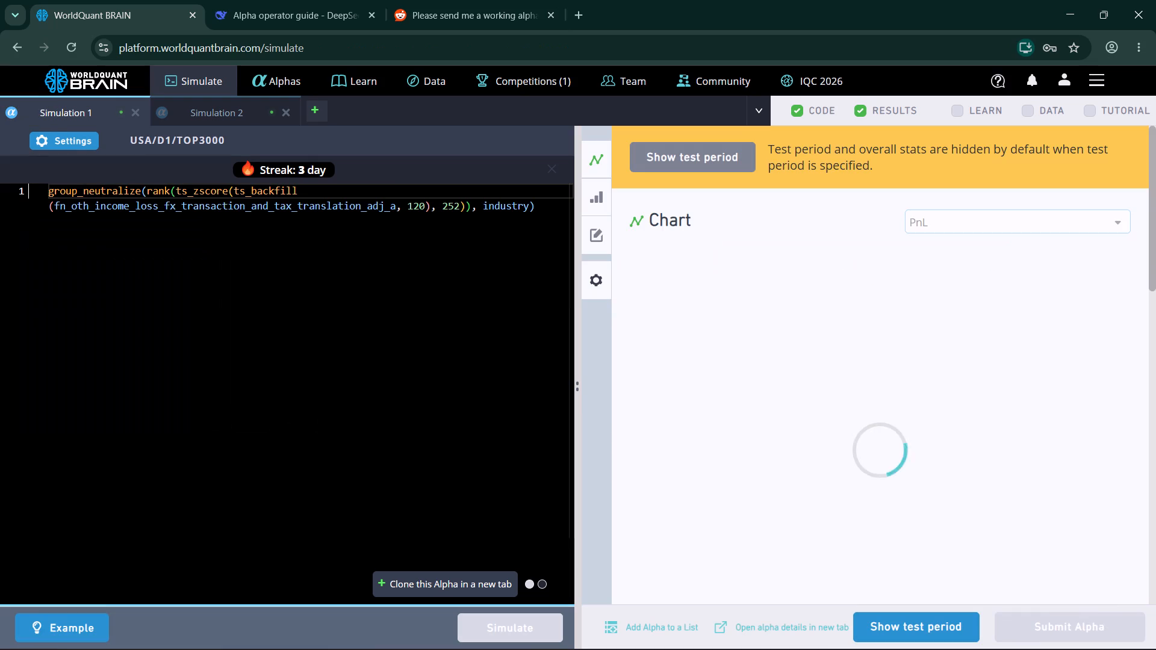
left_click(236, 115)
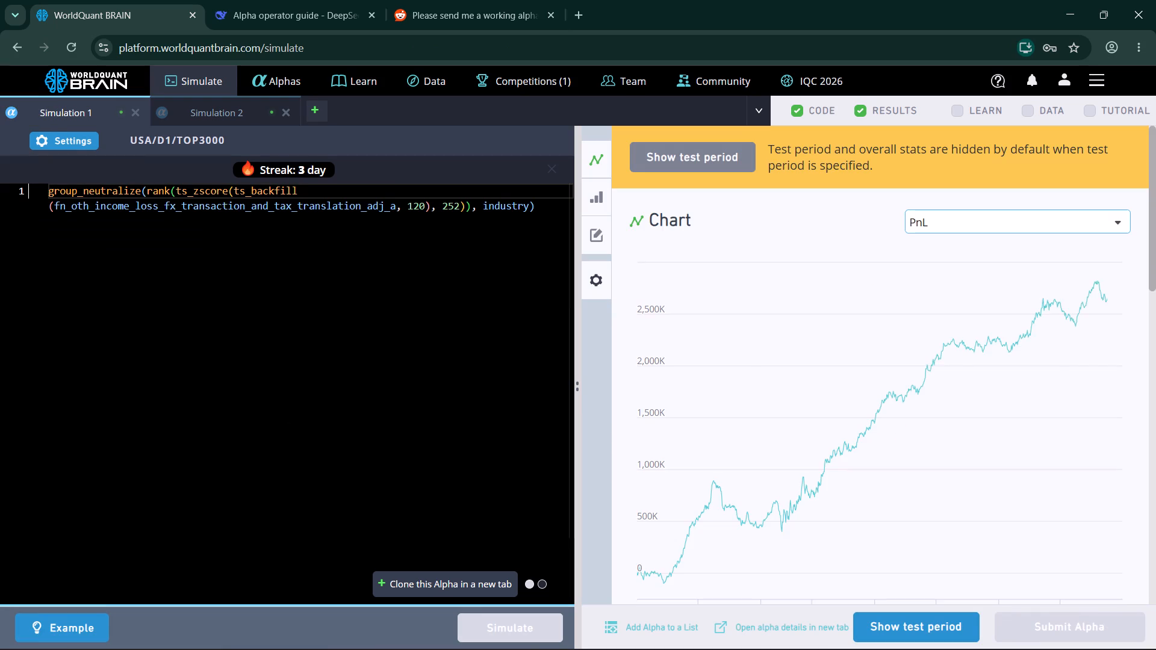
left_click(237, 245)
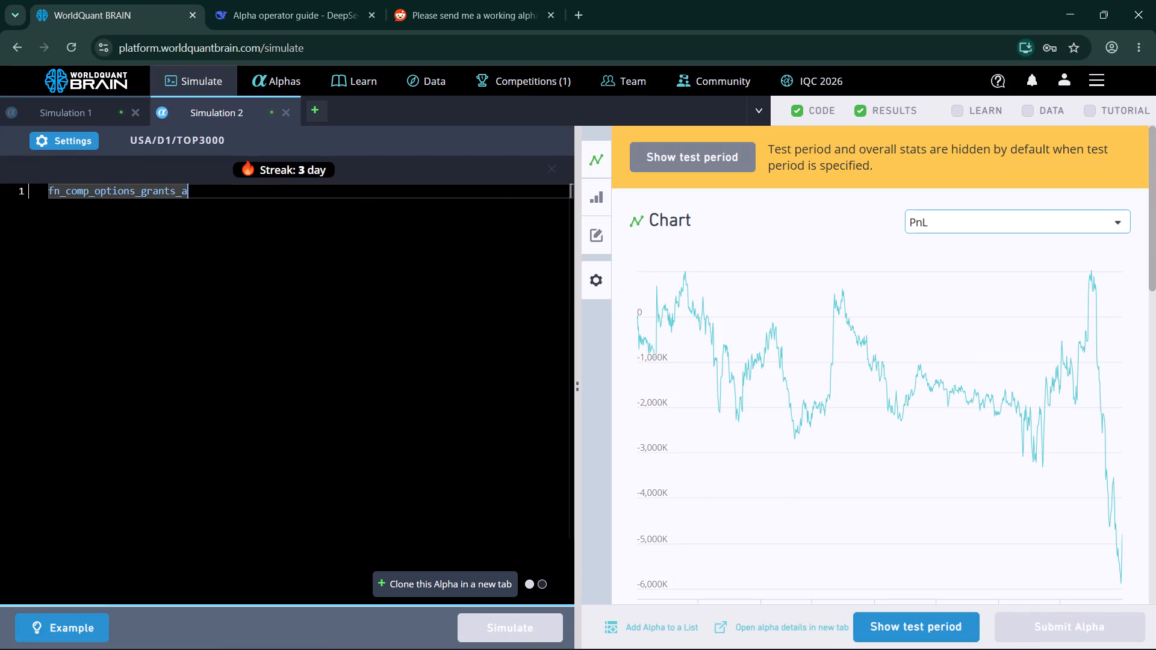
key("ctrl+a")
key("ctrl+v")
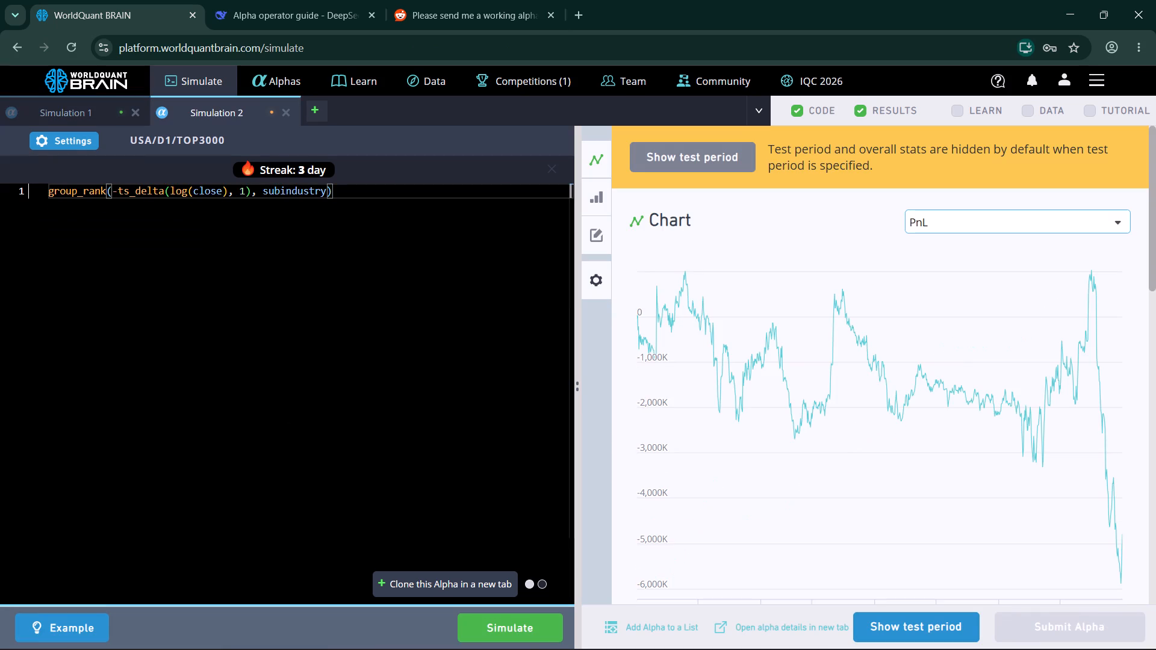
Run Simulation 2 with the group_rank expression from Reddit.
left_click(512, 628)
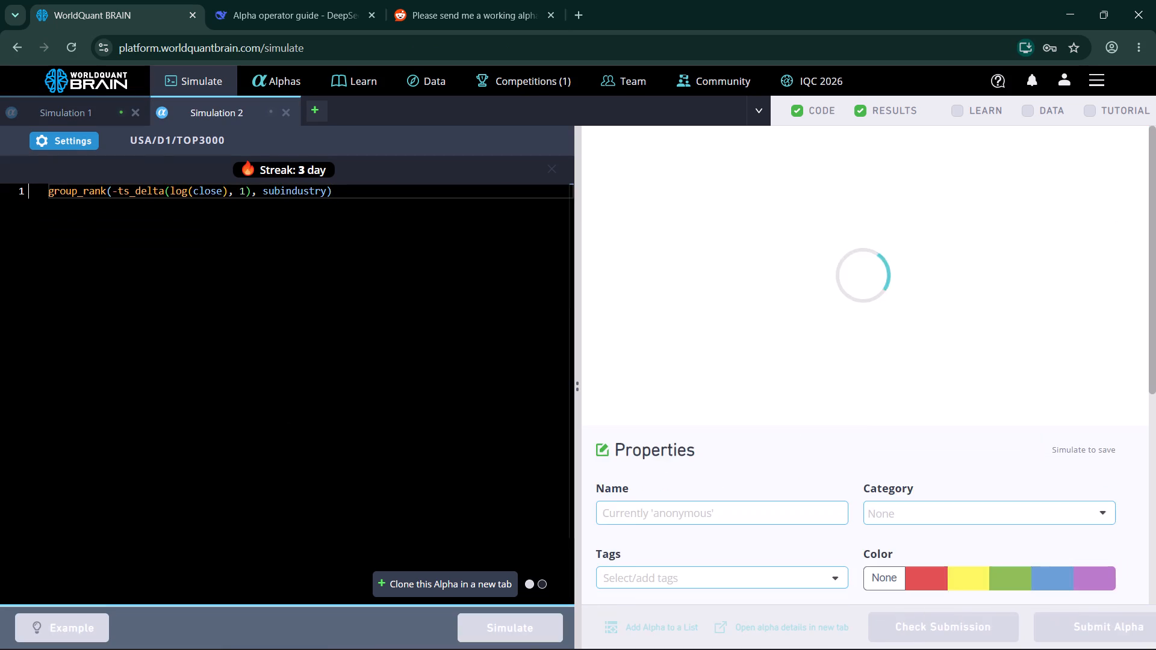
Show the test period for Simulation 1's results and examine the failed check in its IS Testing Status.
left_click(103, 103)
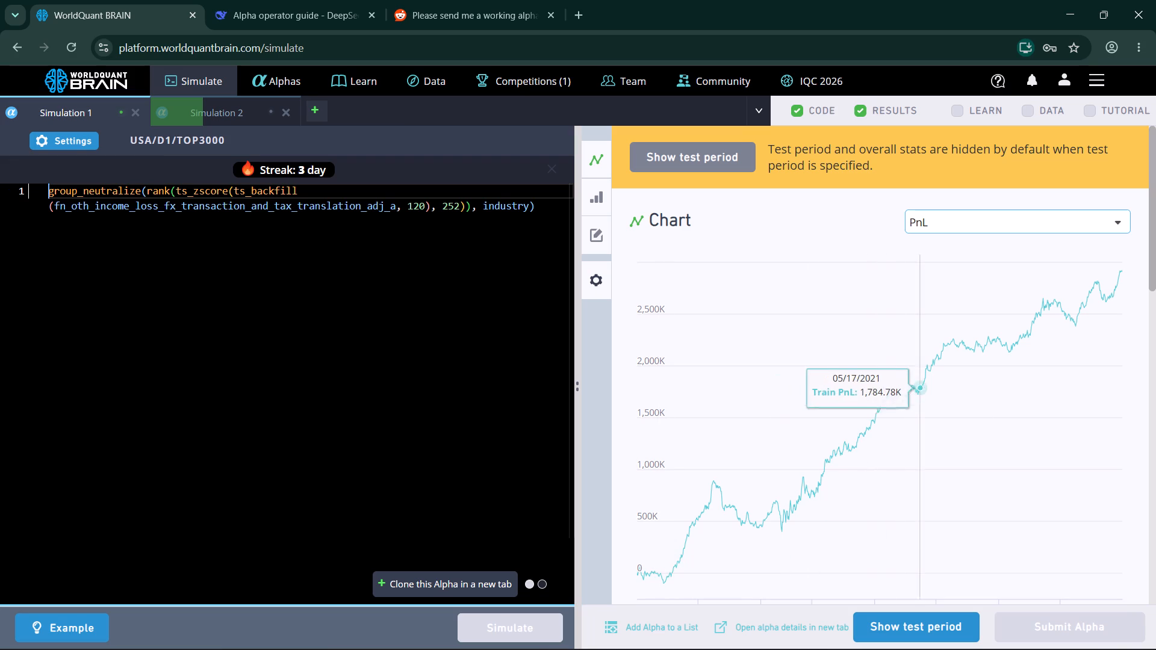
left_click(928, 620)
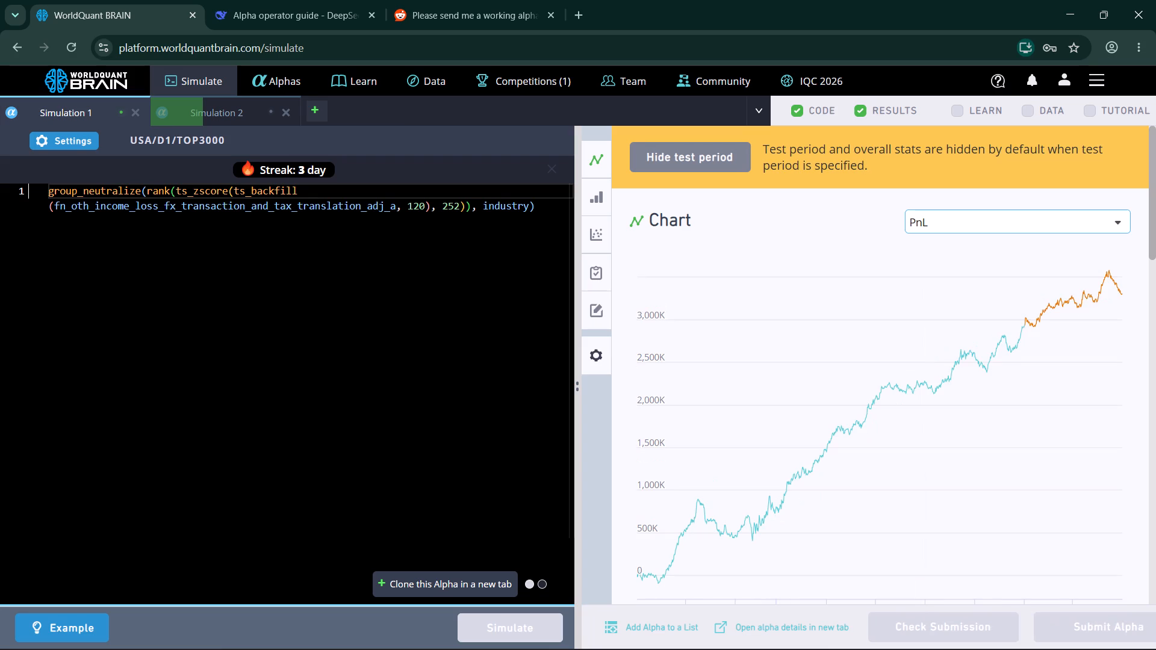
scroll(904, 551, "down", 3)
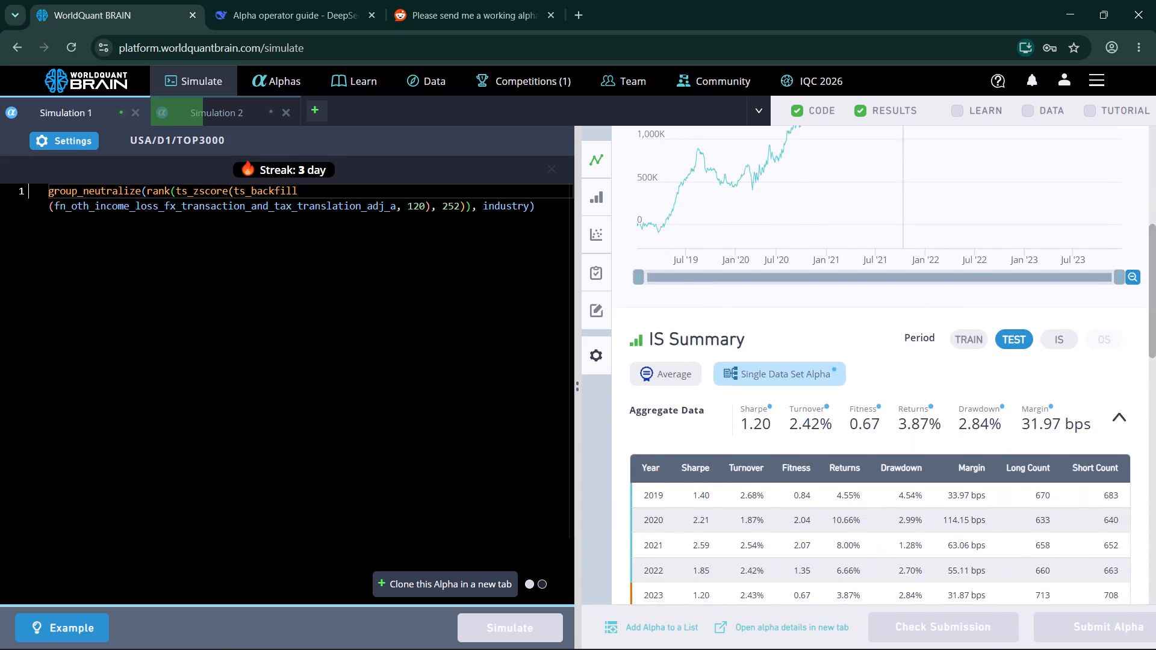
scroll(904, 551, "down", 3)
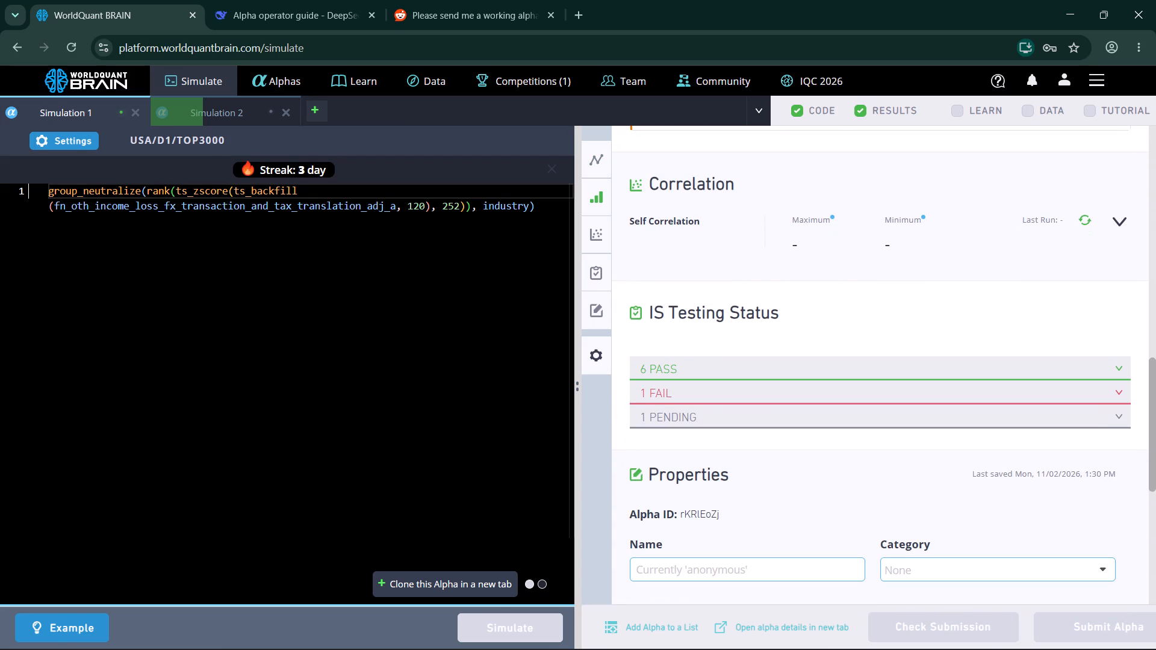
left_click(834, 389)
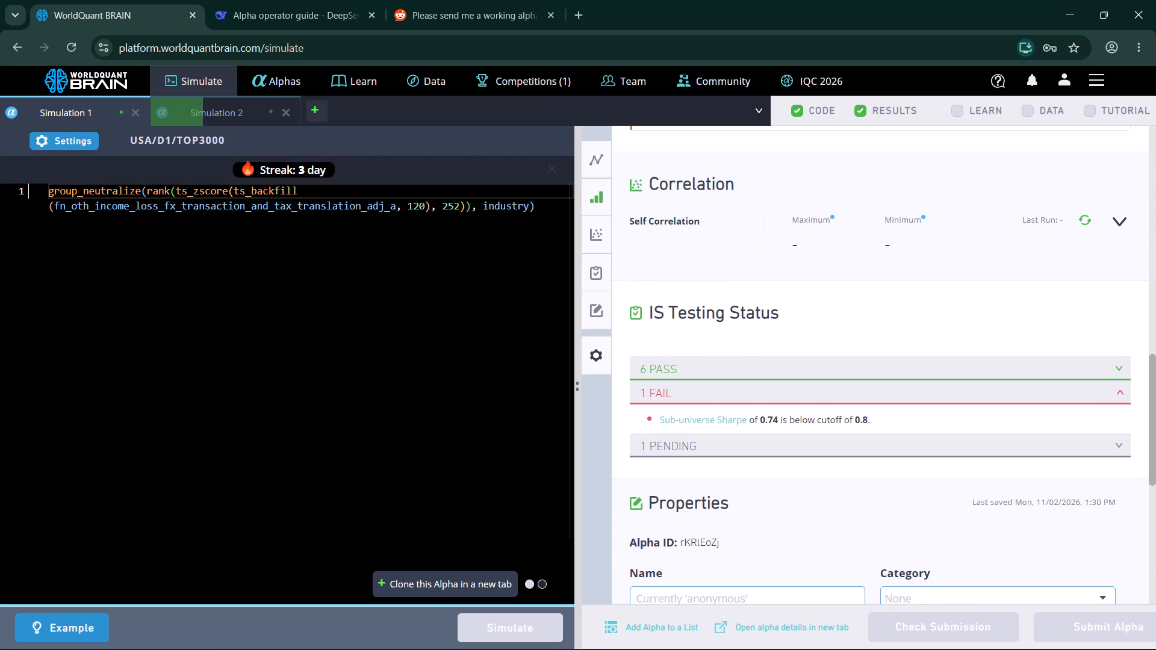
Set Simulation 1's neutralization to Industry and run the simulation again.
left_click(86, 141)
left_click(92, 362)
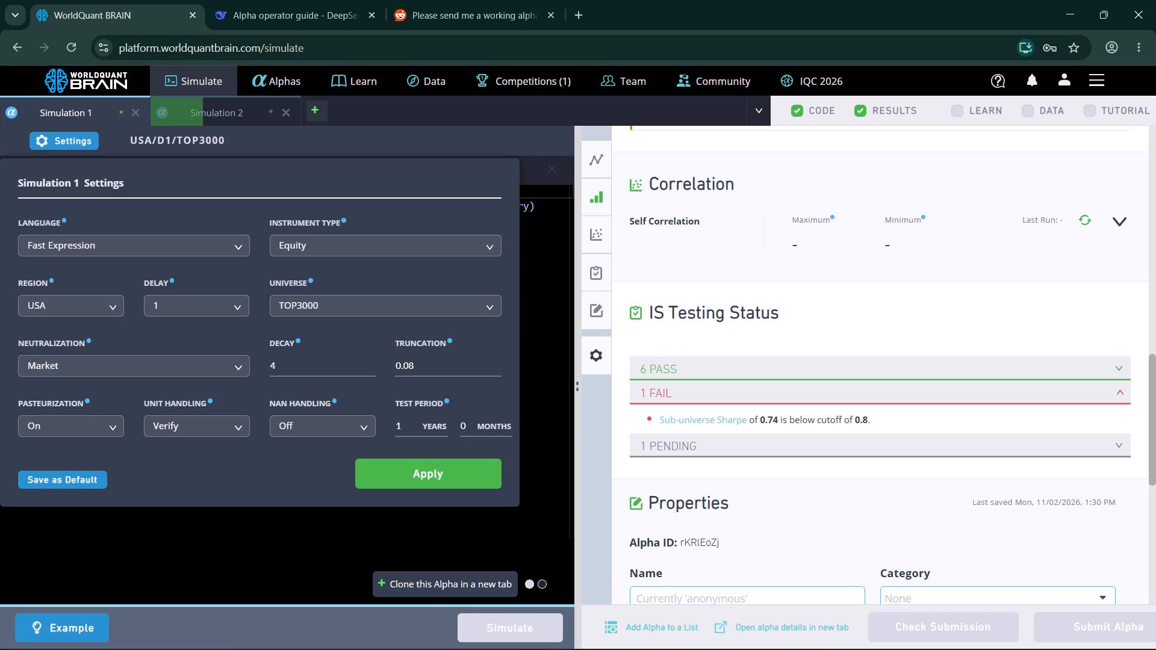
left_click(64, 457)
left_click(370, 468)
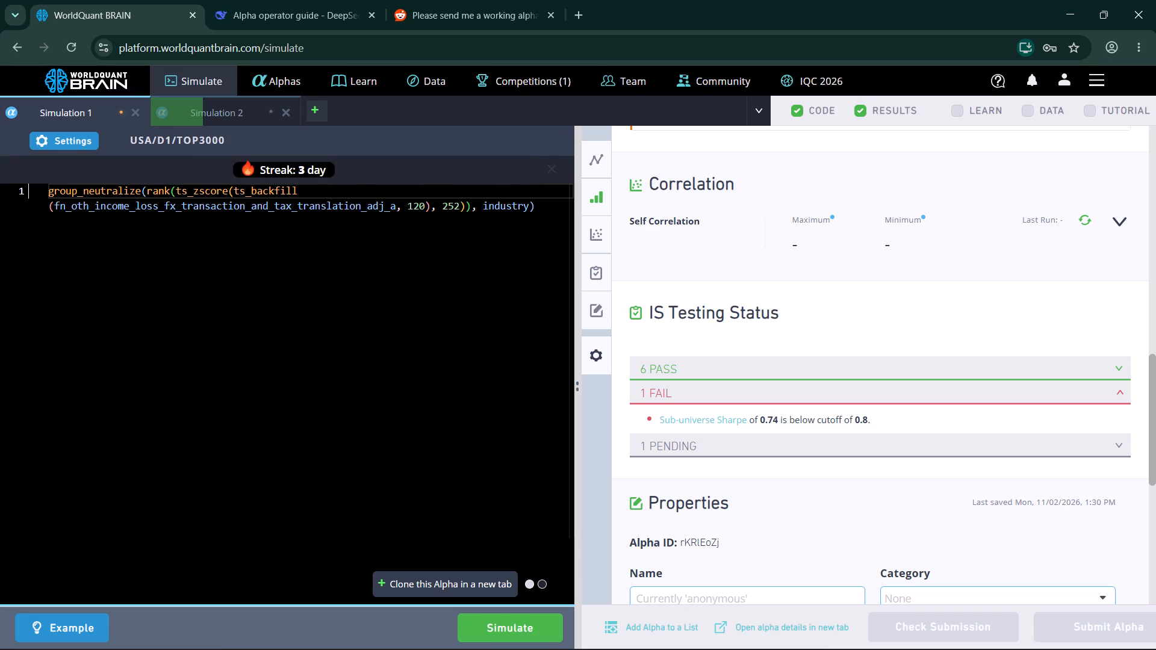
left_click(479, 616)
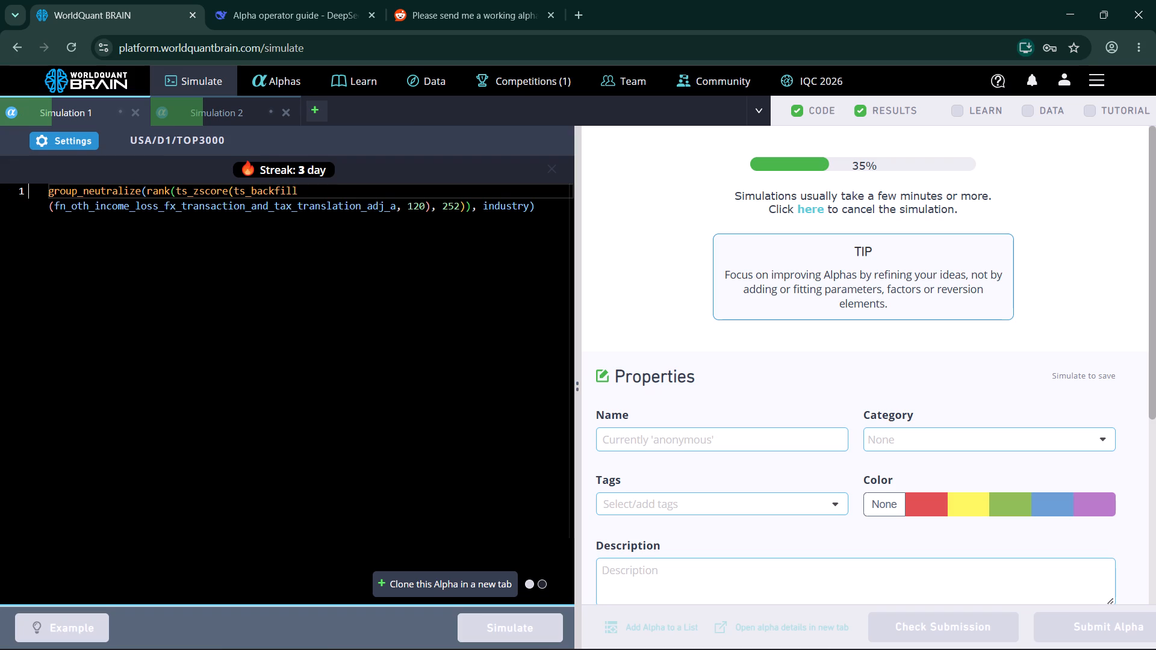
left_click(434, 28)
scroll(525, 341, "down", 3)
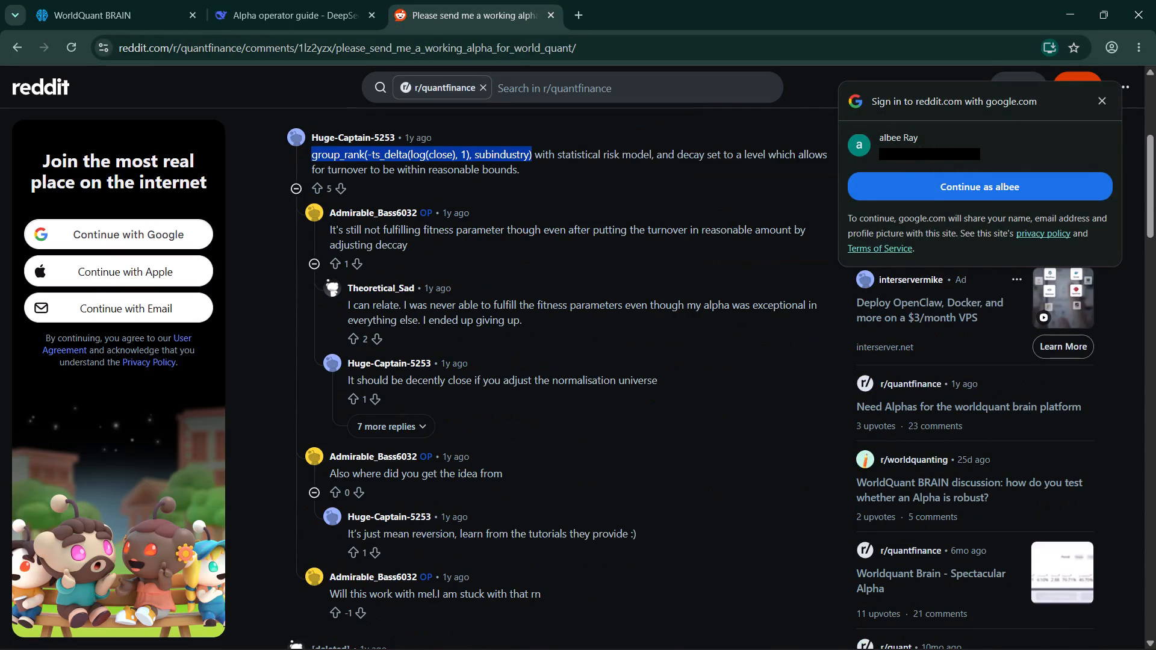
scroll(525, 341, "down", 4)
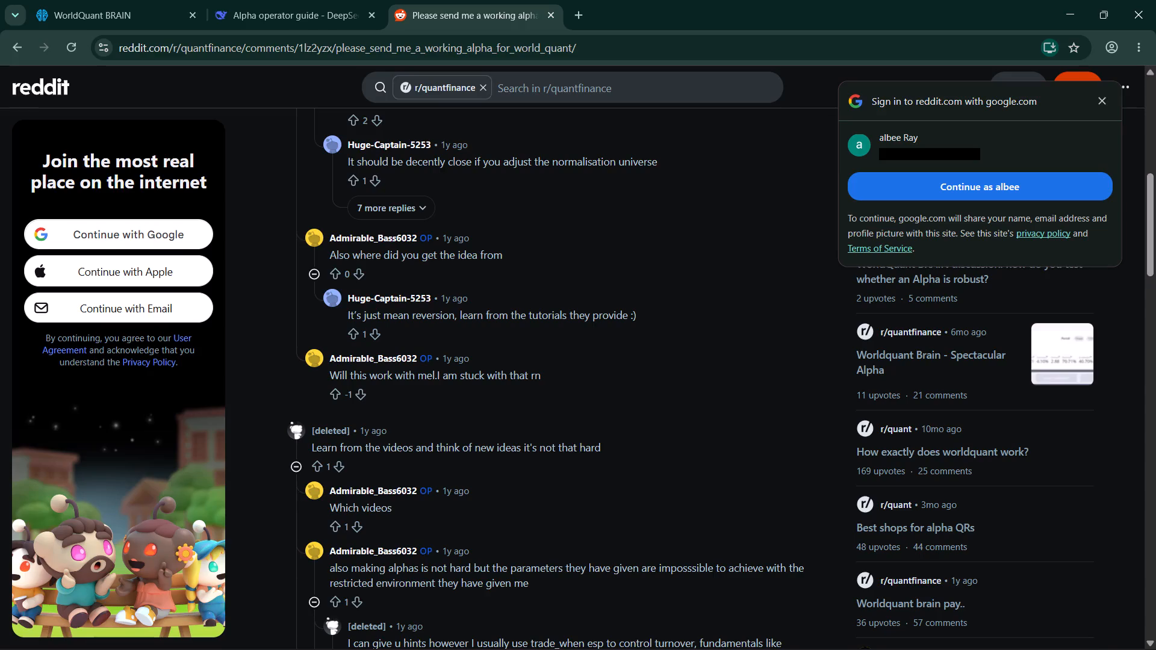
scroll(525, 341, "down", 2)
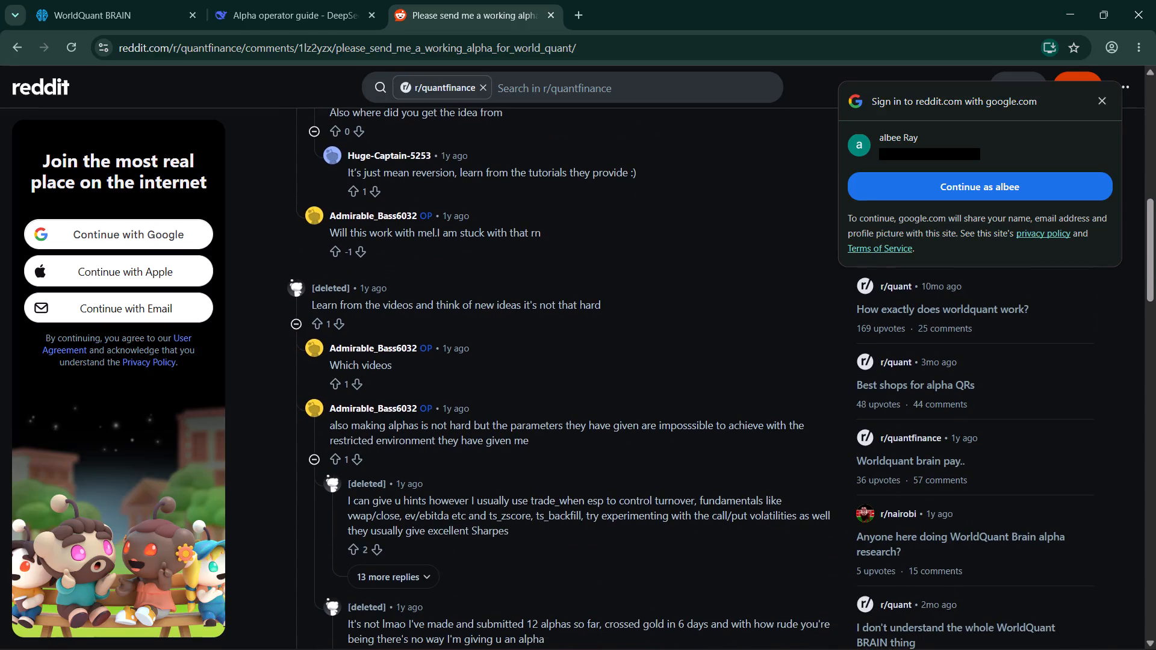
scroll(525, 341, "down", 1)
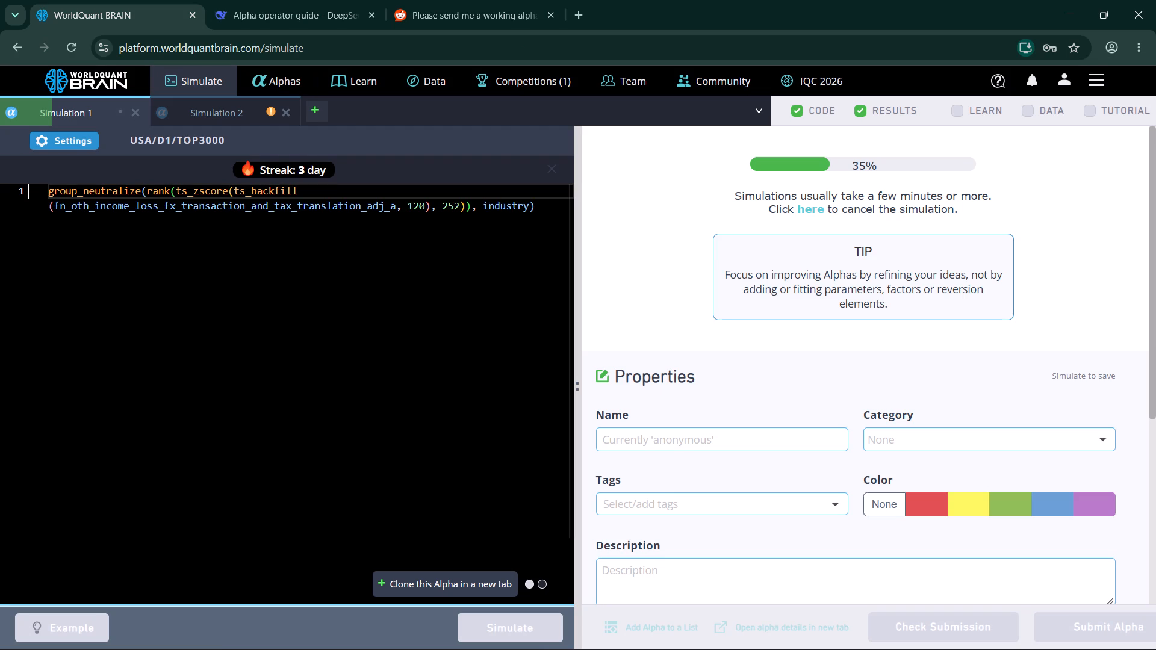
left_click(239, 110)
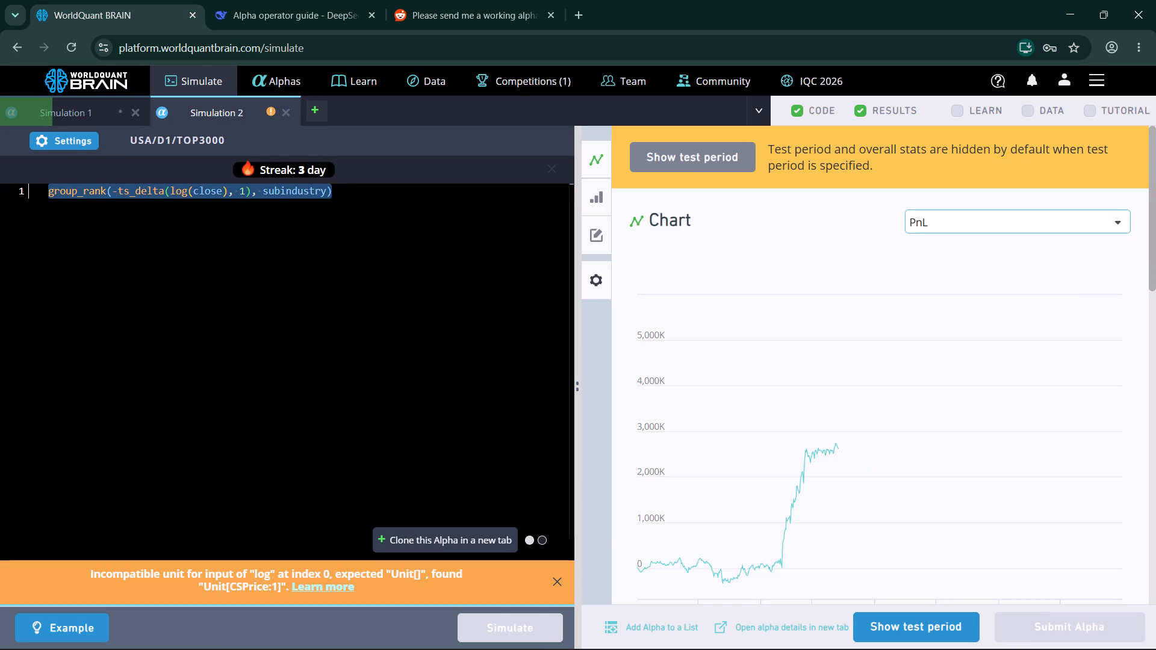
left_click(947, 619)
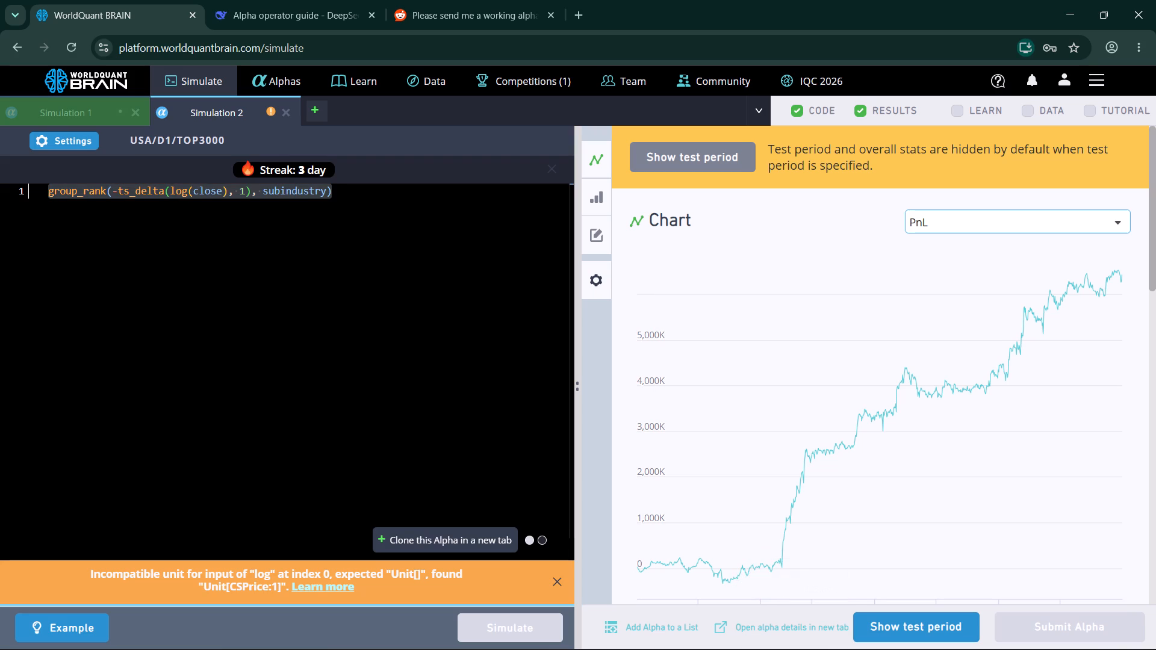
scroll(937, 574, "down", 7)
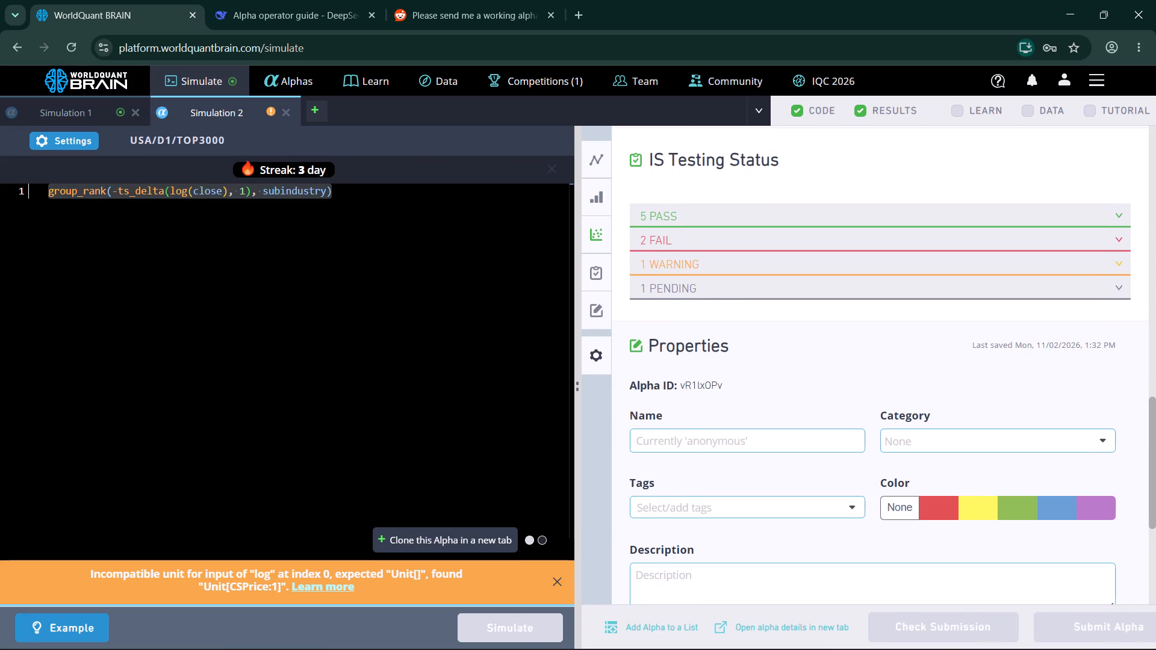
left_click(731, 242)
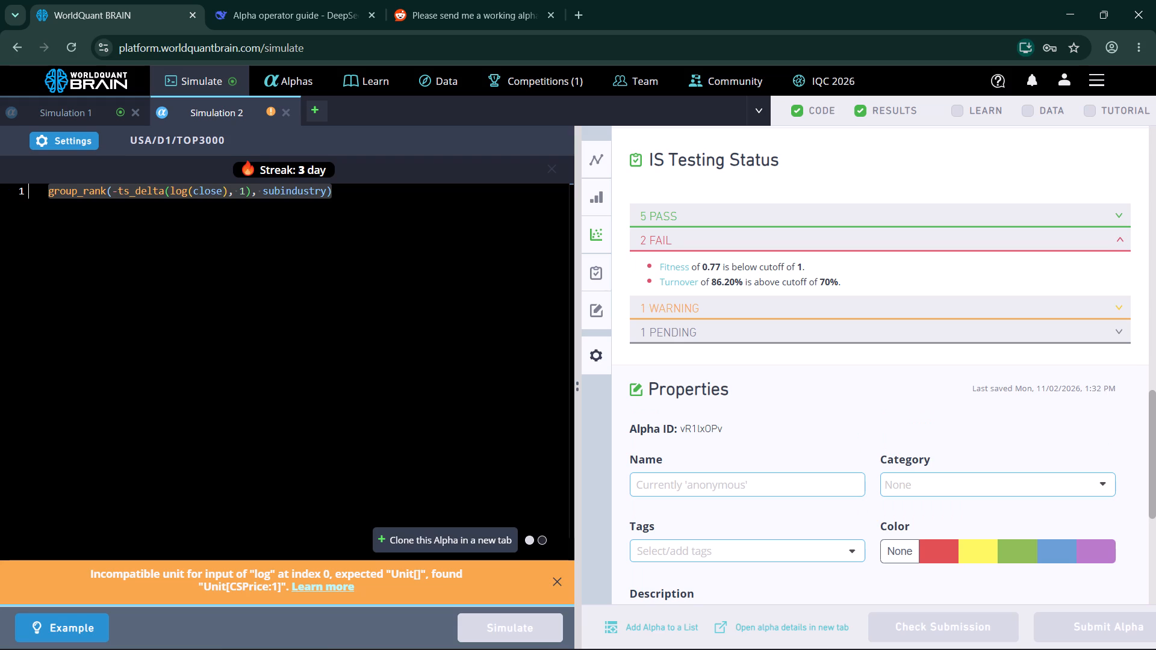
Set Simulation 2's decay to 15 and run the simulation again.
left_click(82, 145)
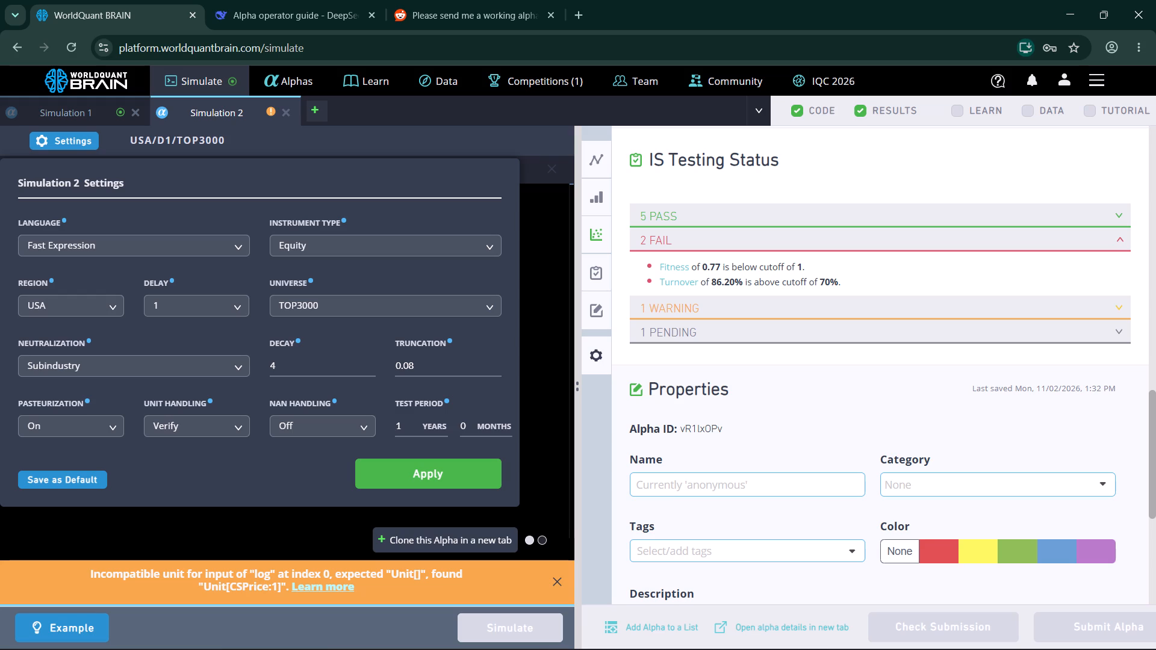
triple_click(371, 362)
triple_click(371, 362)
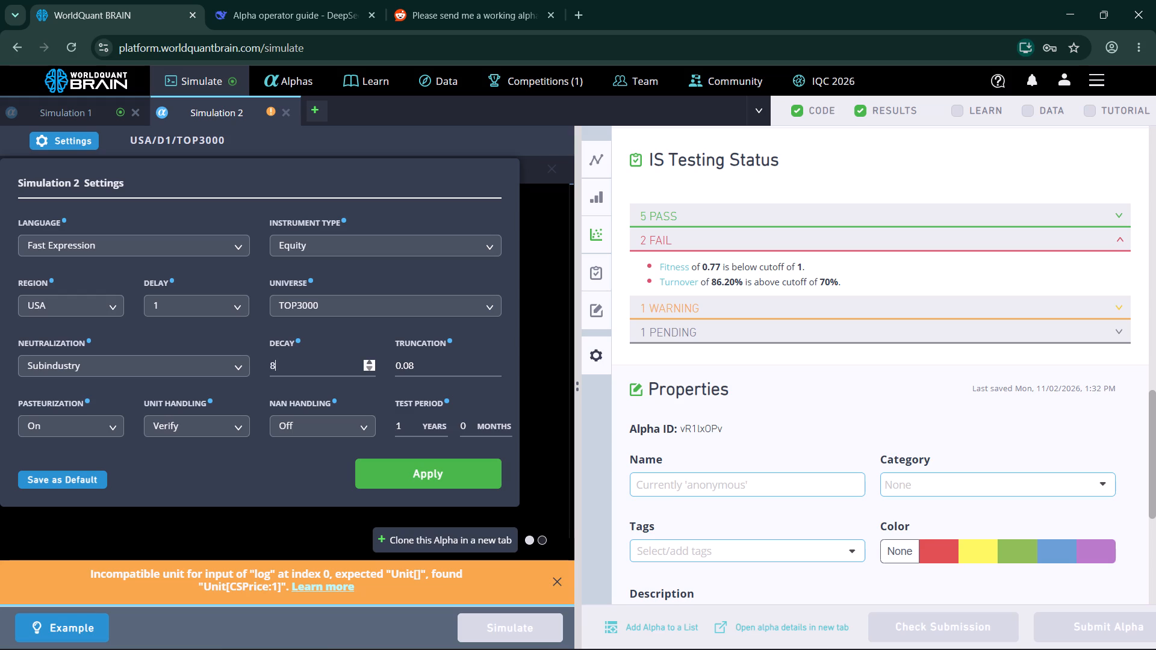
triple_click(371, 362)
double_click(371, 362)
left_click(427, 478)
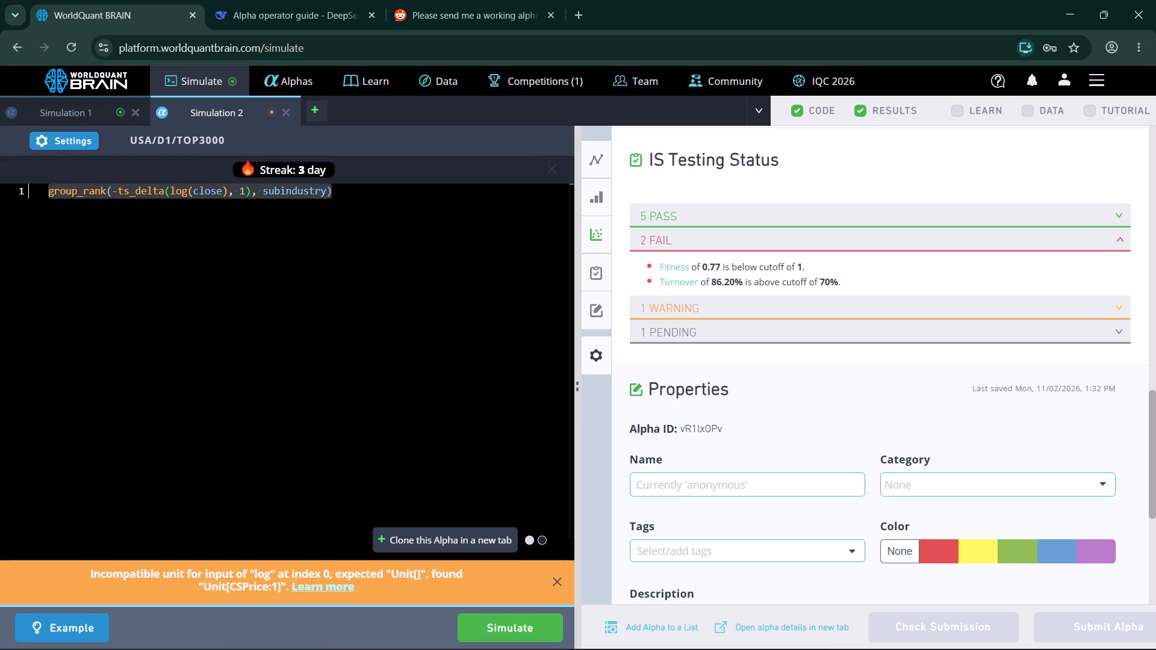
left_click(483, 623)
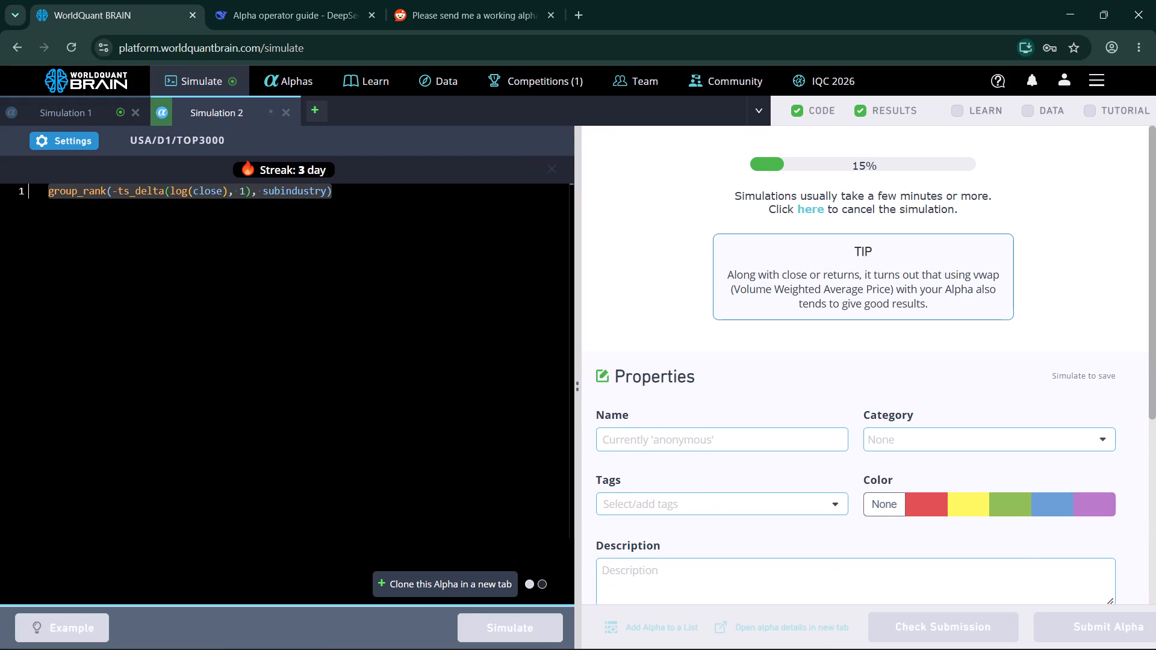
Show the test period for Simulation 1's Industry-neutralized results and examine its failed IS test.
left_click(99, 115)
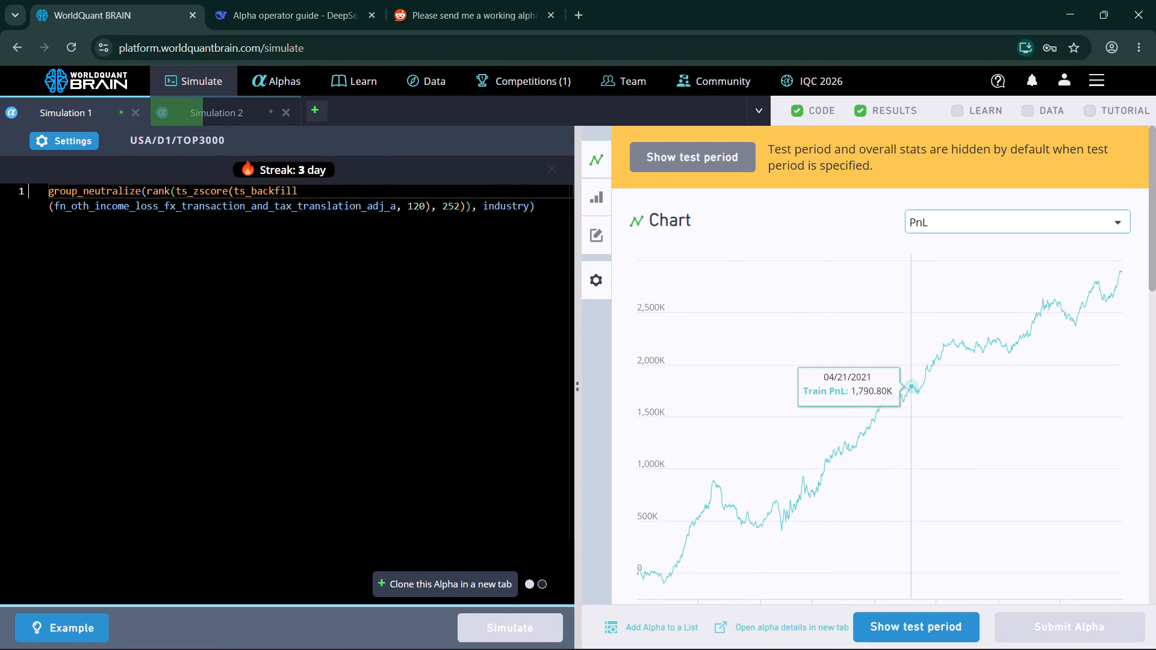
left_click(930, 620)
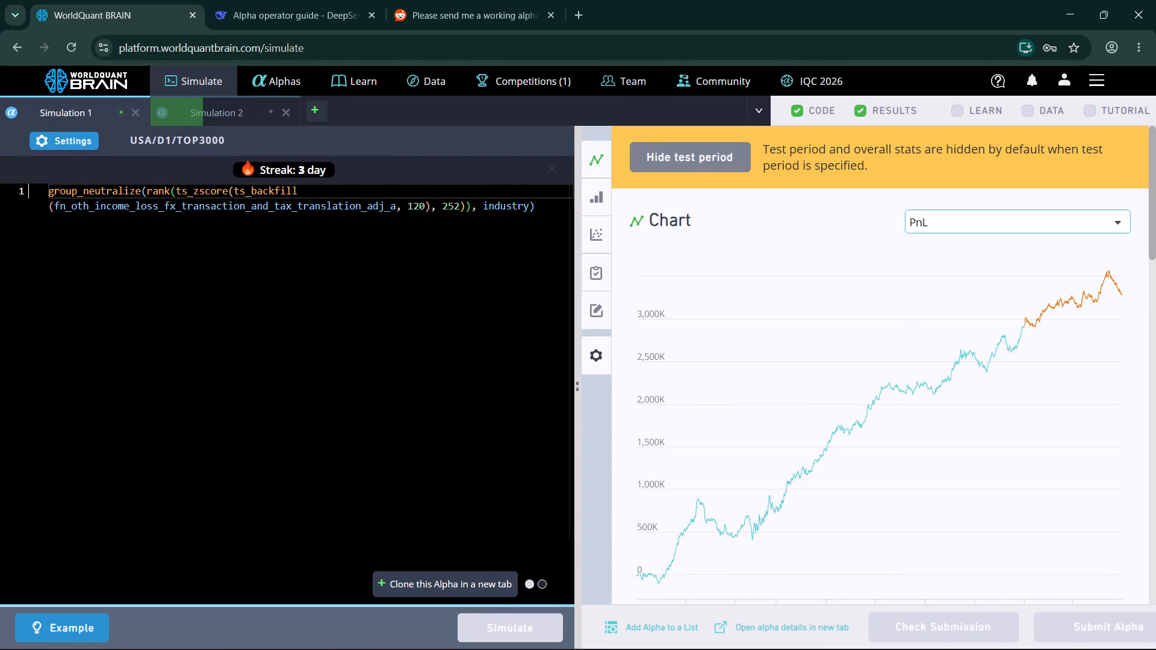
scroll(899, 566, "down", 7)
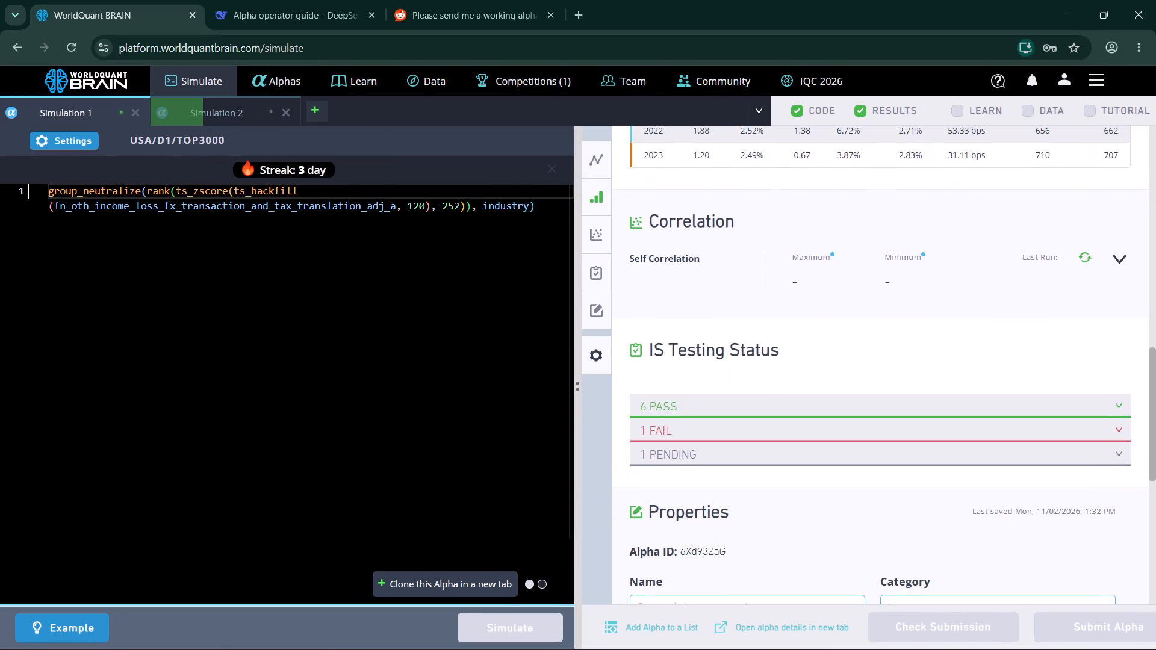
left_click(785, 426)
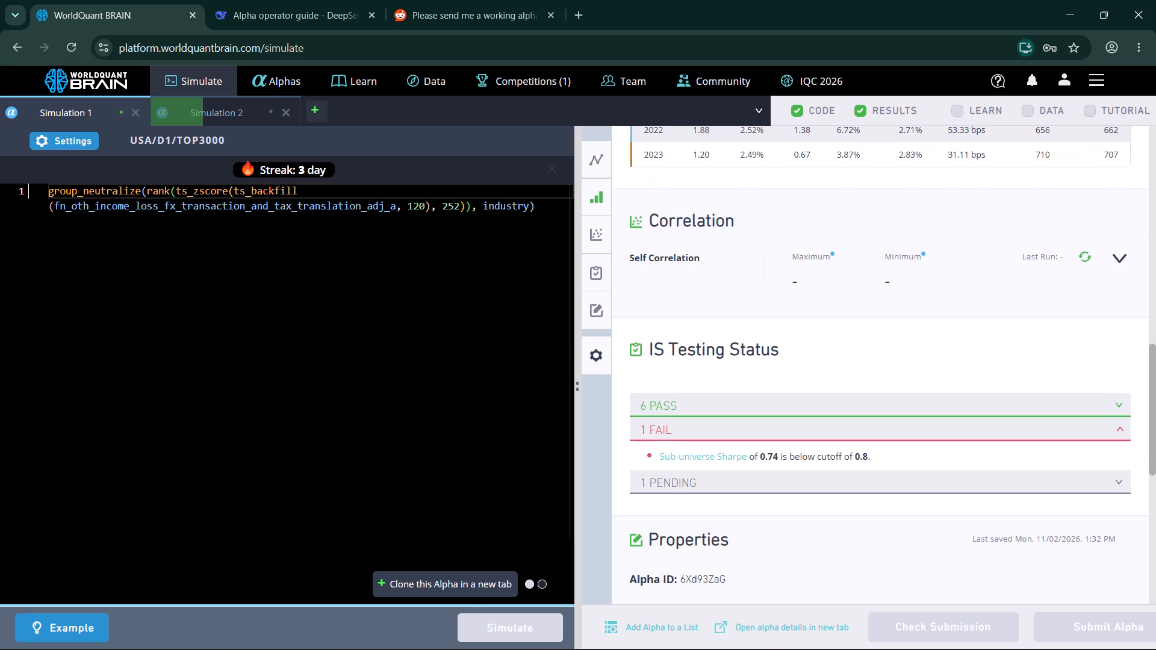
Set Simulation 1's test period to 0 years and run the simulation again.
left_click(59, 146)
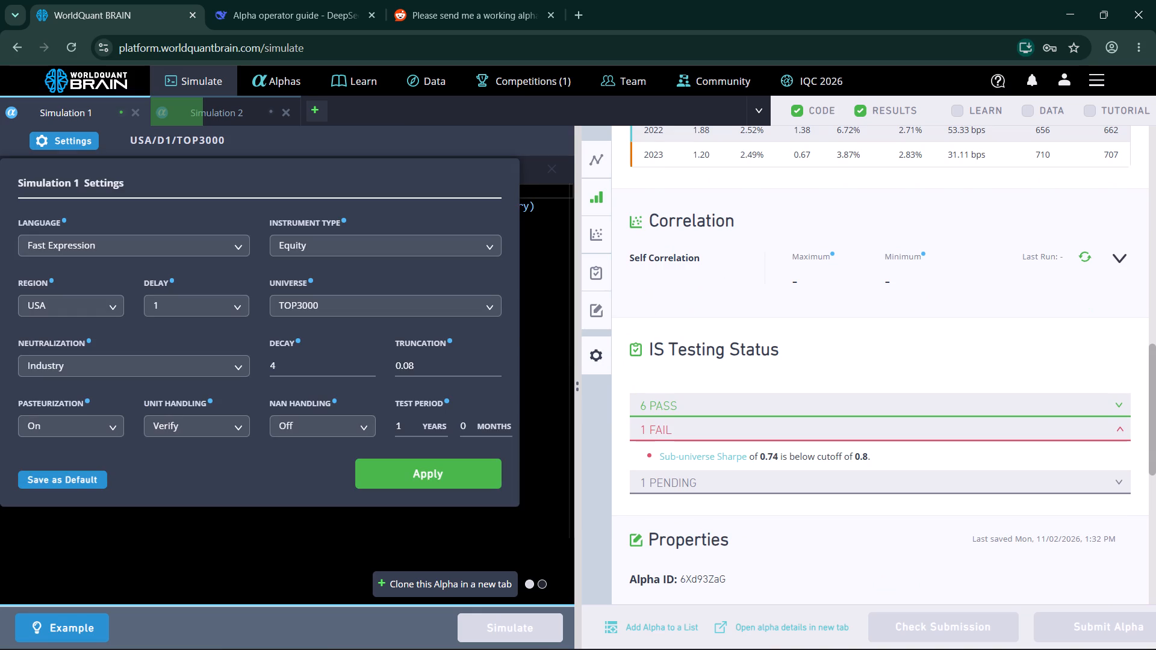
left_click(403, 427)
key("BackSpace")
key("0")
left_click(415, 469)
left_click(503, 619)
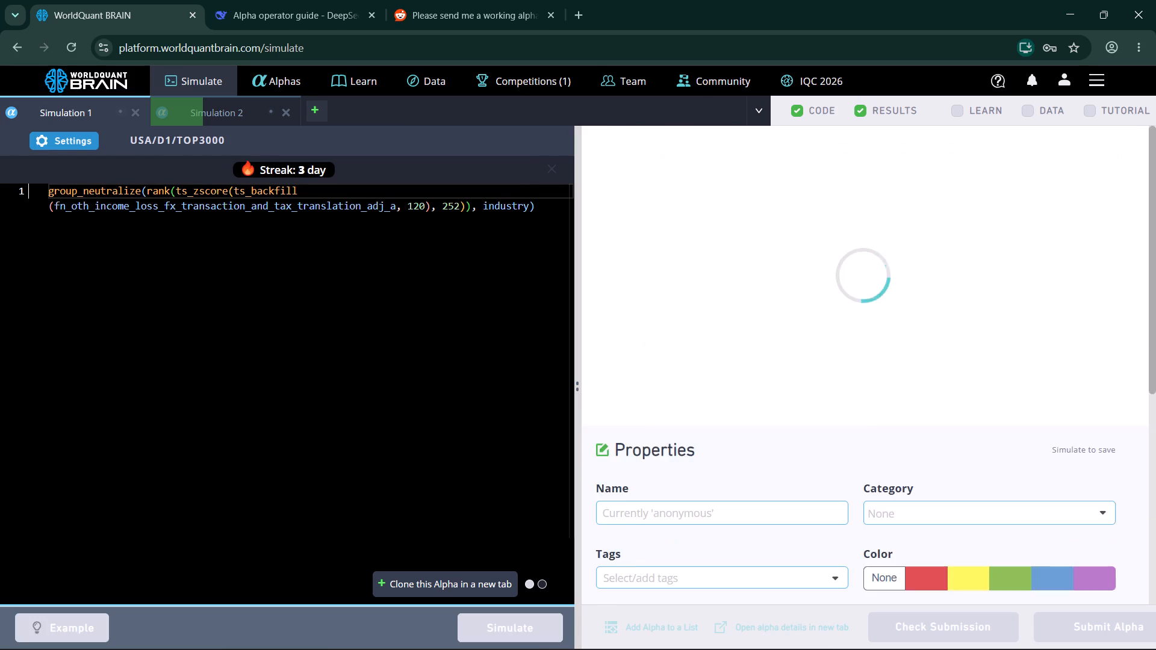
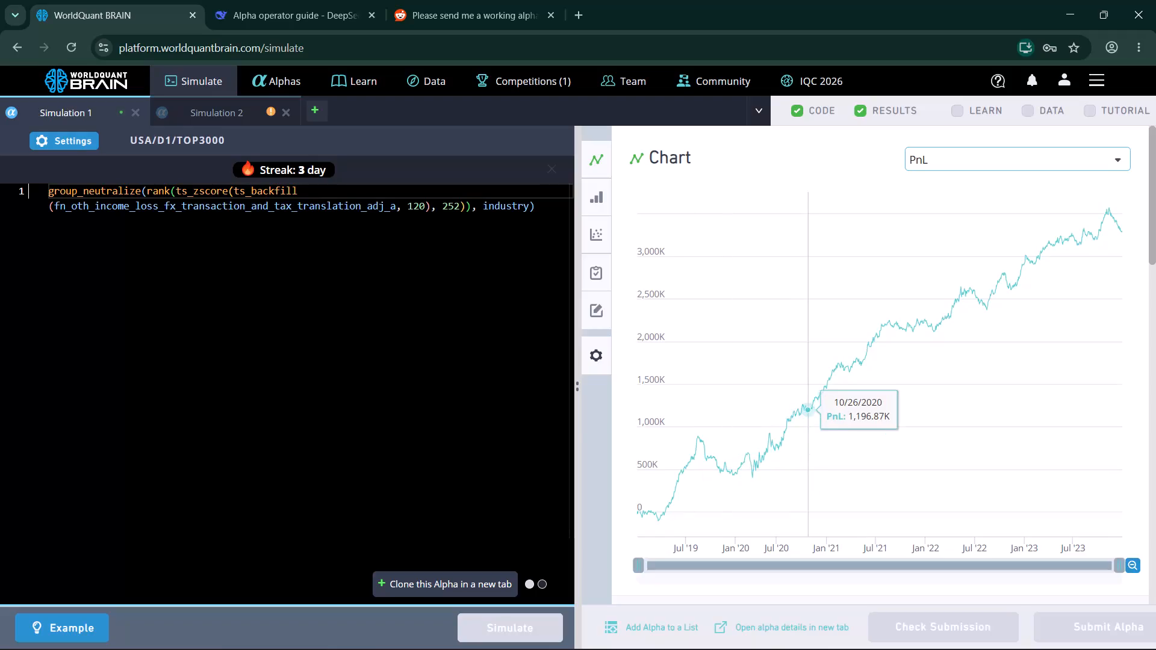
Examine the failed IS test in Simulation 1's results.
scroll(806, 357, "down", 5)
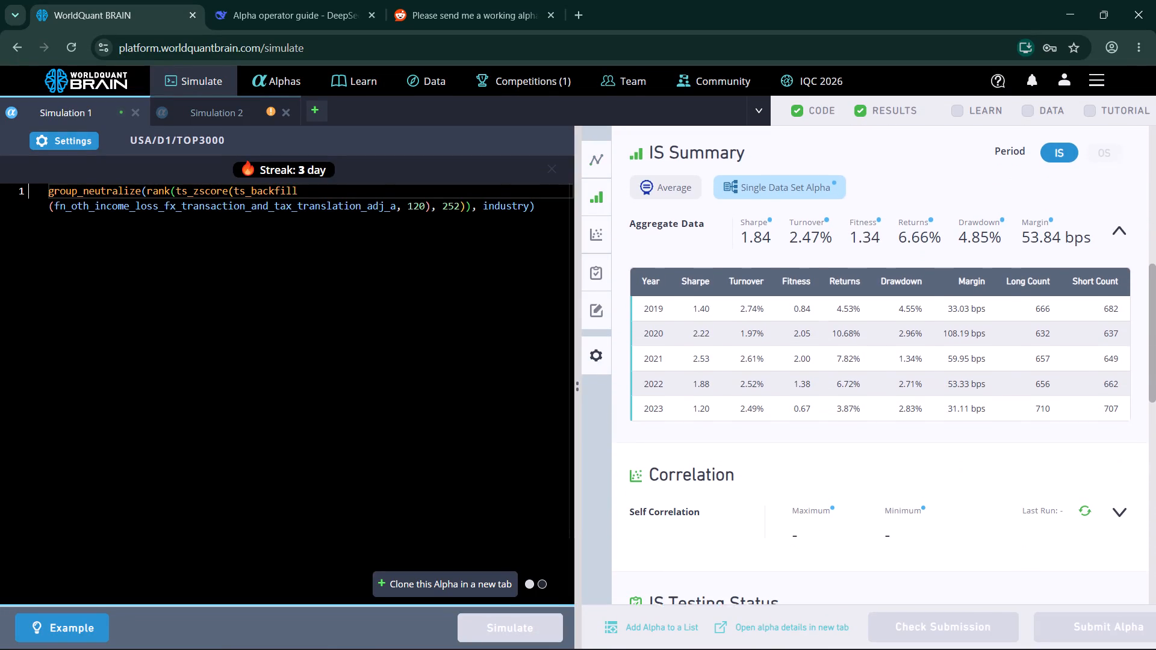
scroll(806, 357, "down", 2)
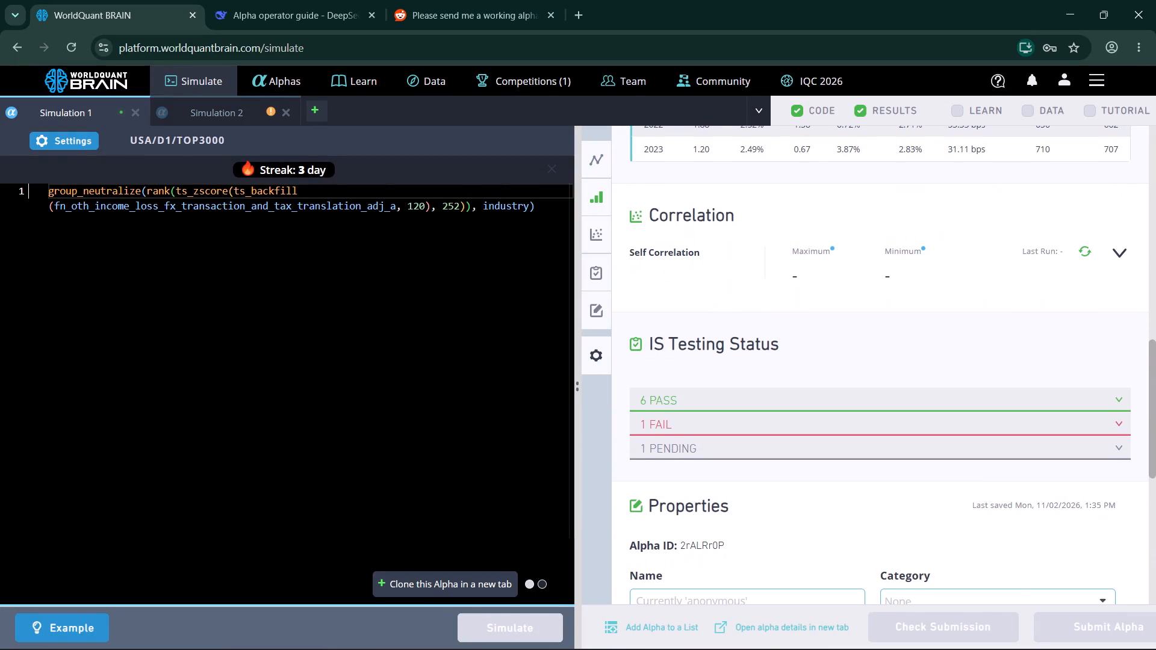
scroll(806, 357, "down", 1)
left_click(799, 400)
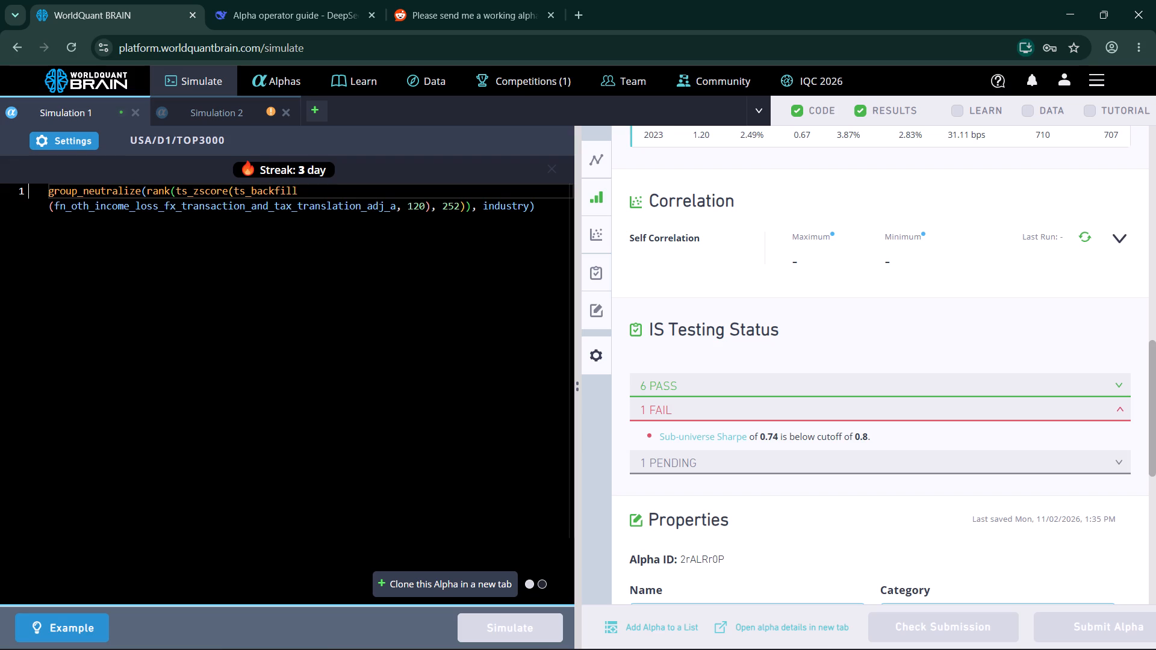
key("Print")
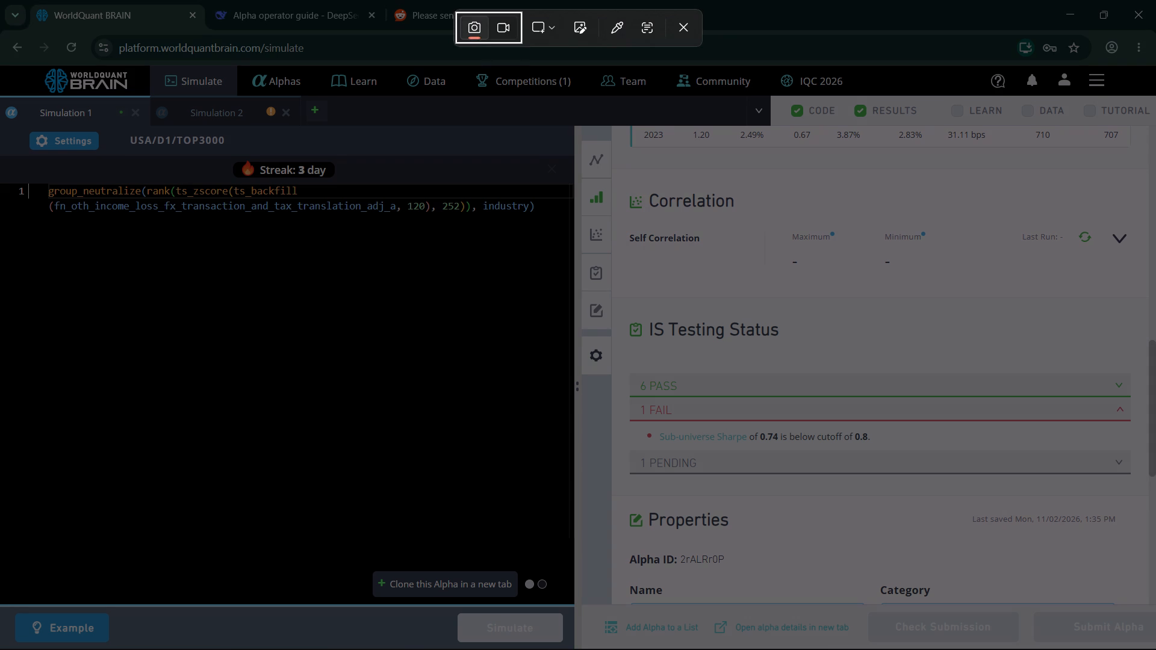
left_click_drag(1, 109, 797, 501)
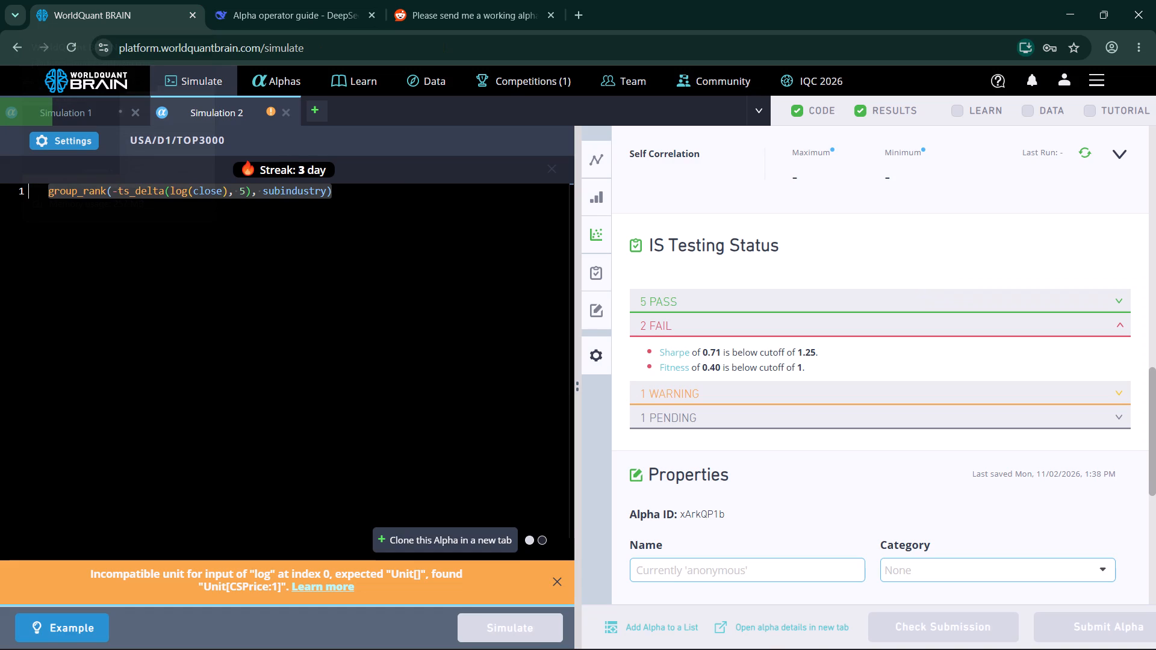
left_click(315, 108)
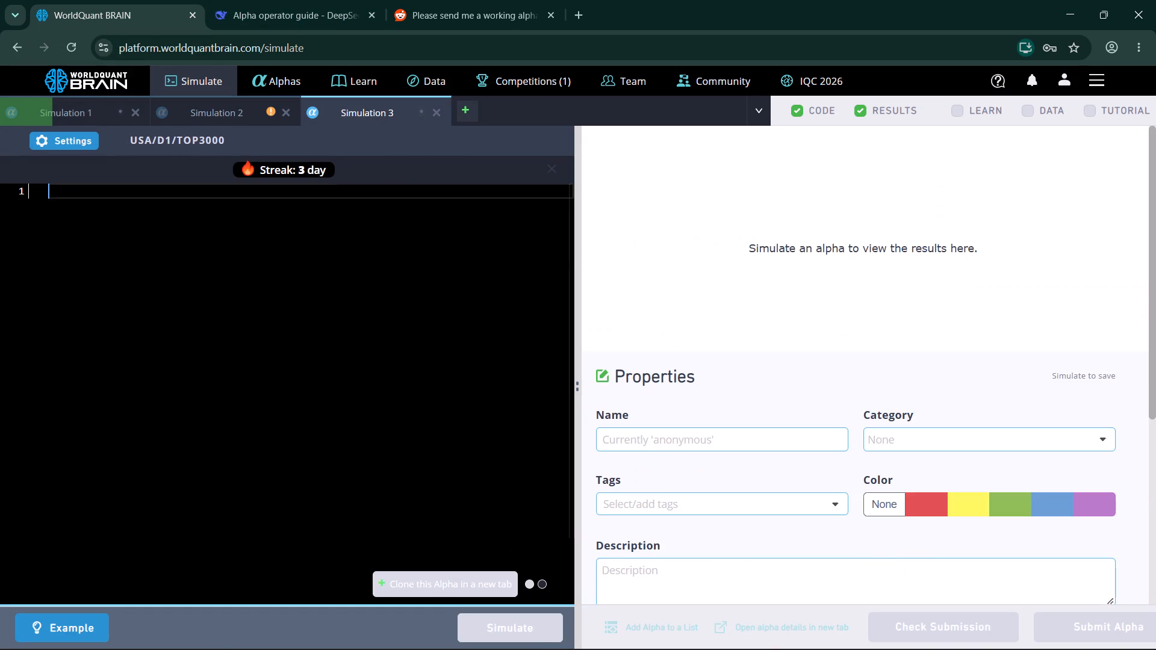
key("a")
key("equal")
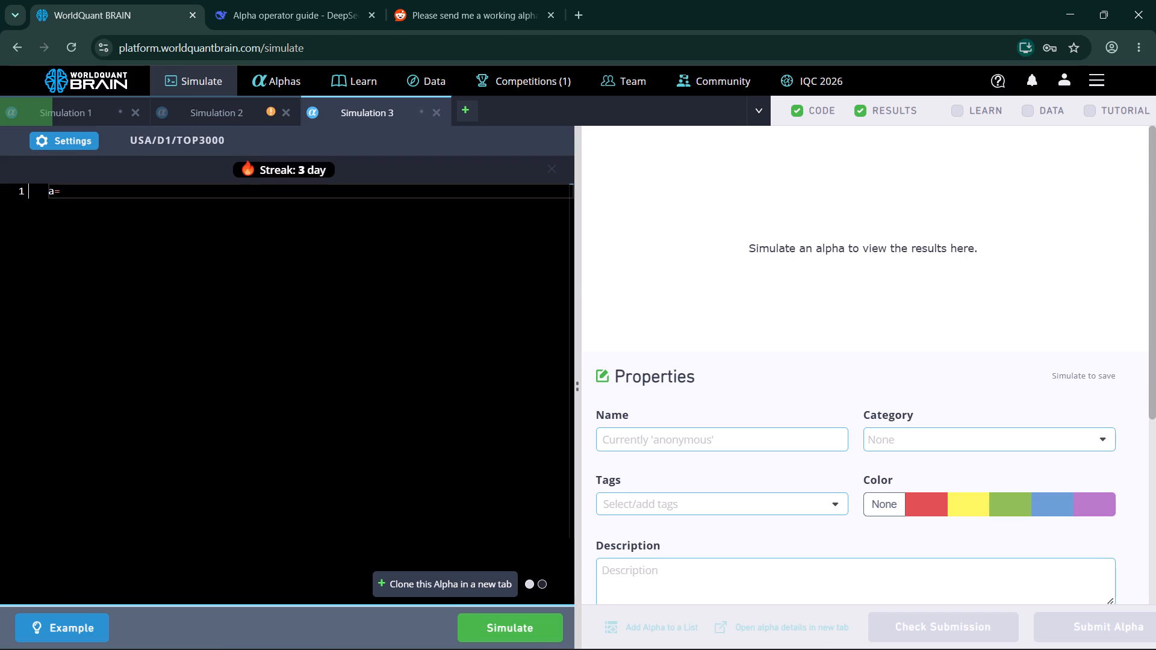
type("rabk")
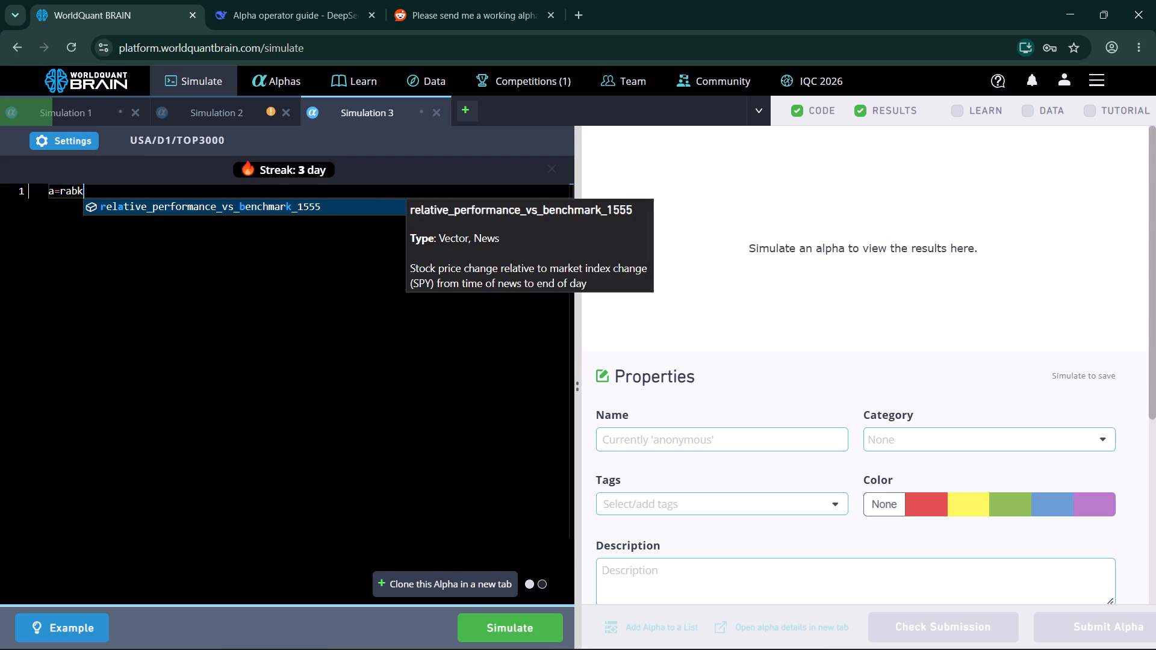
key("BackSpace")
key("BackSpace")
type("nk")
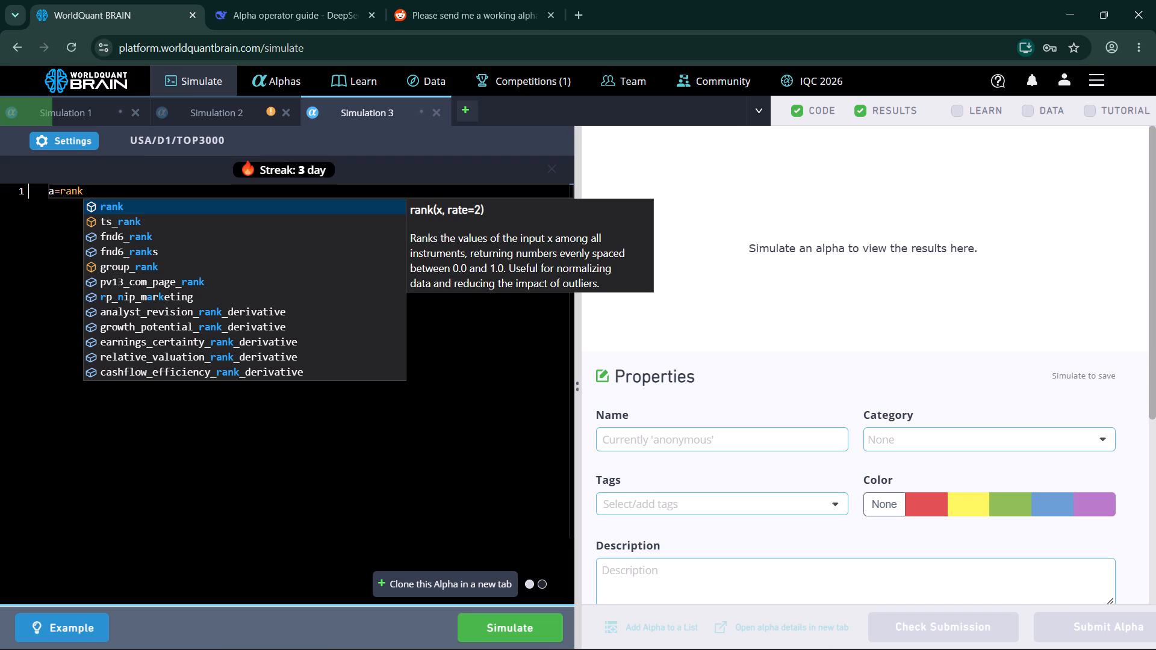
key("shift+parenleft")
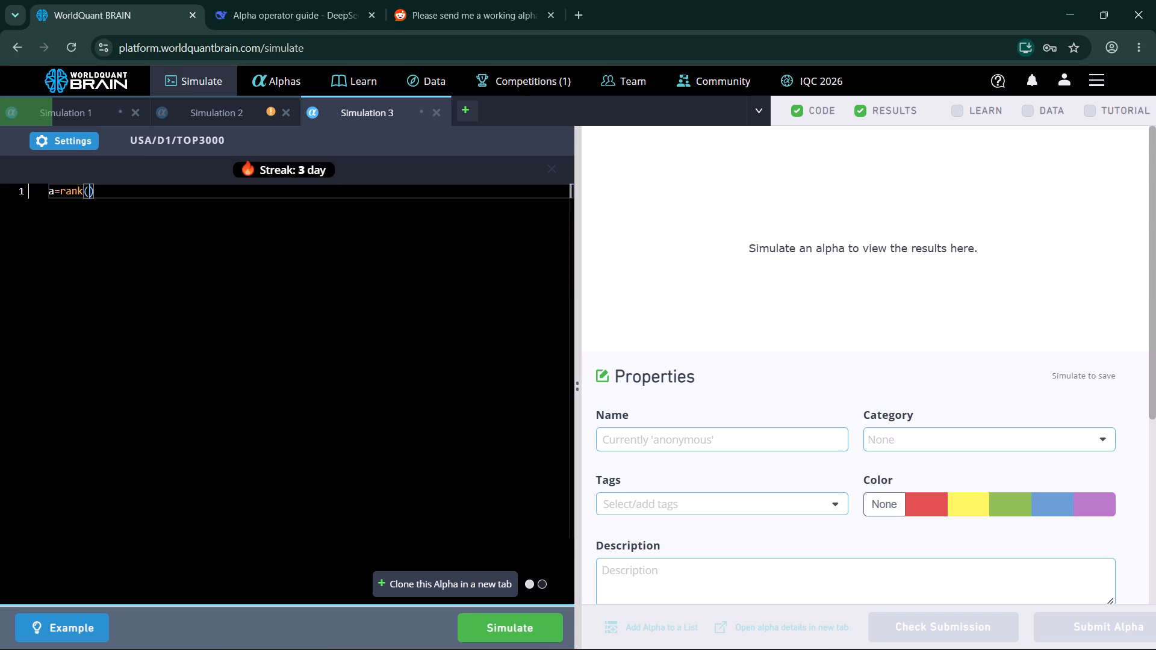
type("rever")
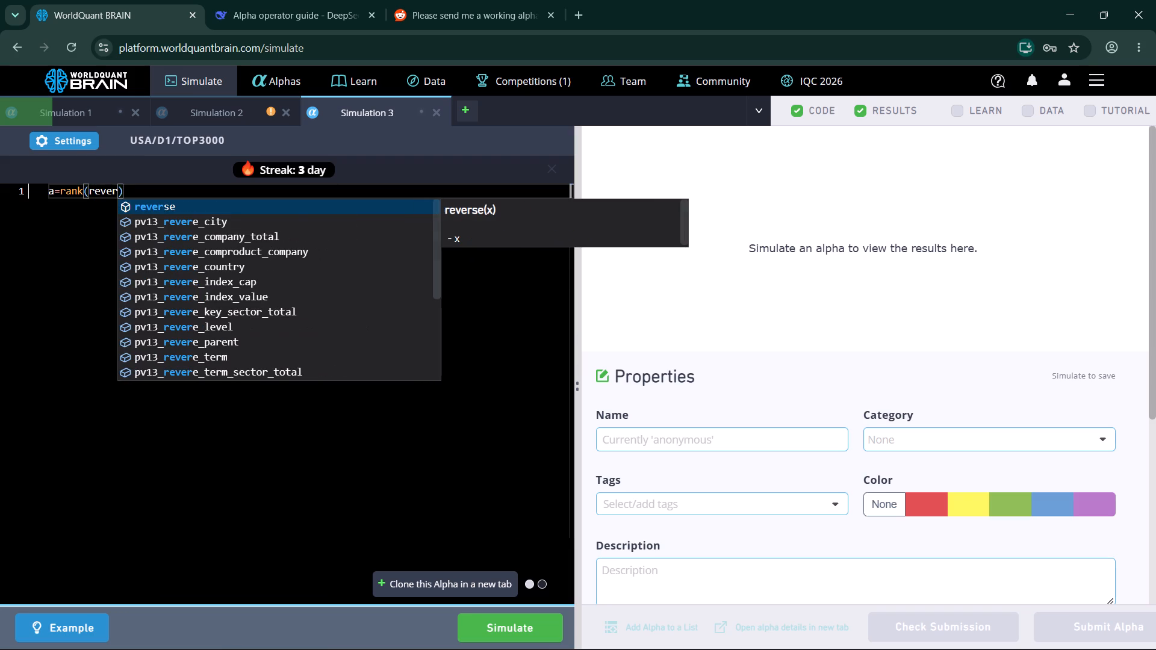
type("se")
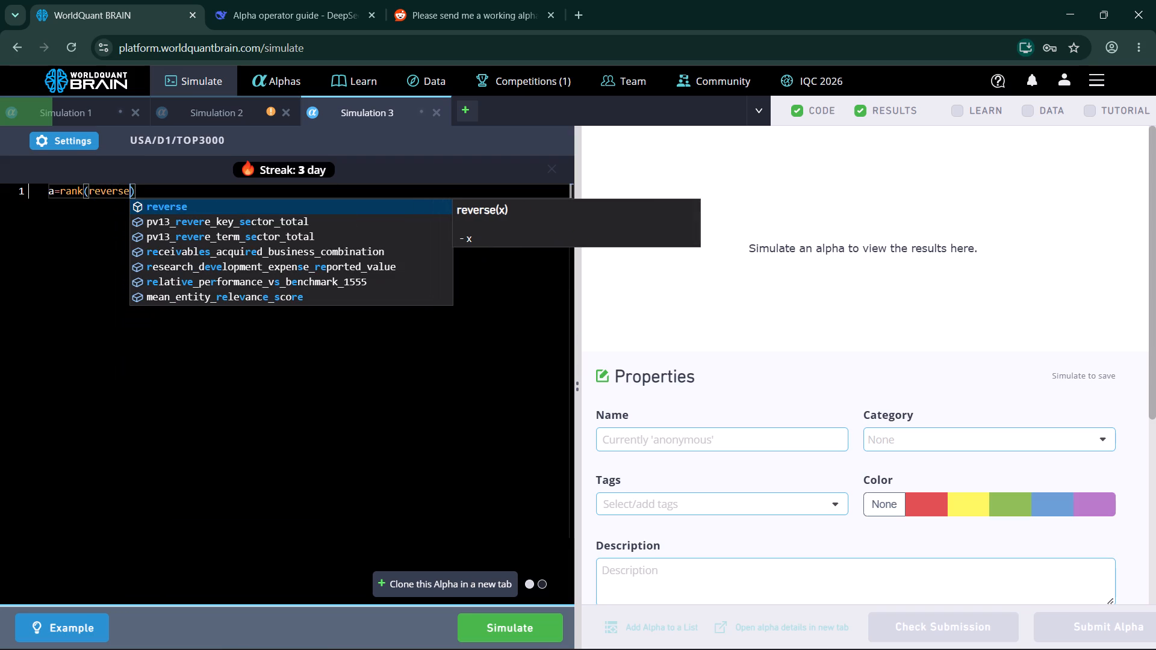
key("shift+parenleft")
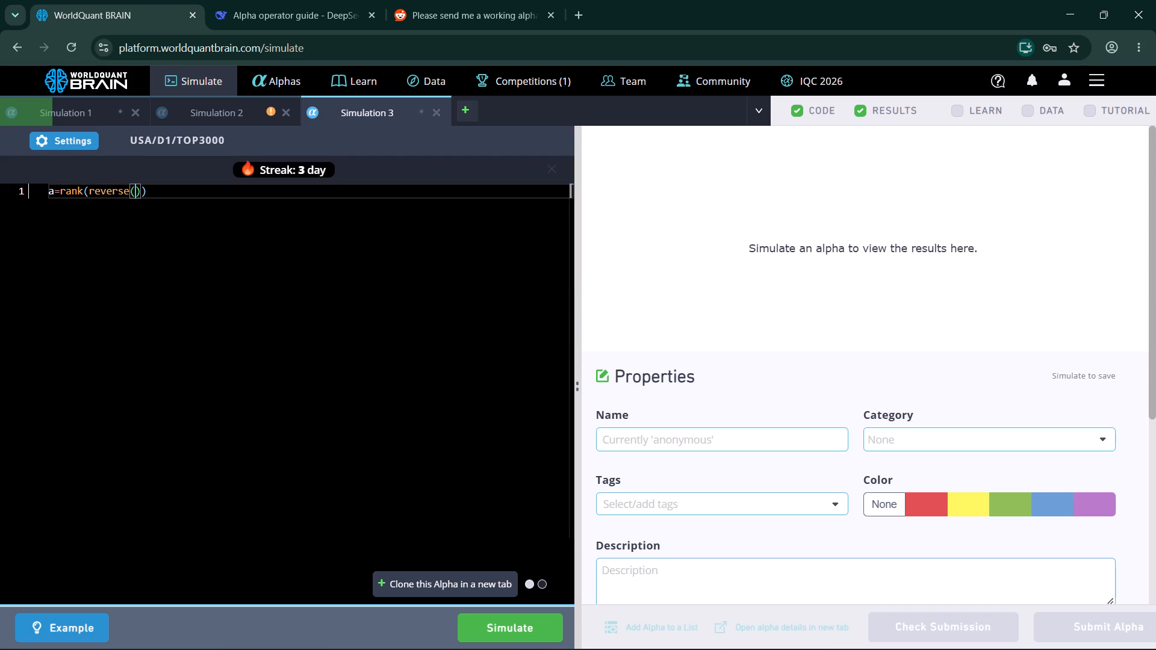
type("ts")
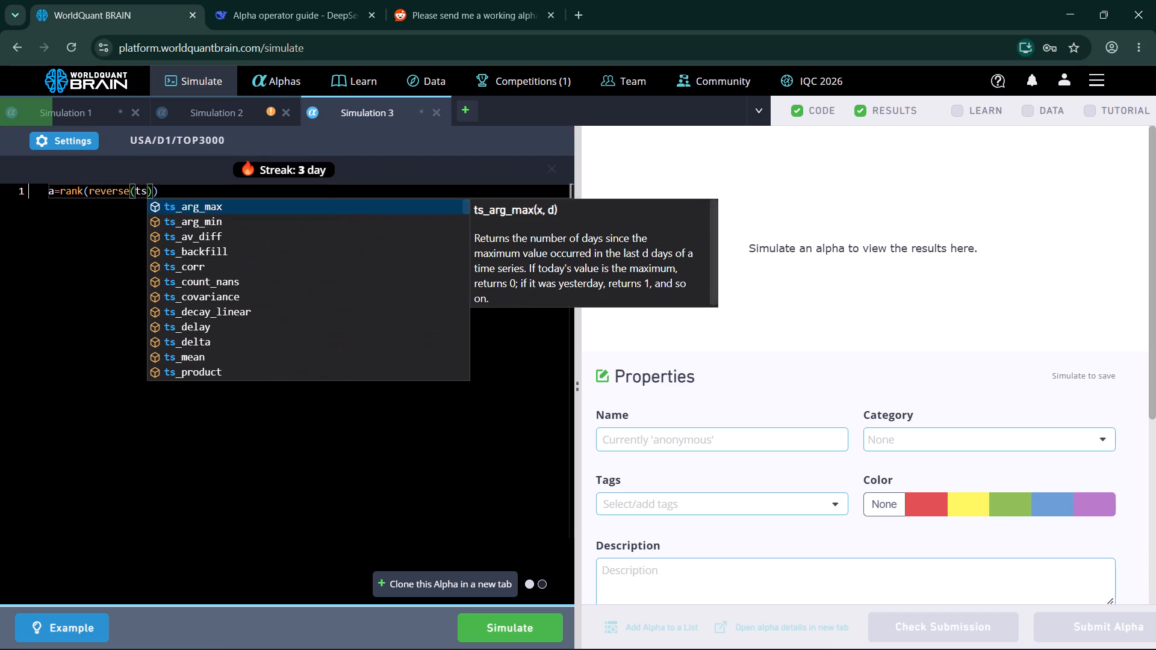
key("shift+underscore")
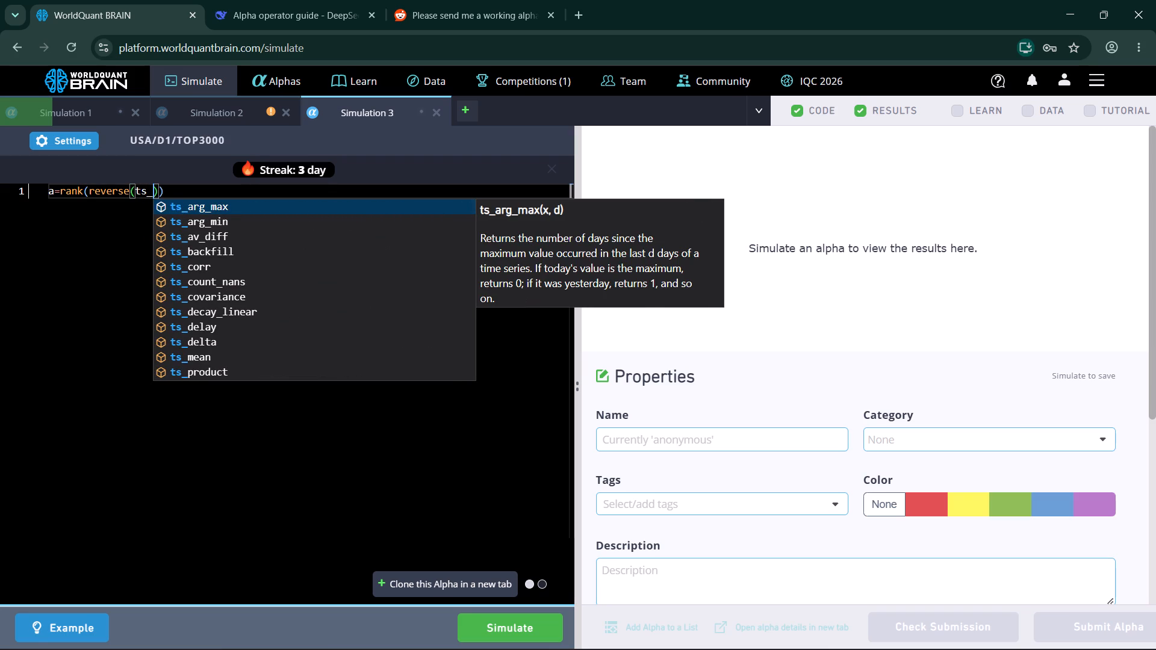
type("sum")
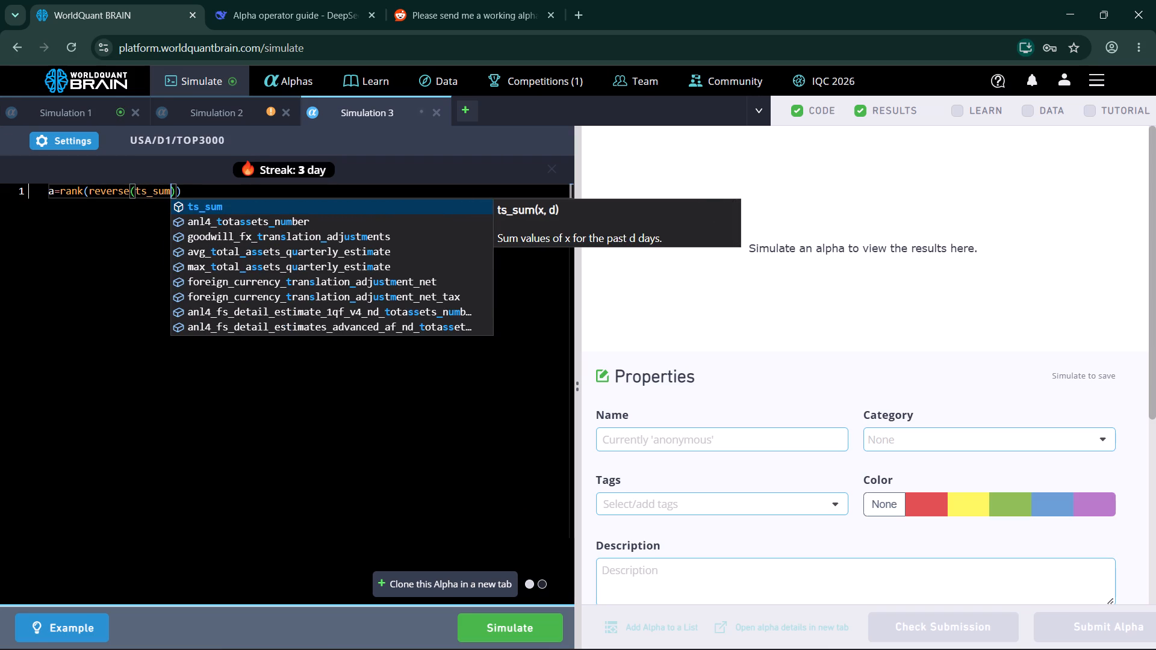
type("(returns,")
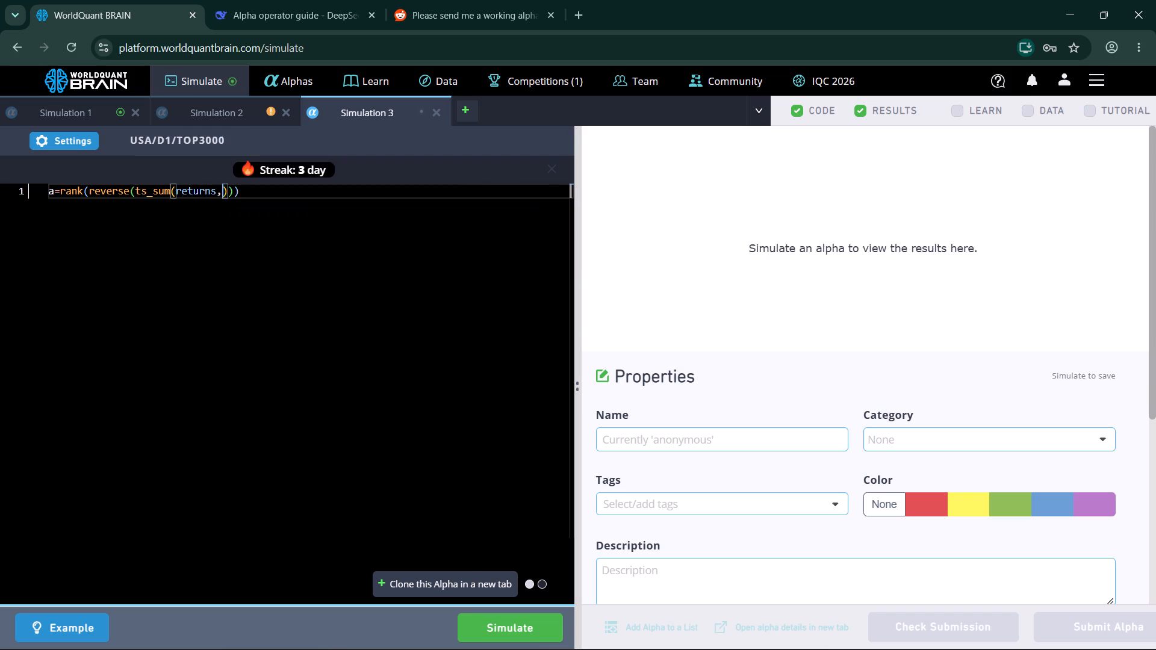
key("space")
key("3")
key("Right")
key("Right")
key("Right")
key("Right")
key("Right")
key("Right")
key("Right")
key("Right")
key("semicolon")
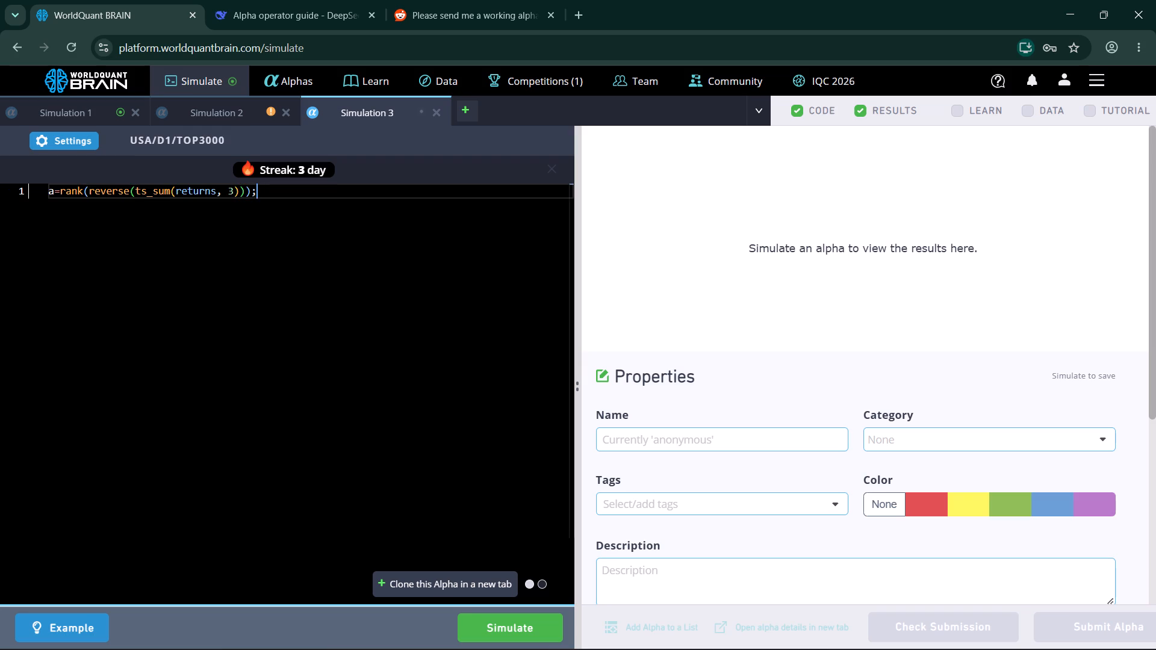
key("Return")
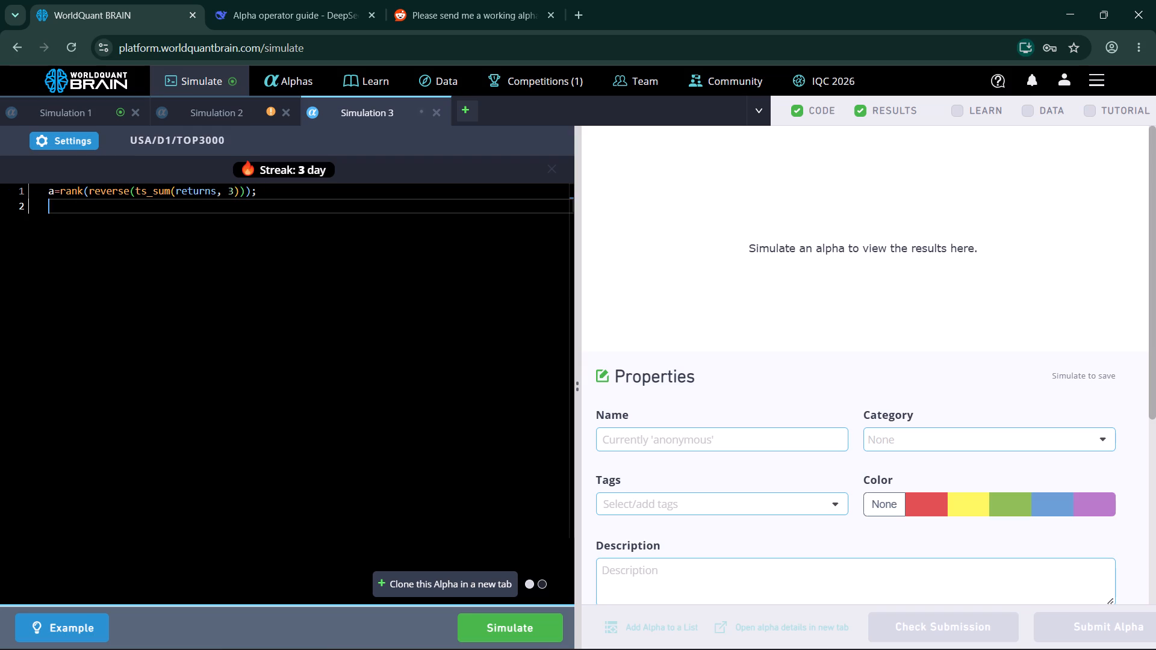
Add the line b=rank(volume/adv20); to Simulation 3's code, followed by a final line combining both as a+b.
key("b")
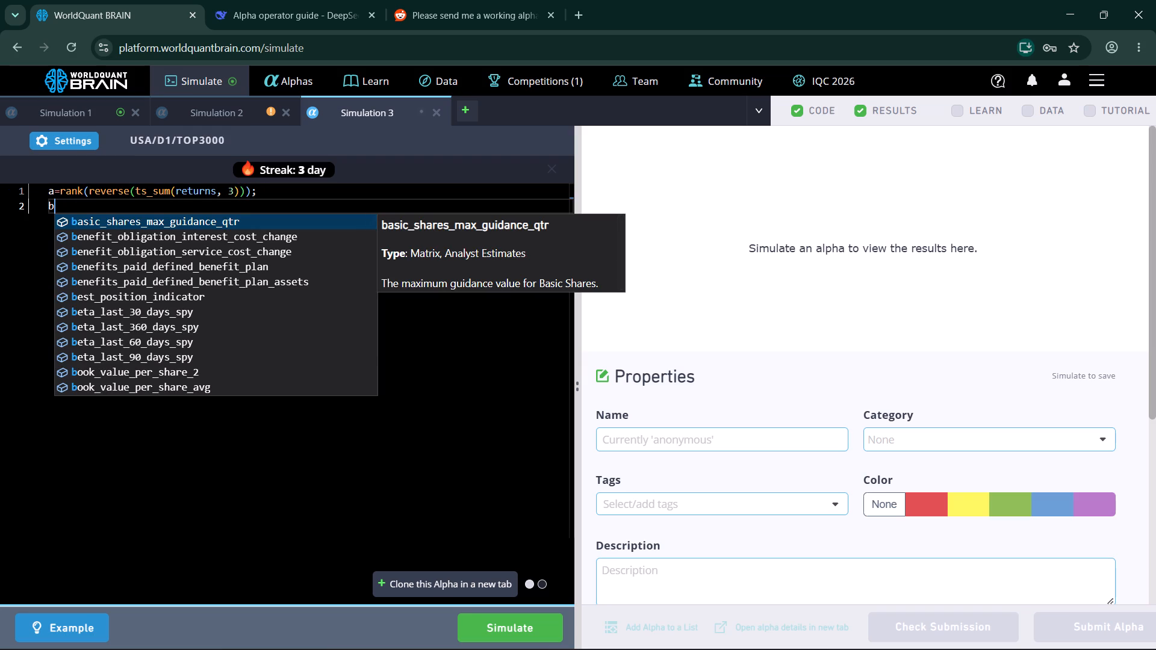
type("=ra")
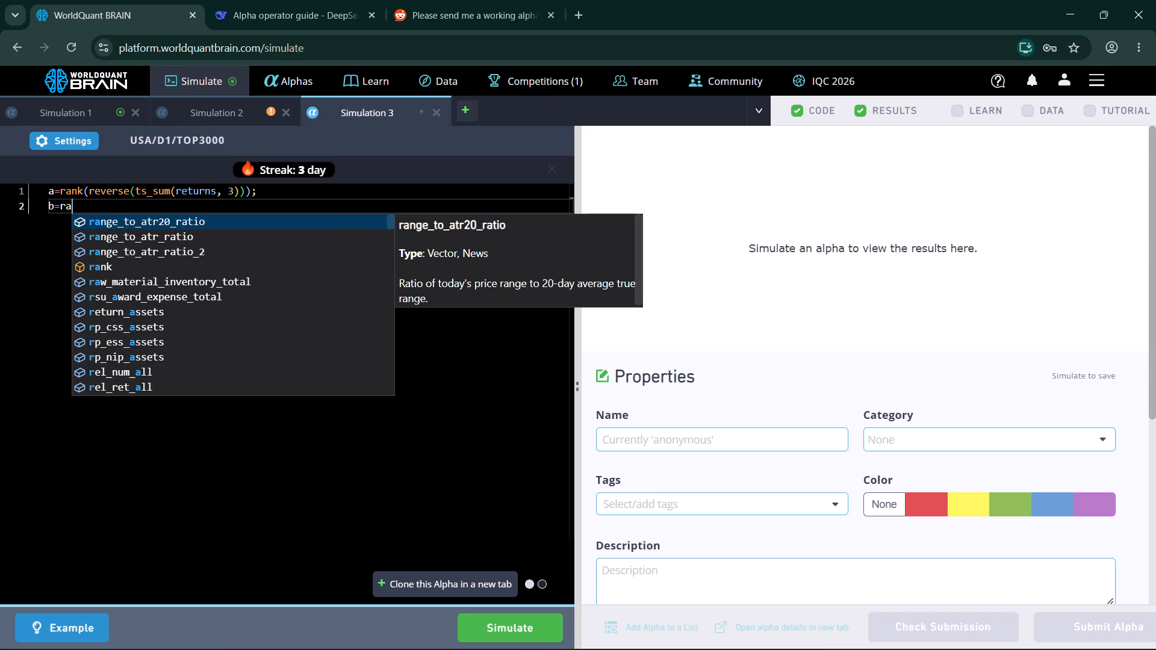
type("nk")
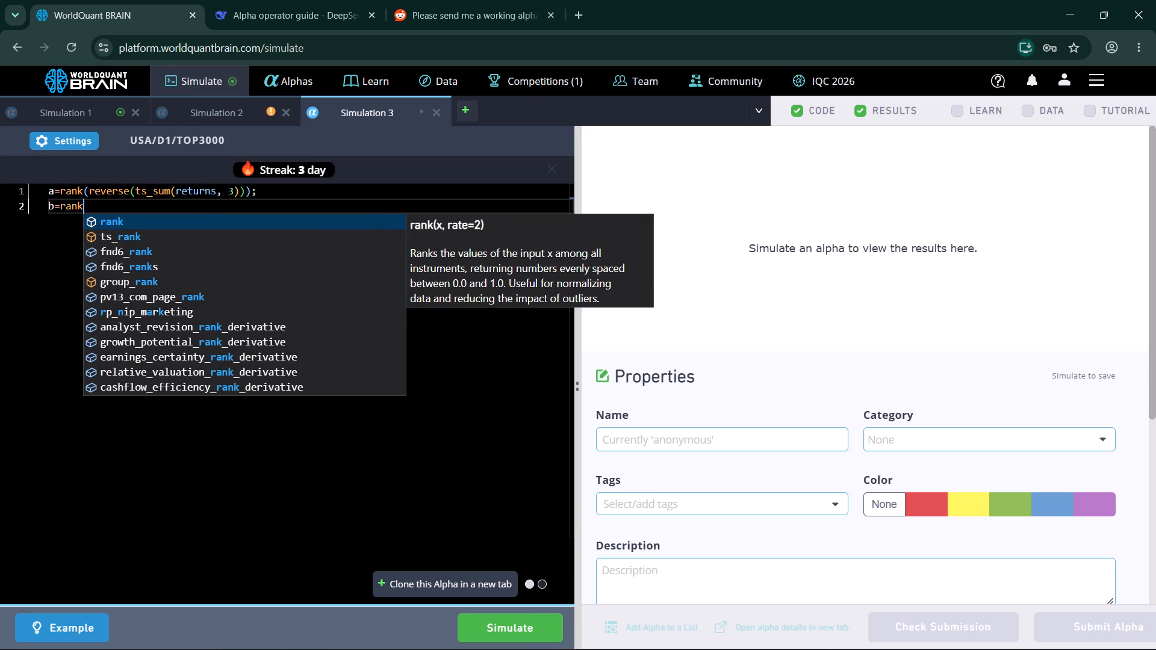
key("shift+parenleft")
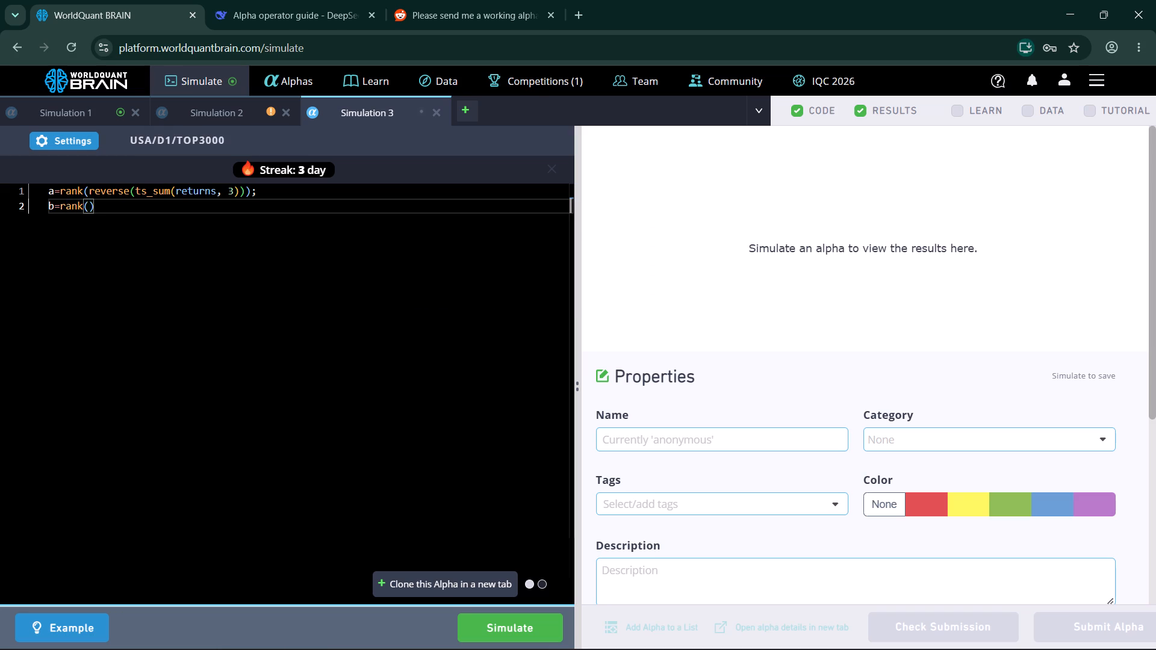
type("volume")
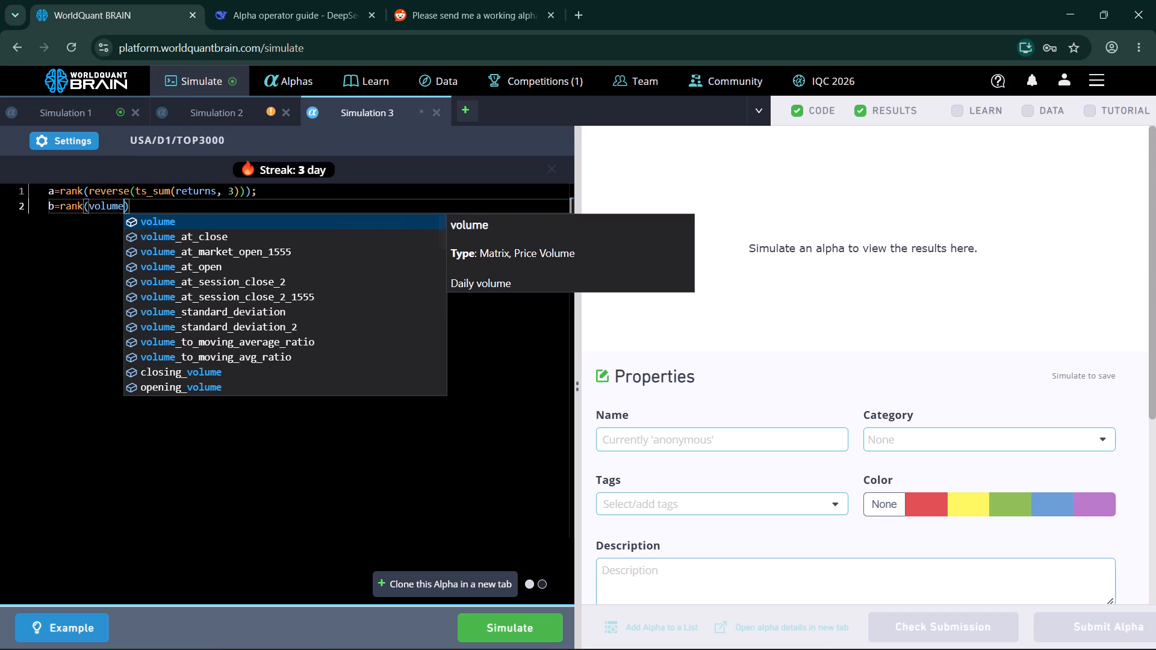
key("slash")
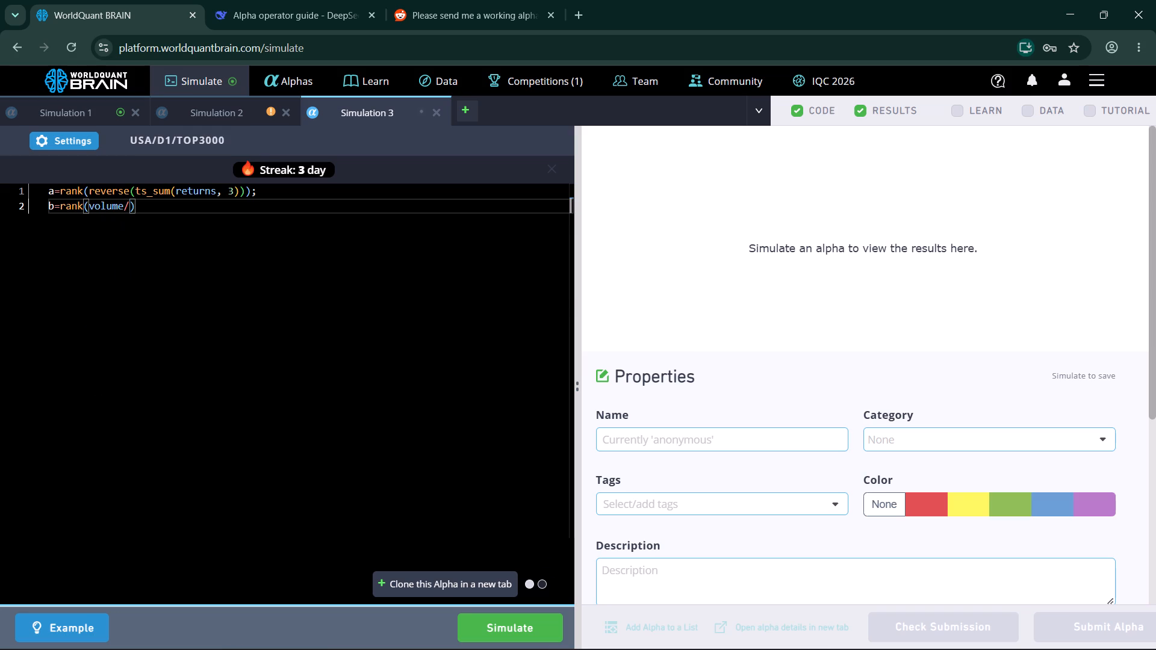
type("adv")
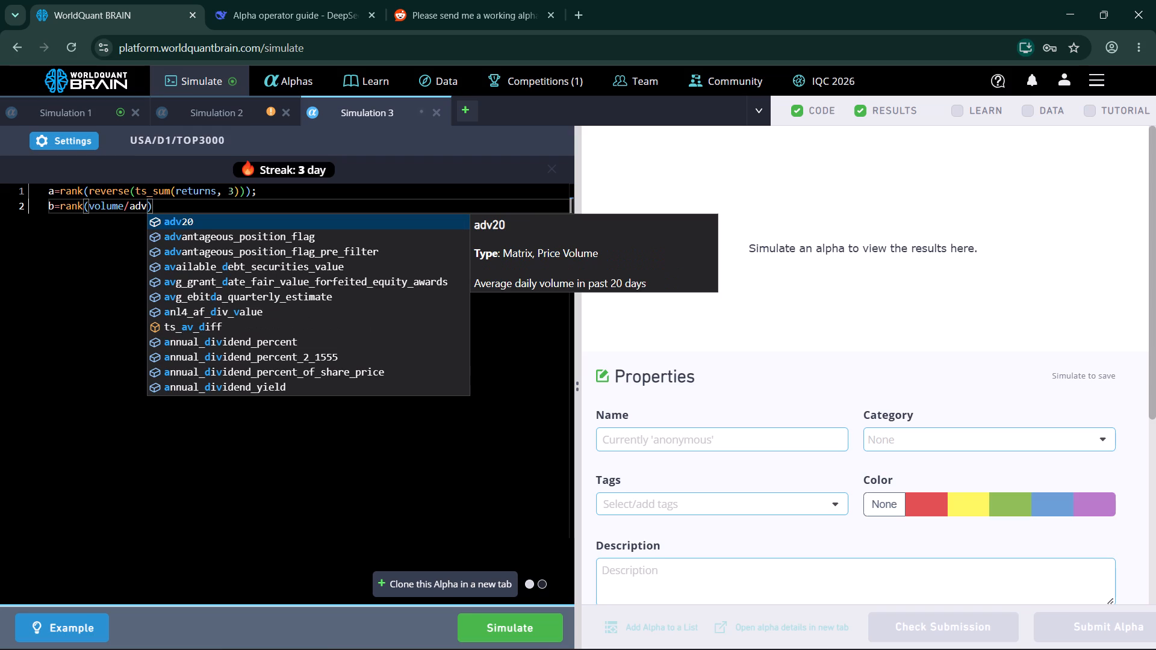
type("20")
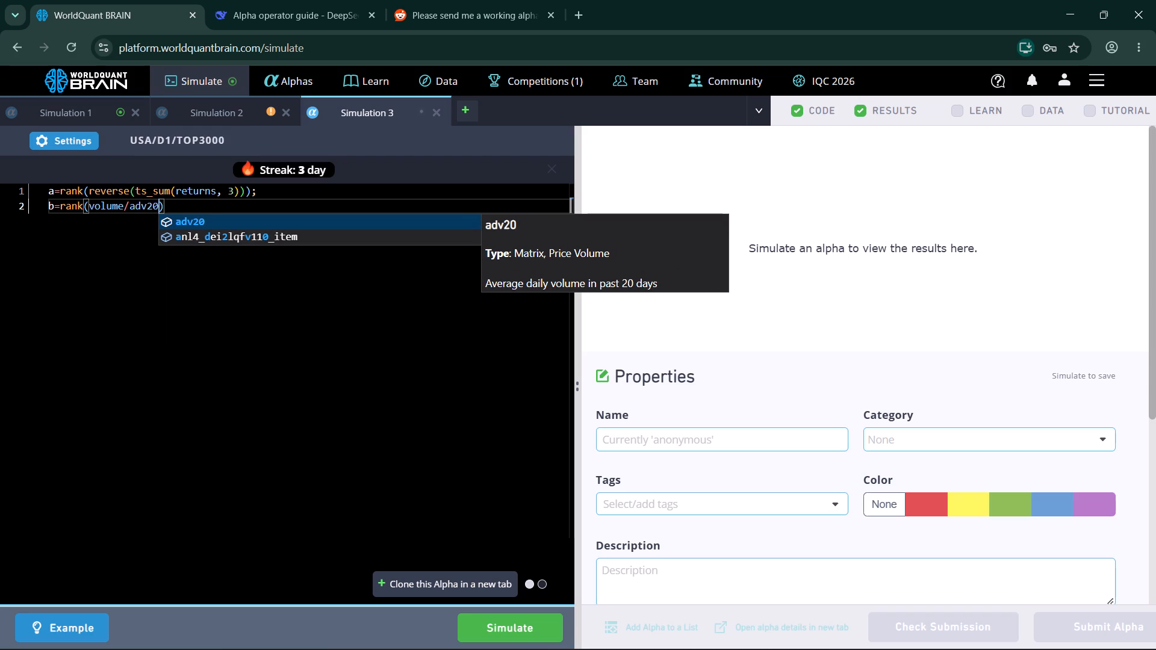
key("Right")
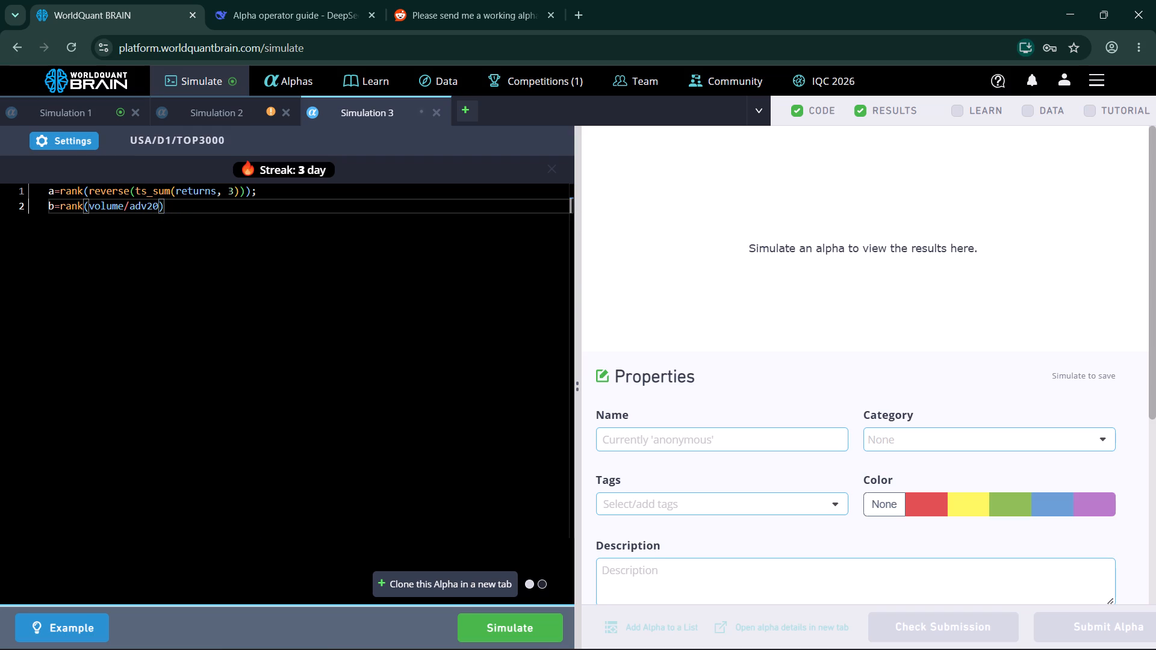
key("semicolon")
key("Return")
key("a")
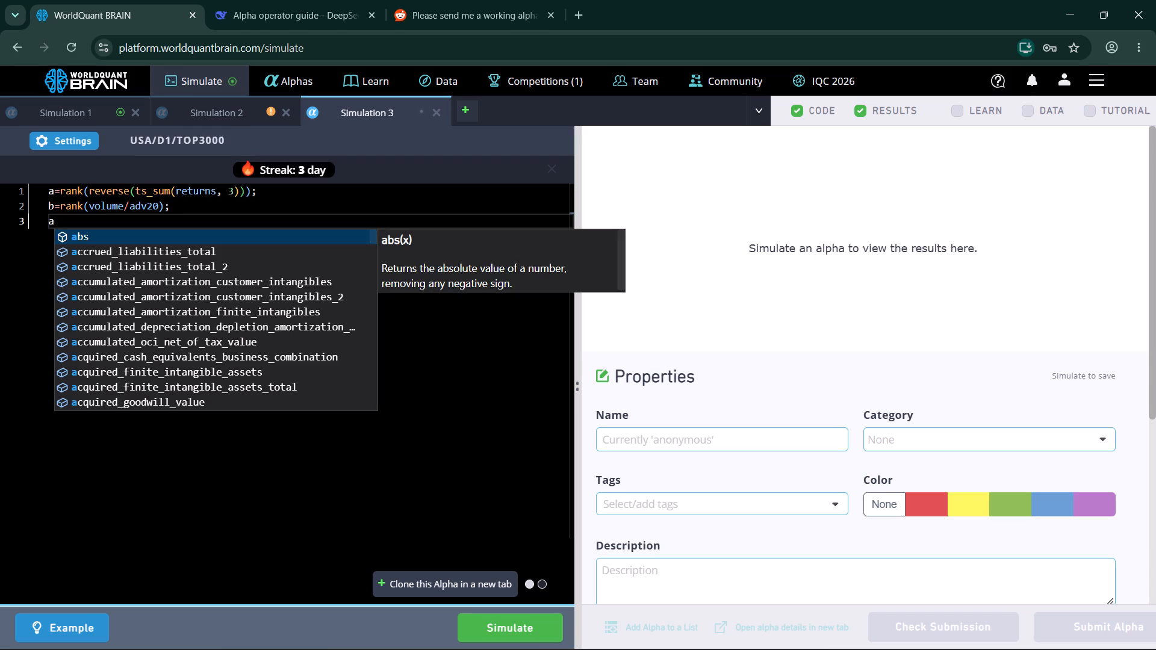
type("+b")
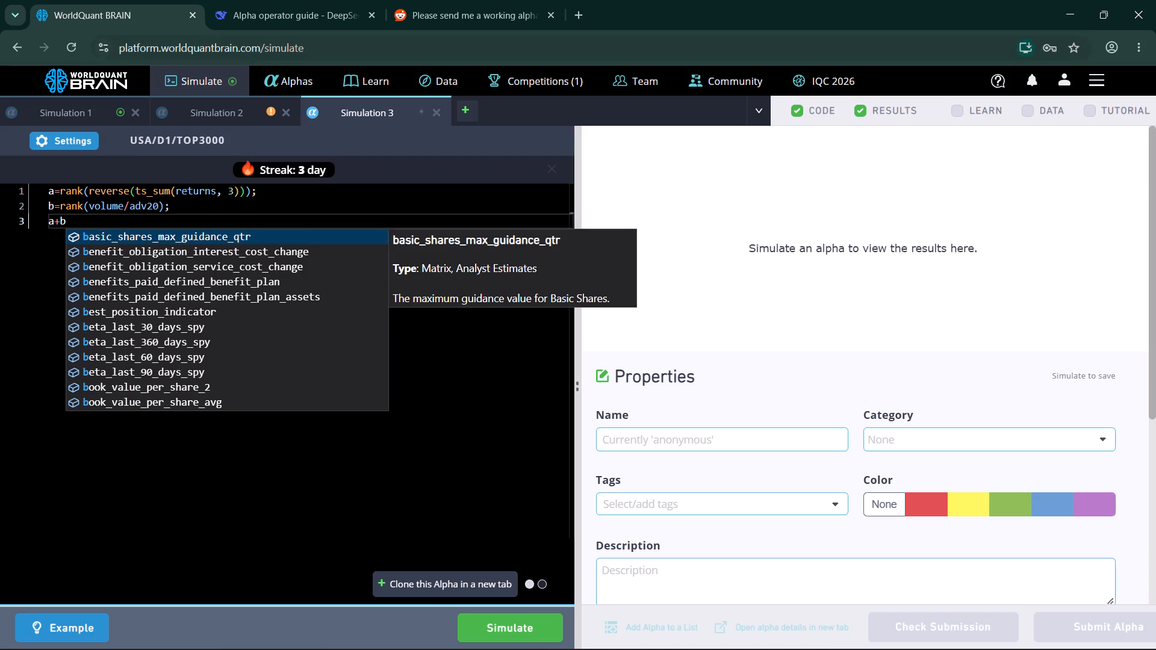
Set Simulation 3's neutralization to Market, apply the settings and run the simulation.
left_click(90, 137)
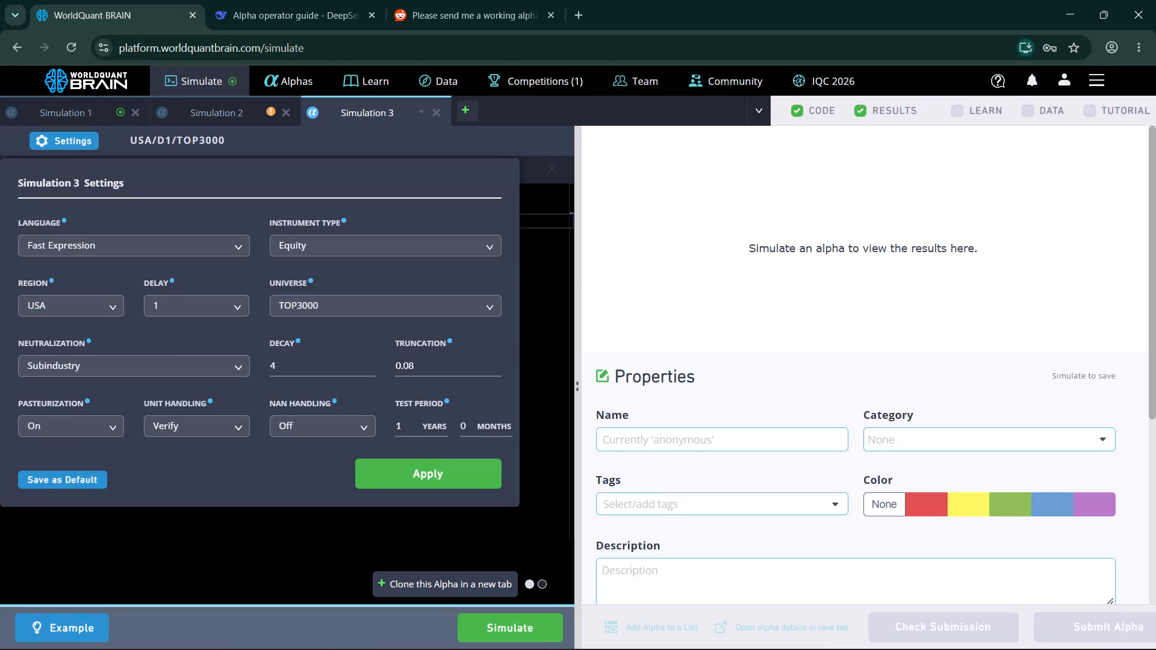
left_click(138, 368)
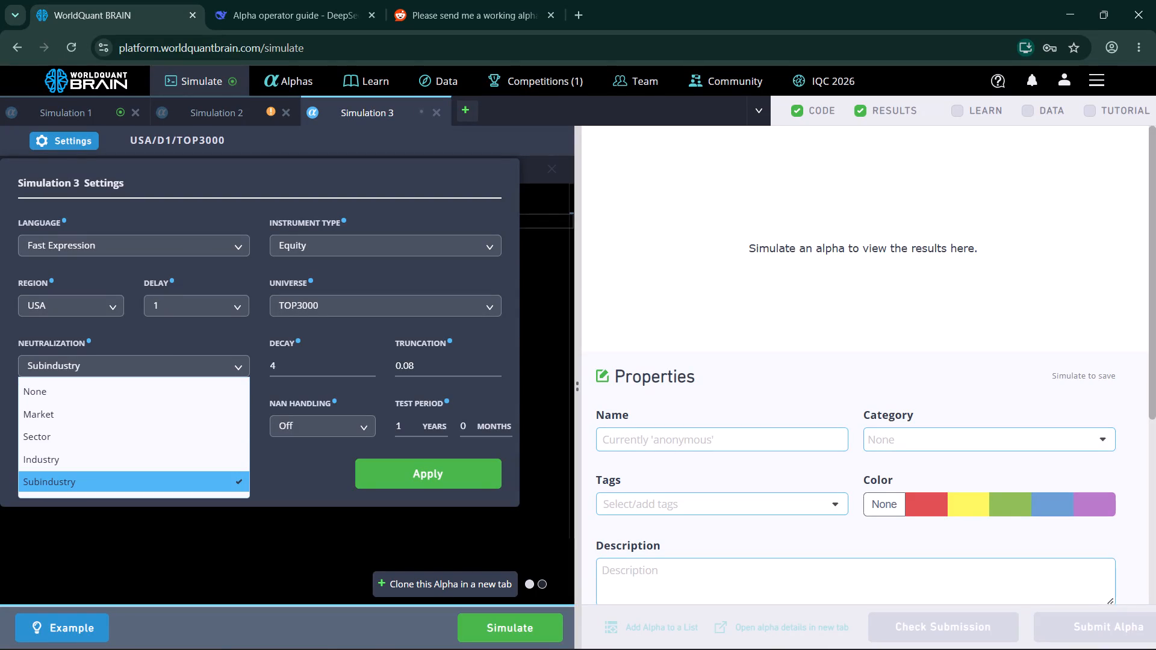
left_click(113, 419)
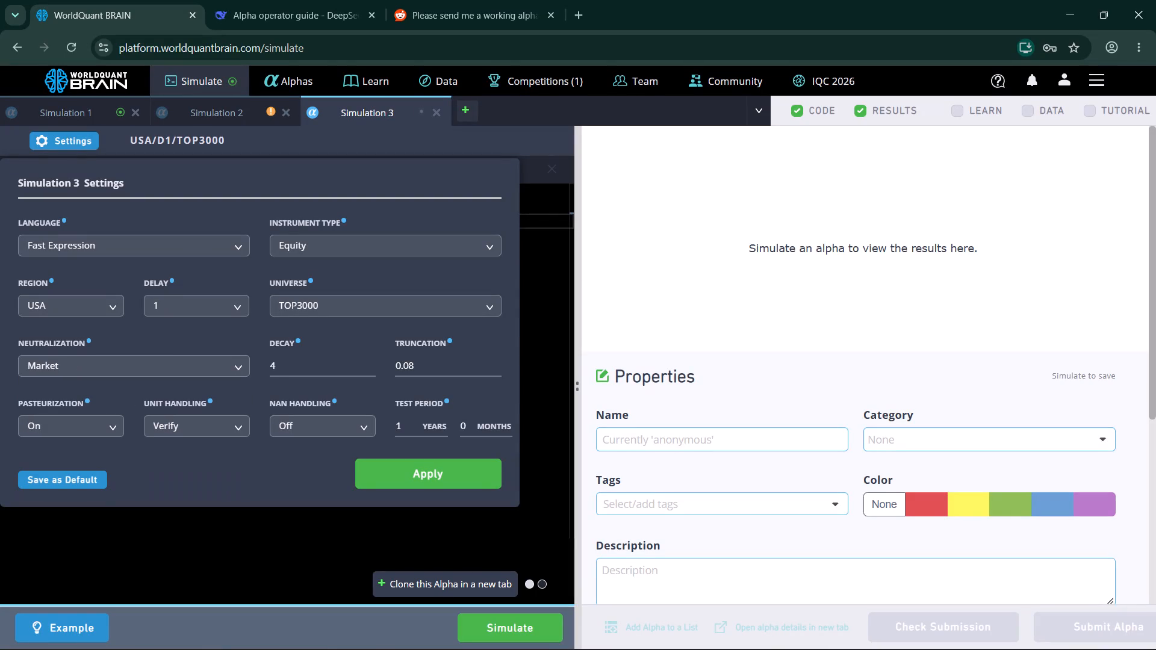
left_click(415, 474)
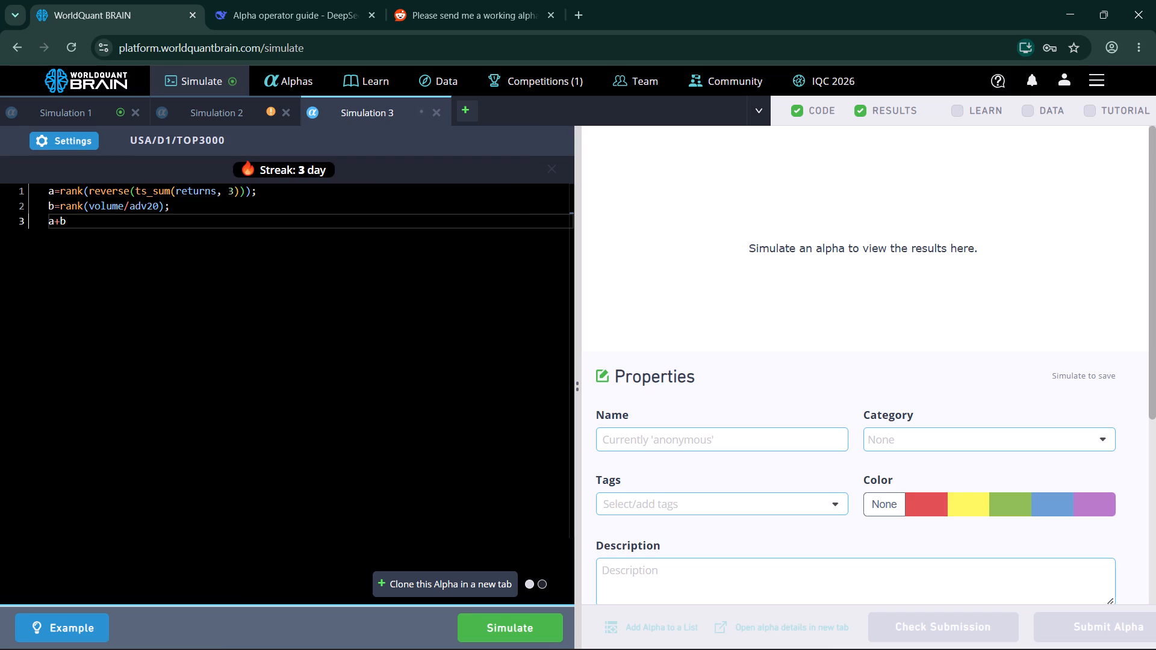
left_click(550, 632)
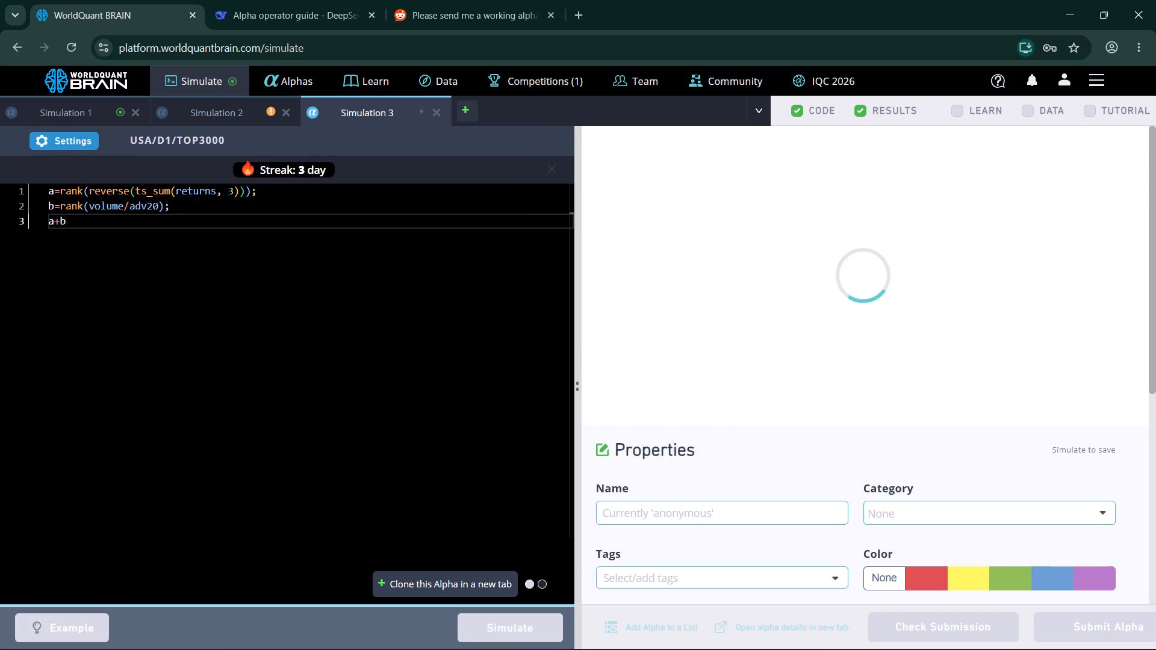
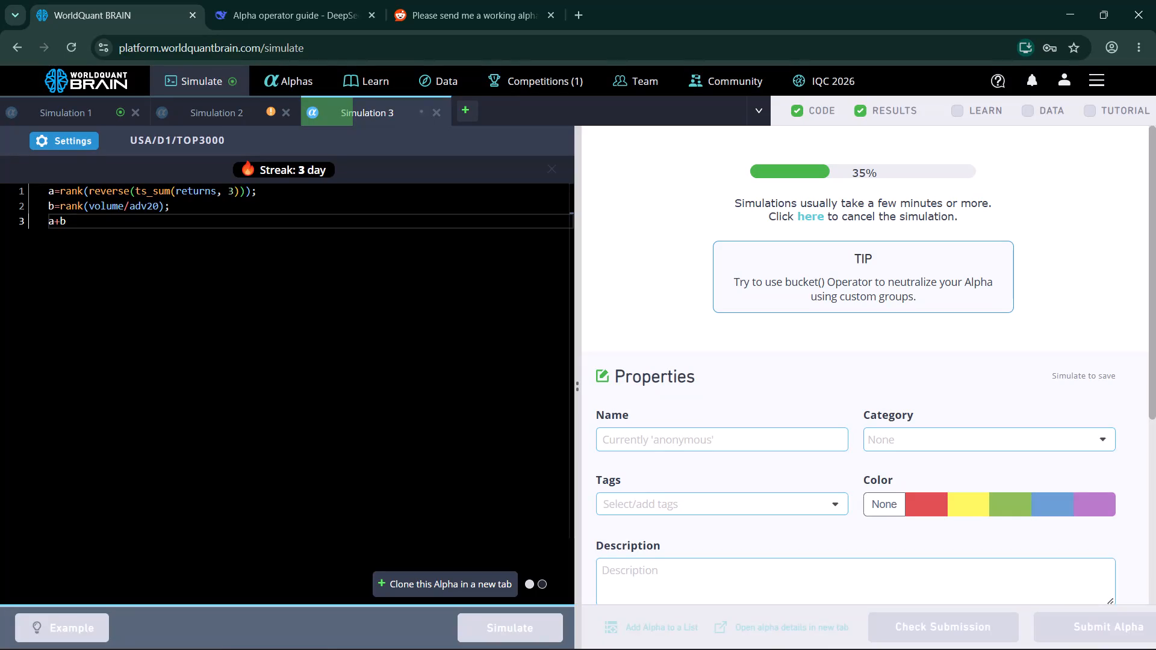
left_click(91, 114)
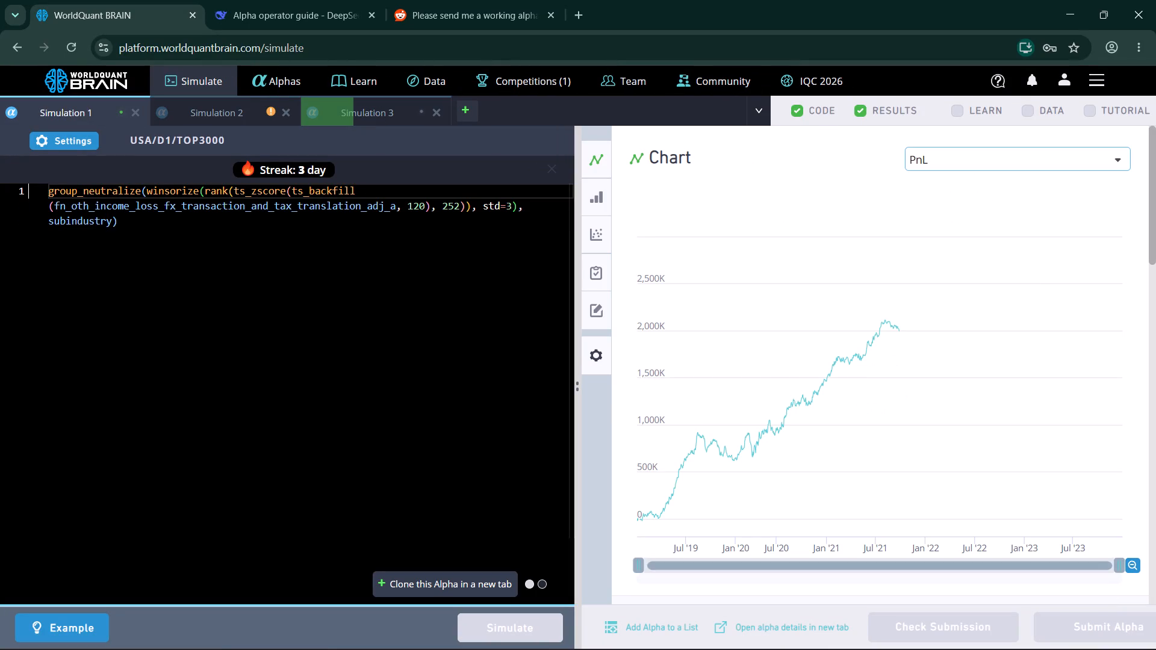
scroll(928, 338, "down", 4)
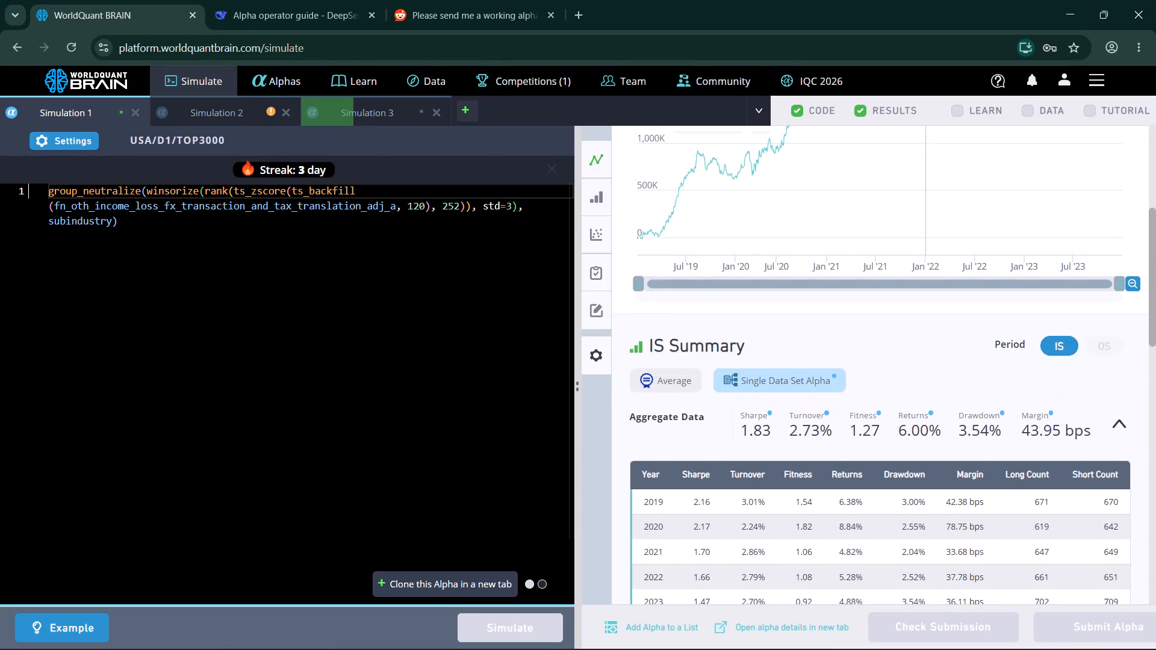
scroll(928, 338, "down", 5)
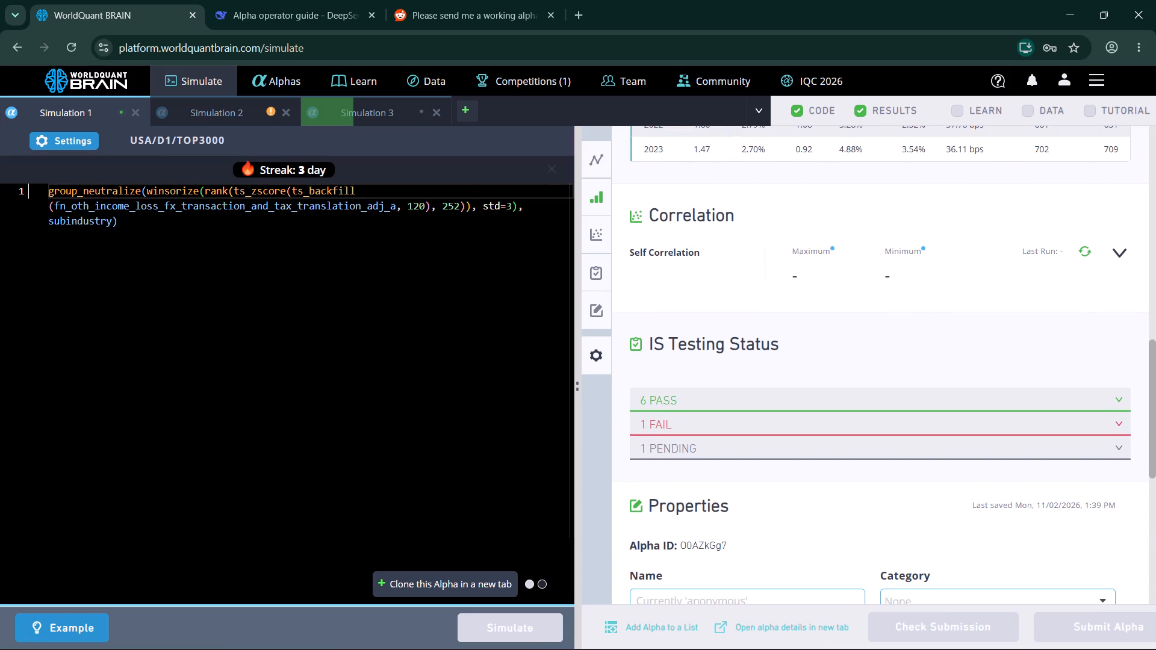
left_click(822, 416)
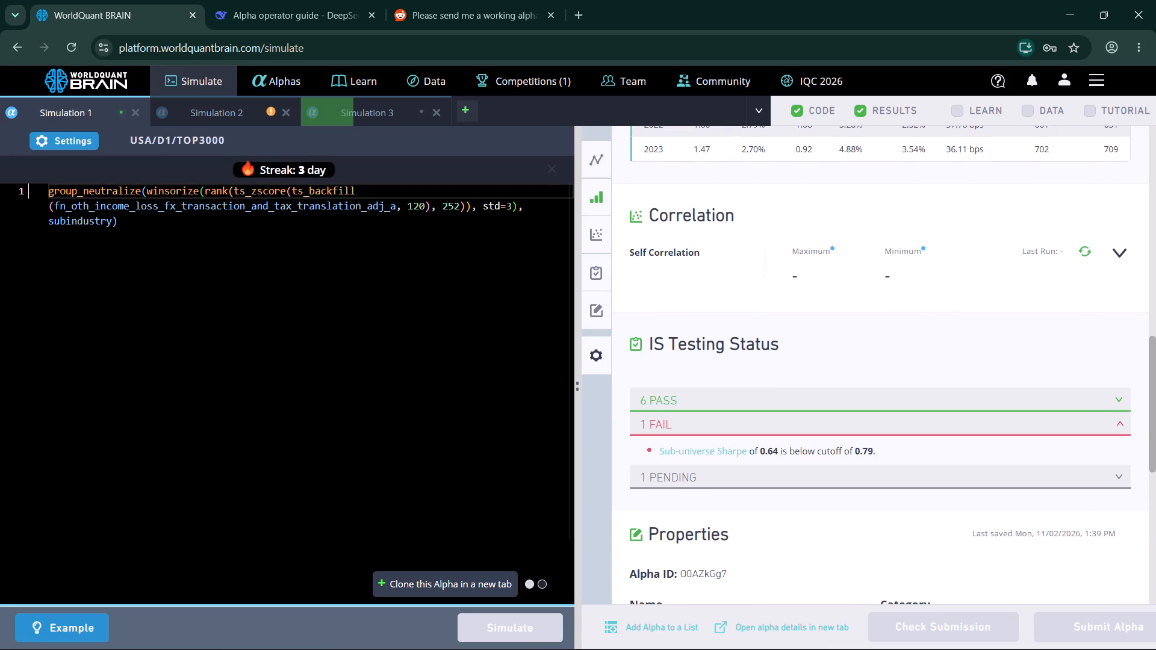
key("Print")
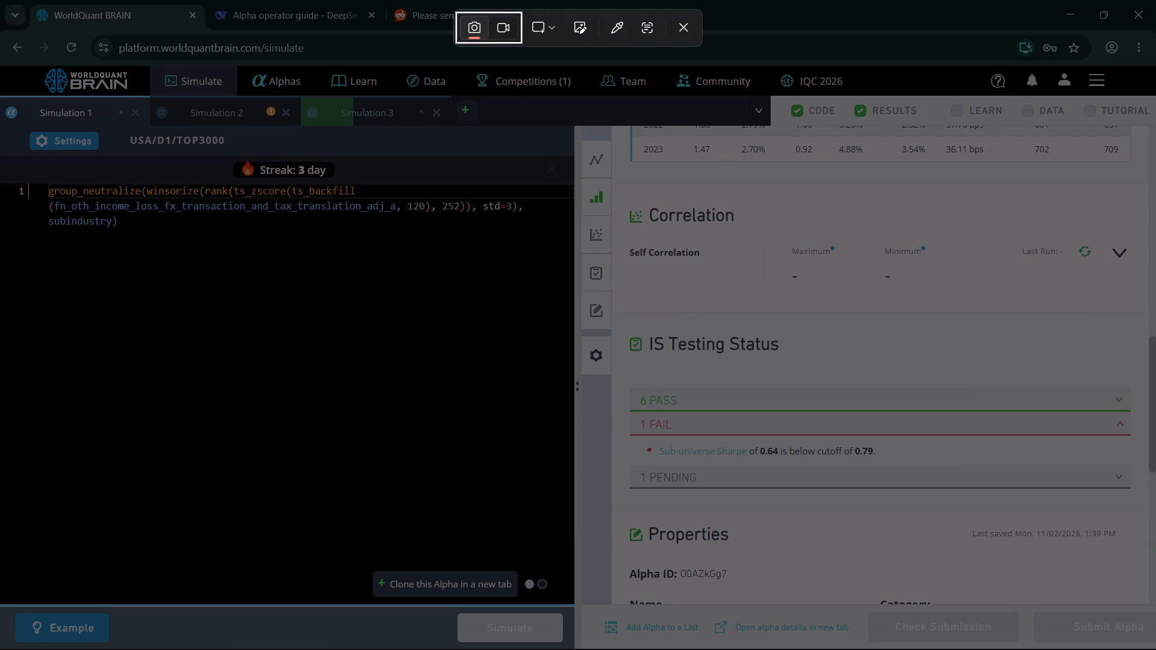
left_click_drag(0, 101, 1107, 602)
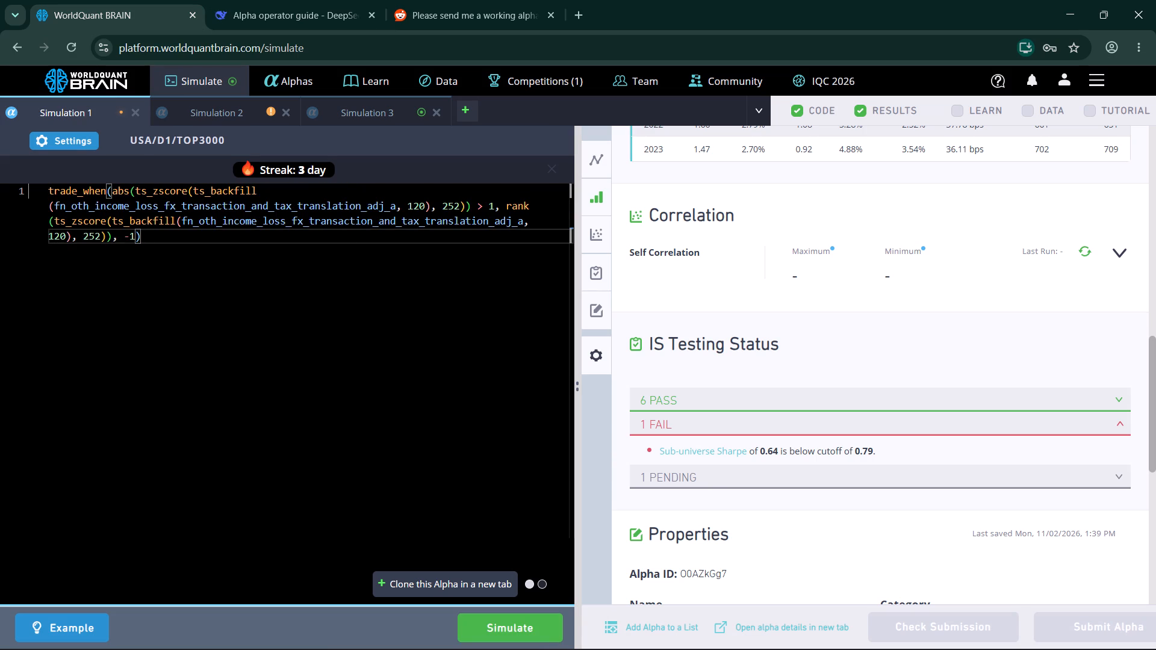
left_click(514, 620)
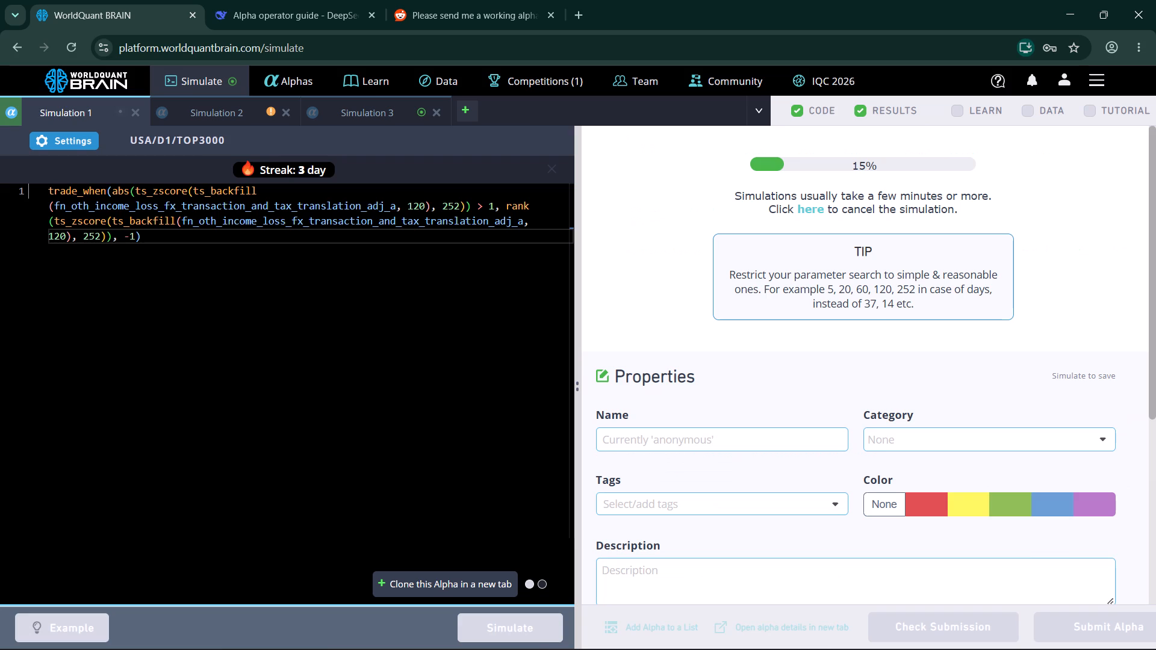
Show Simulation 3's test period, run its submission check and expand the failed tests in the IS testing status.
left_click(377, 105)
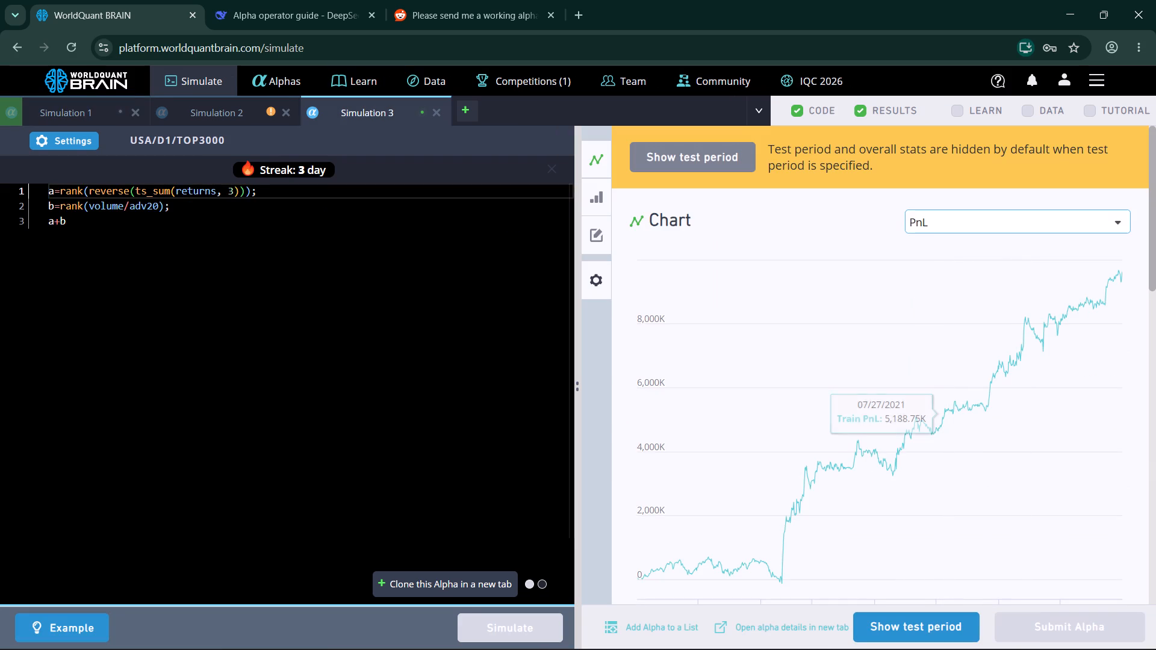
left_click(937, 627)
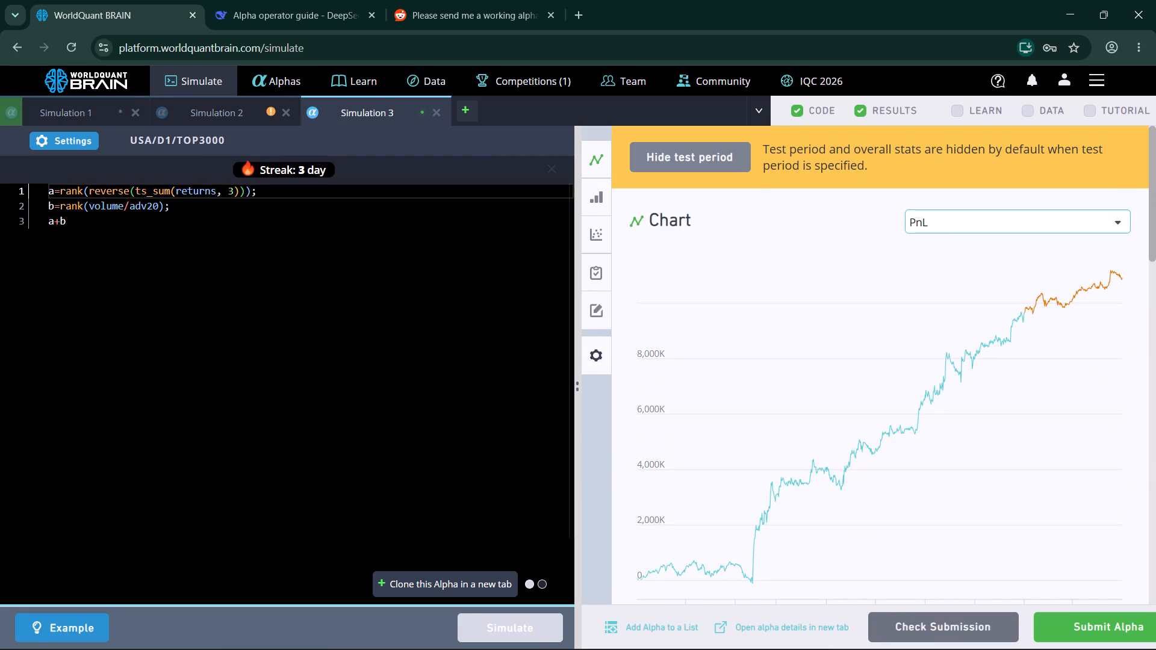
left_click(940, 621)
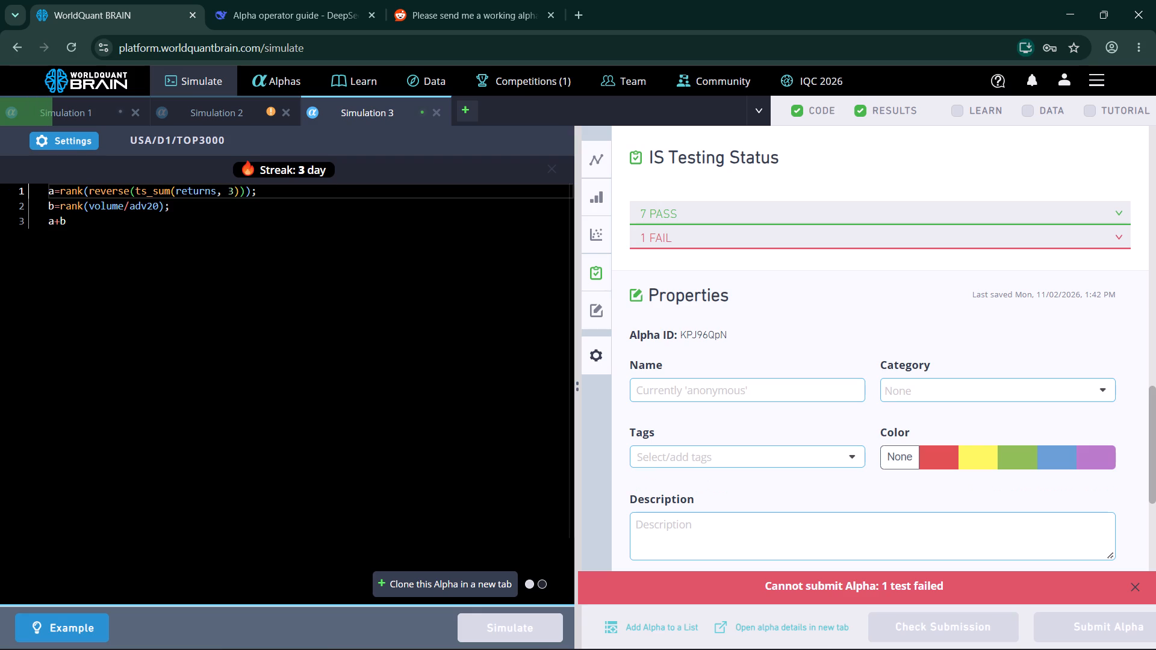
left_click(868, 228)
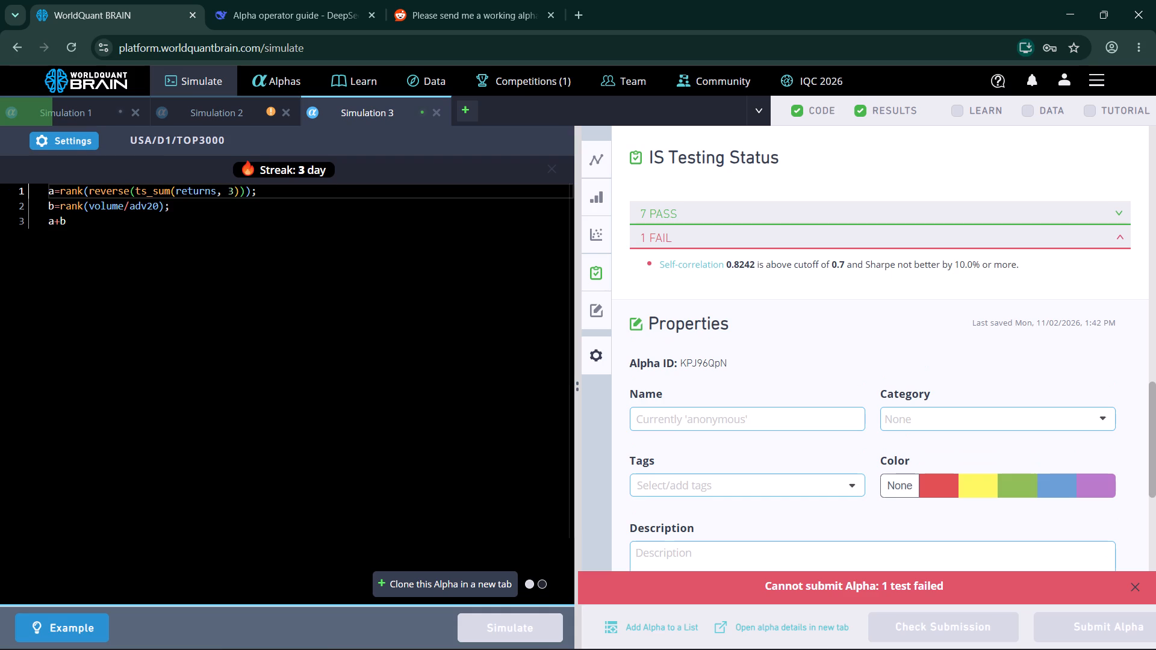
Switch to the Reddit thread about a working WorldQuant alpha and look through its comments and related posts for alpha ideas.
left_click(480, 11)
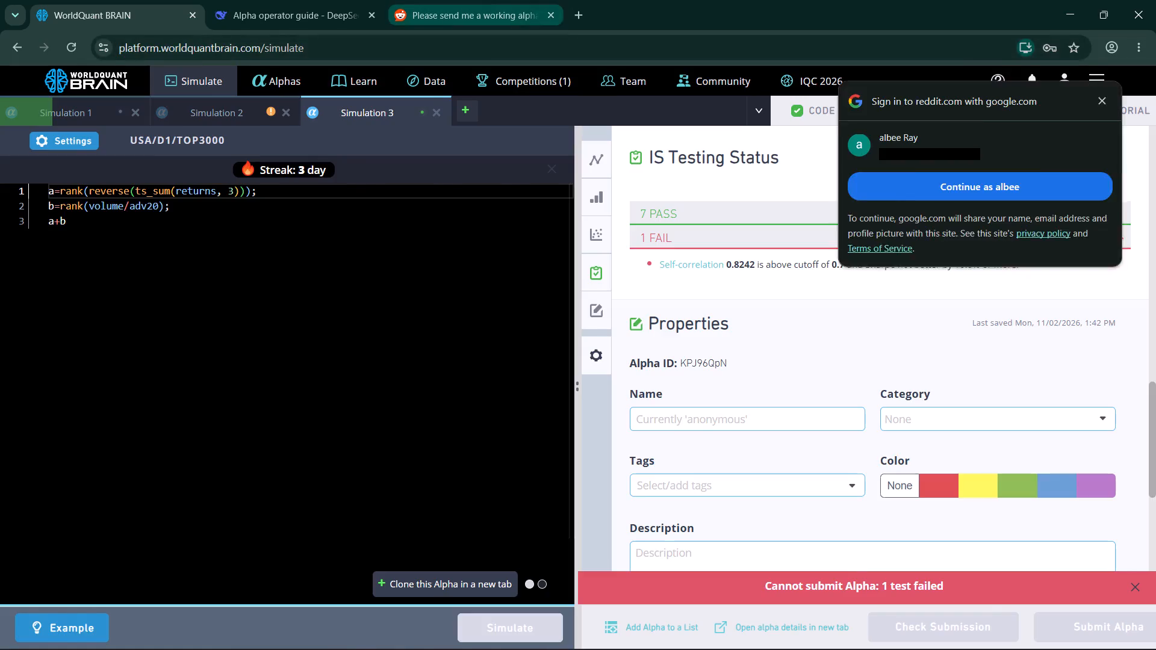
scroll(512, 352, "down", 2)
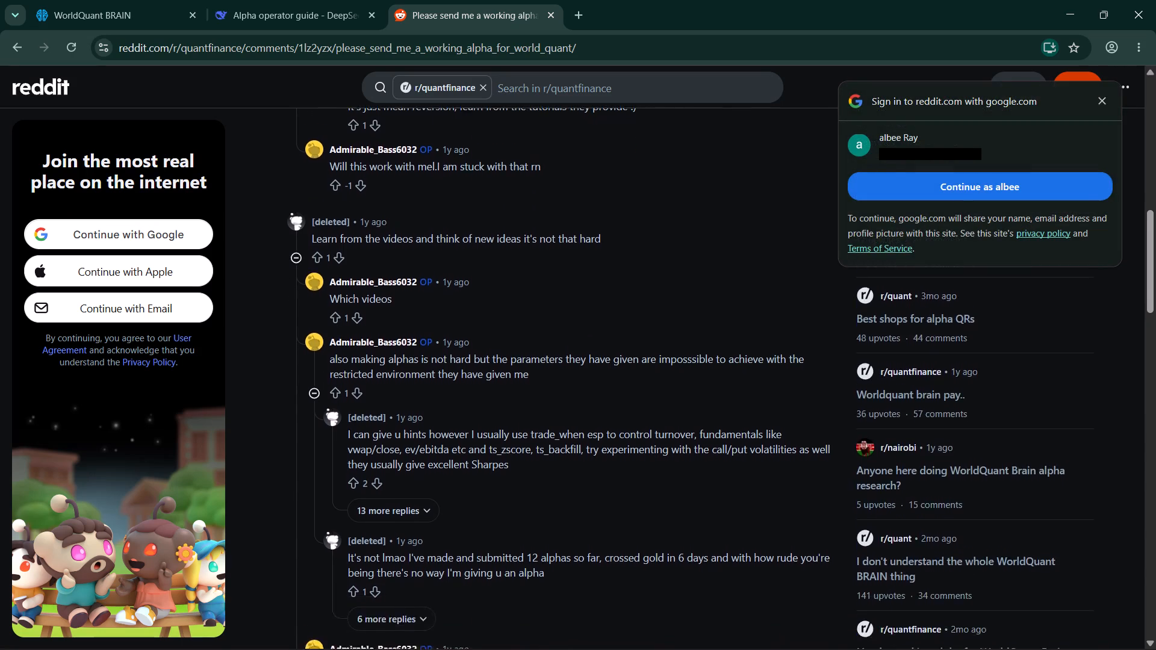
scroll(512, 352, "down", 5)
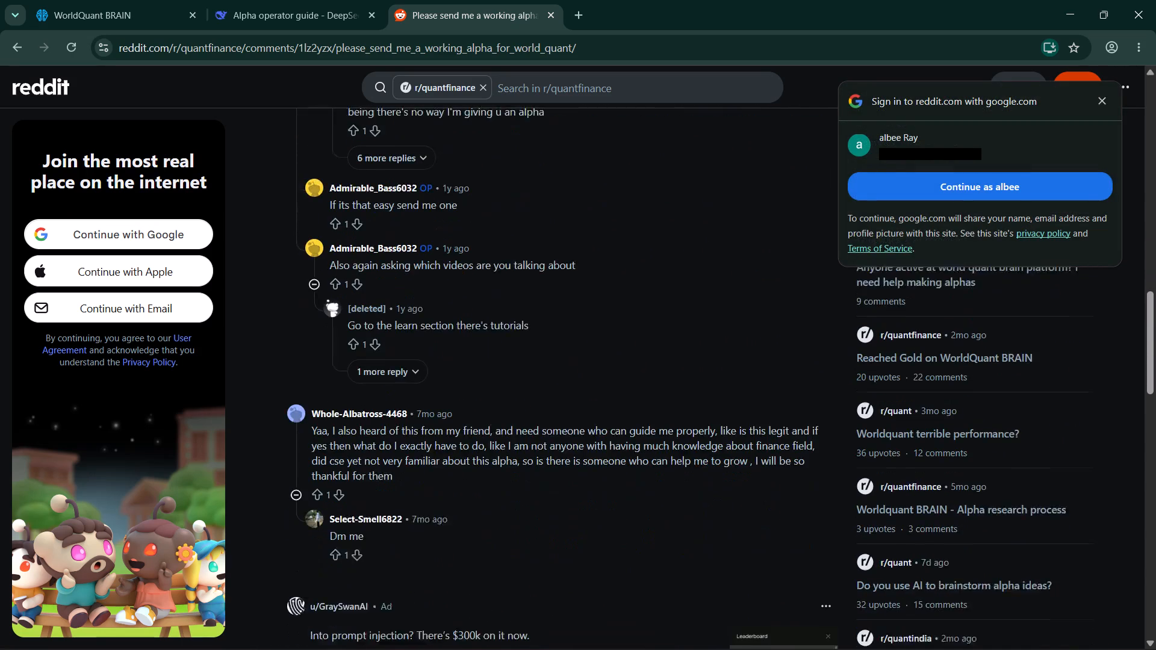
scroll(512, 352, "down", 2)
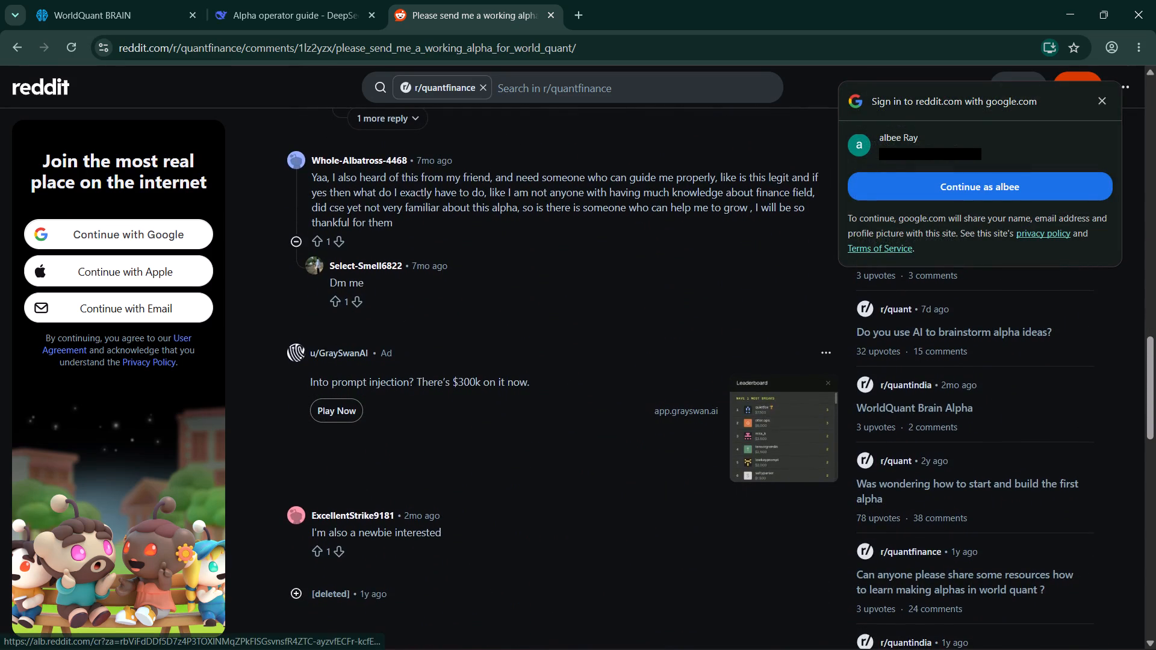
scroll(512, 352, "down", 1)
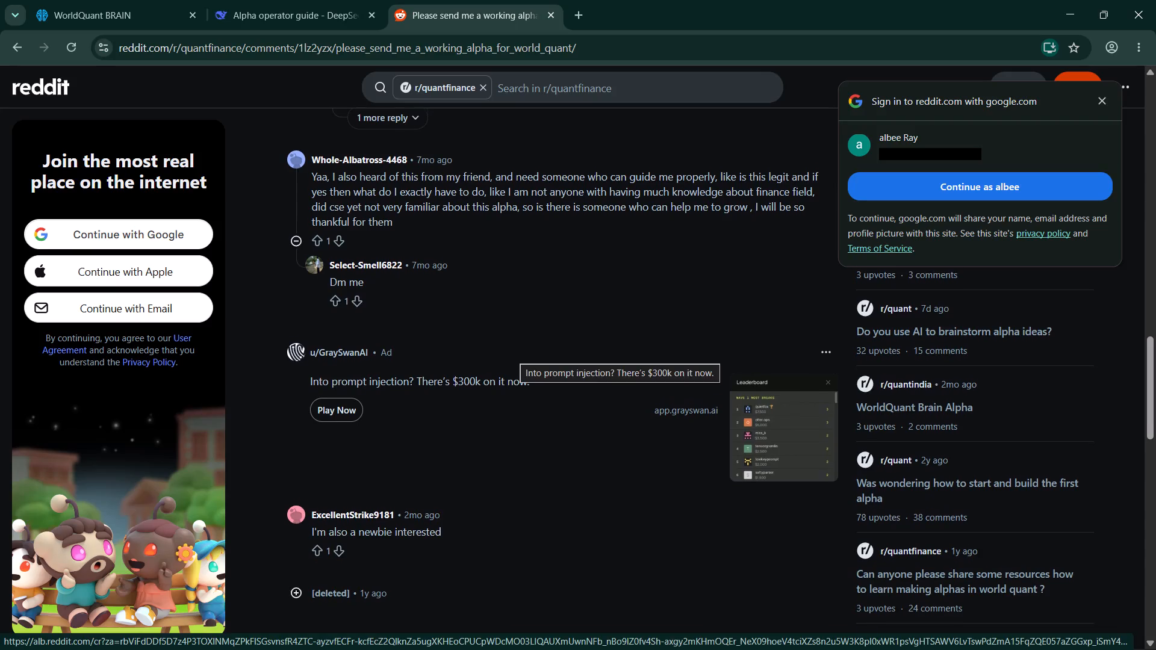
scroll(512, 352, "down", 1)
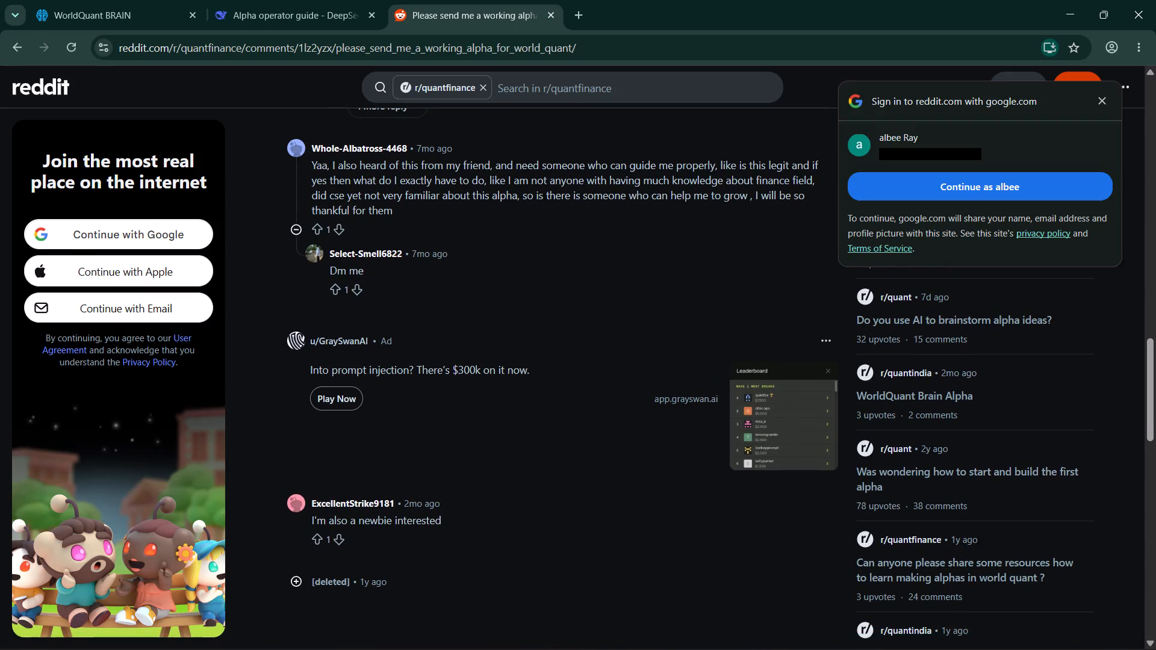
scroll(512, 352, "down", 2)
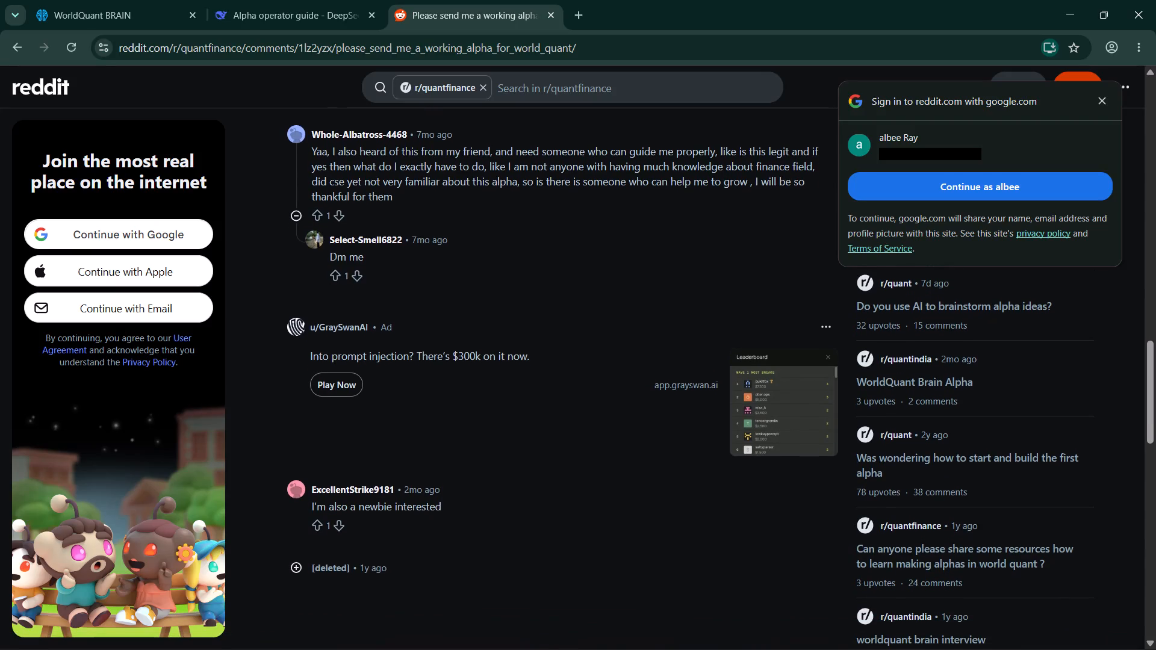
scroll(512, 352, "down", 3)
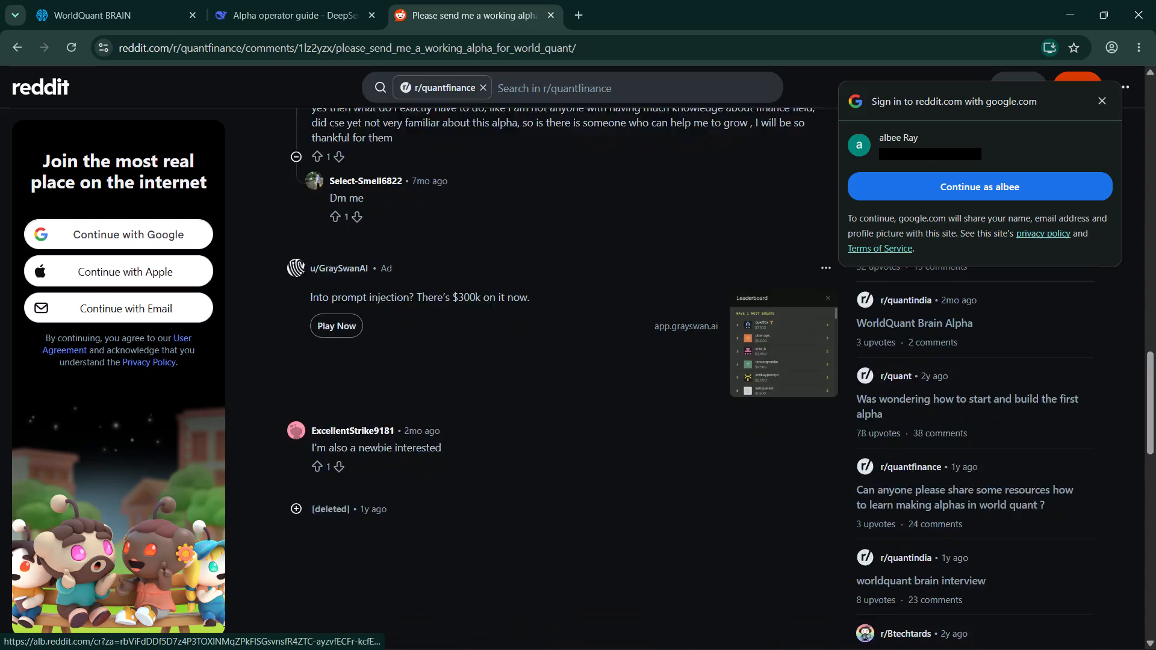
scroll(512, 352, "down", 4)
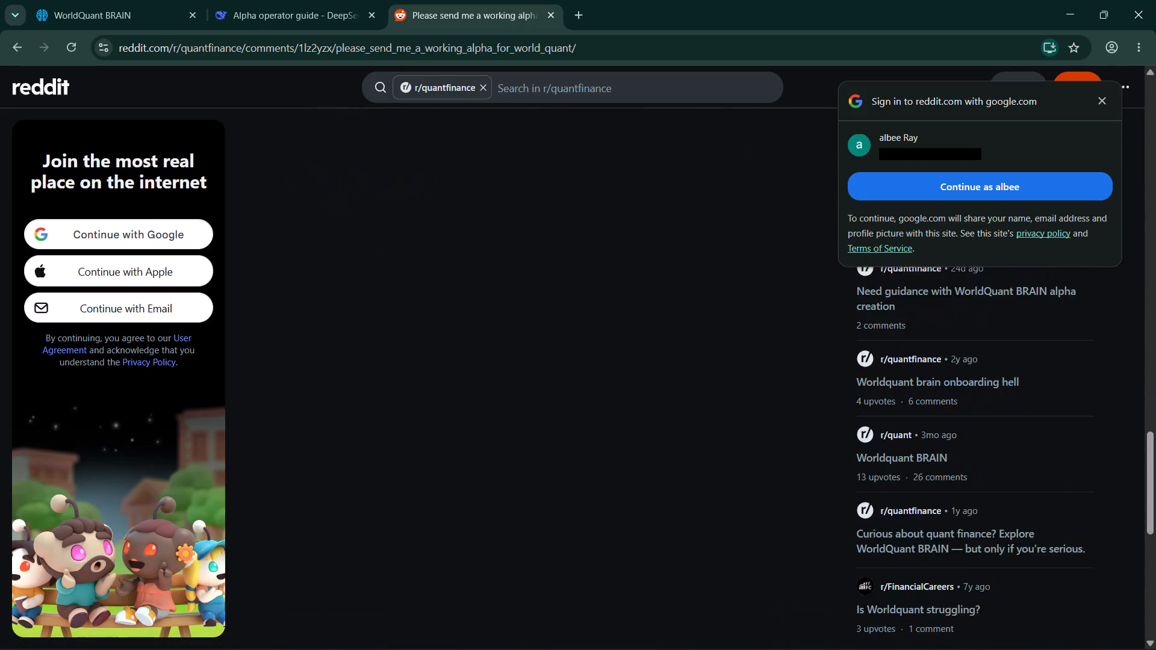
scroll(512, 352, "up", 1)
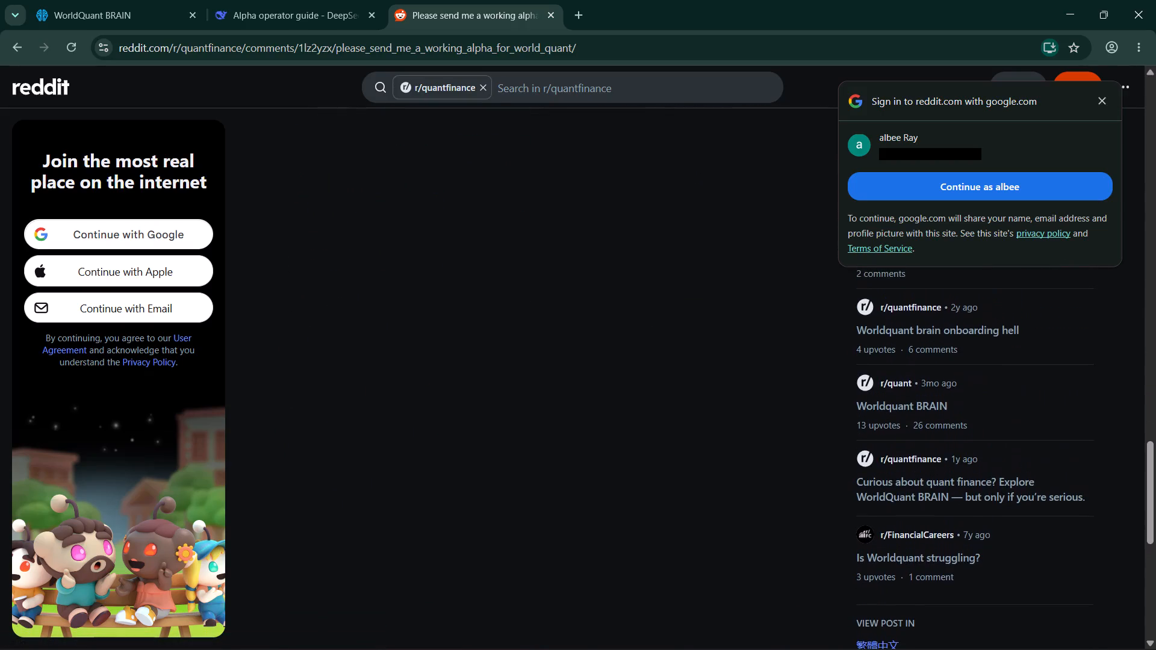
scroll(512, 352, "up", 2)
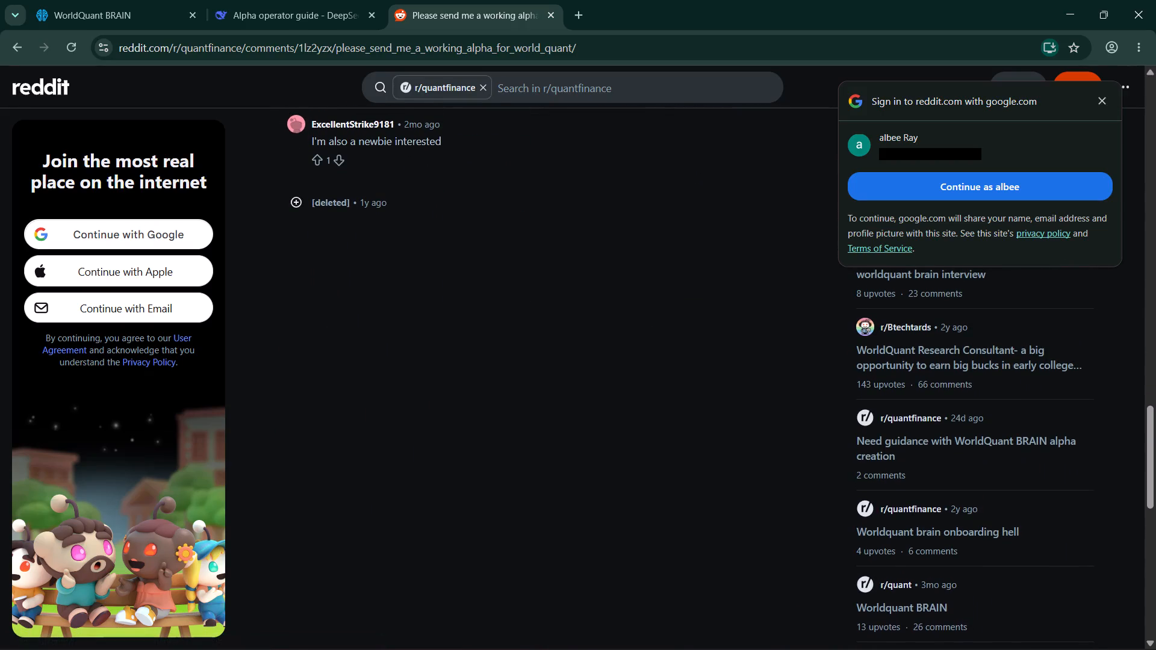
scroll(838, 469, "up", 2)
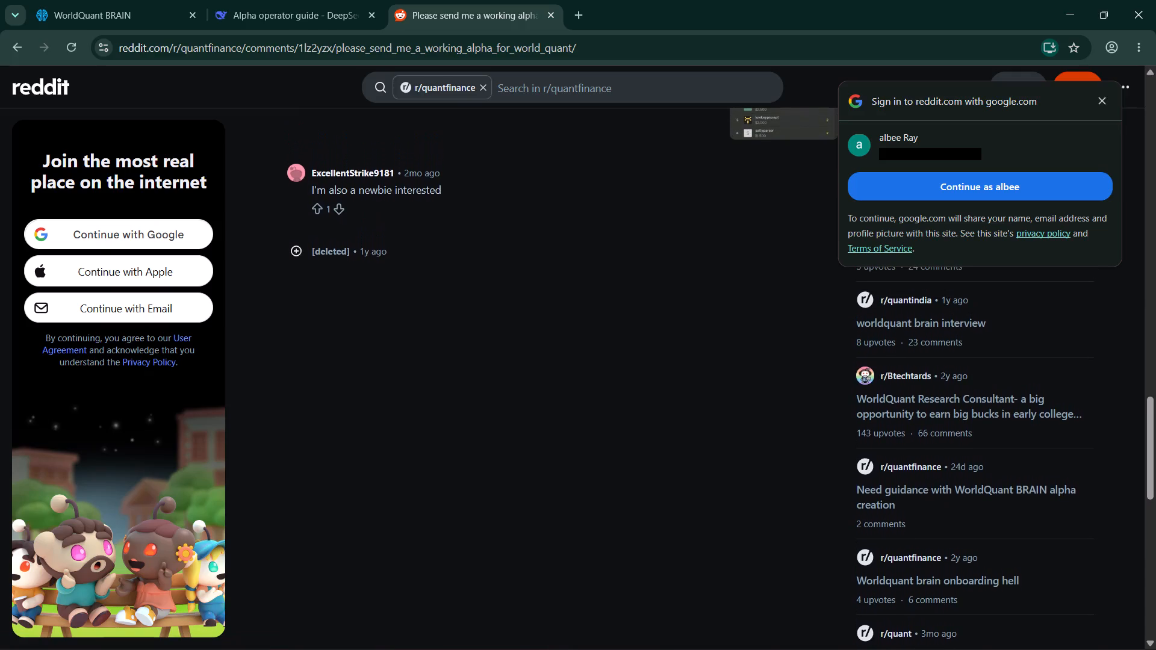
scroll(838, 469, "up", 2)
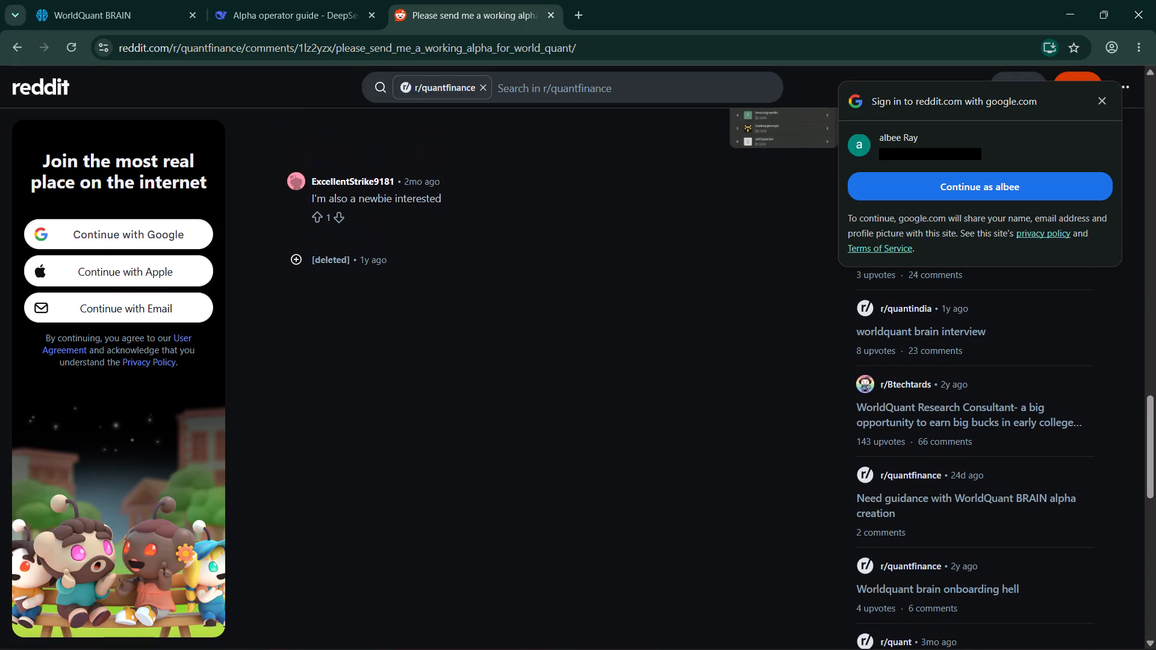
scroll(838, 469, "up", 1)
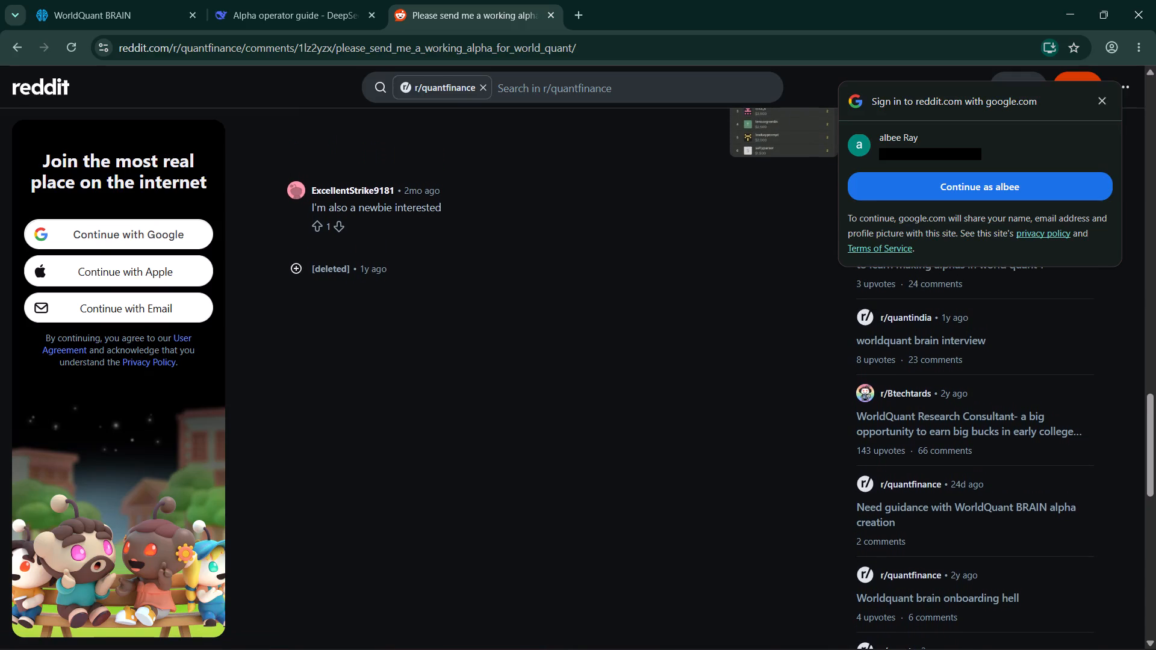
scroll(838, 469, "up", 1)
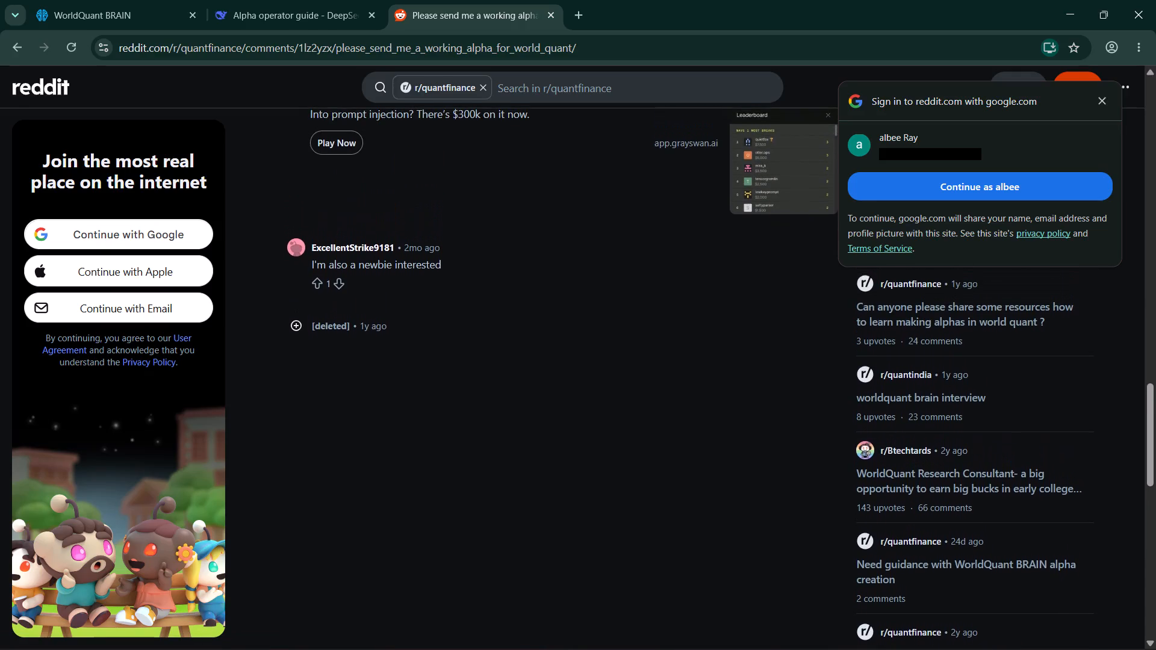
scroll(838, 469, "up", 2)
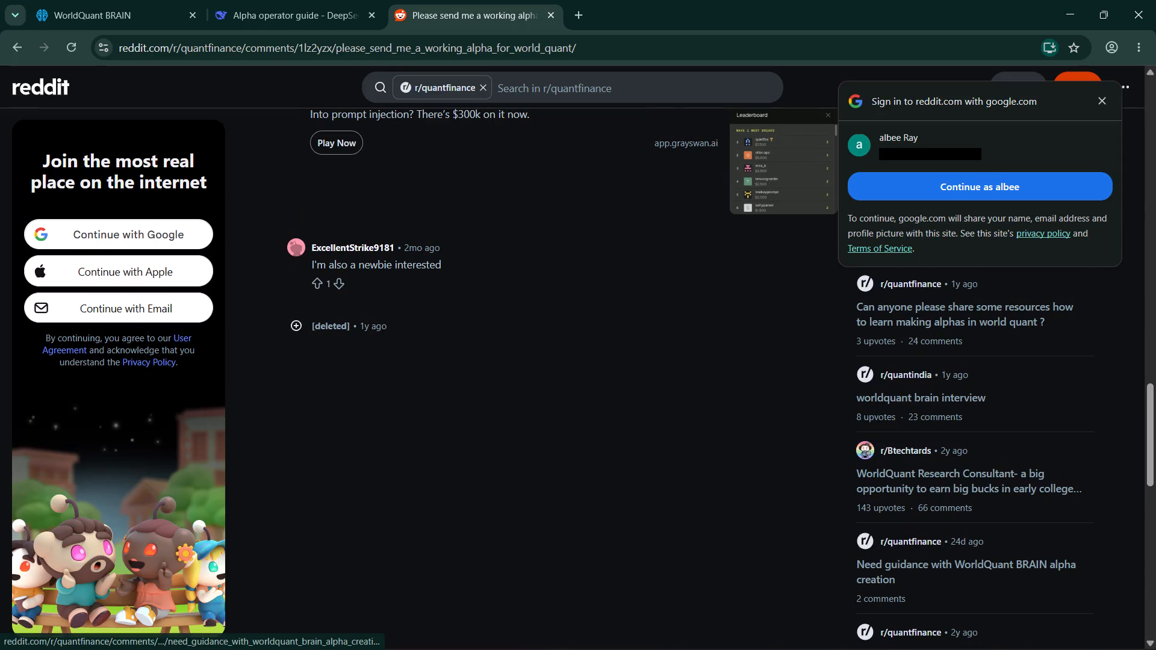
Open the related post "Need guidance with WorldQuant BRAIN alpha creation", read its advice and comments, and return to the working-alpha thread.
left_click(897, 596)
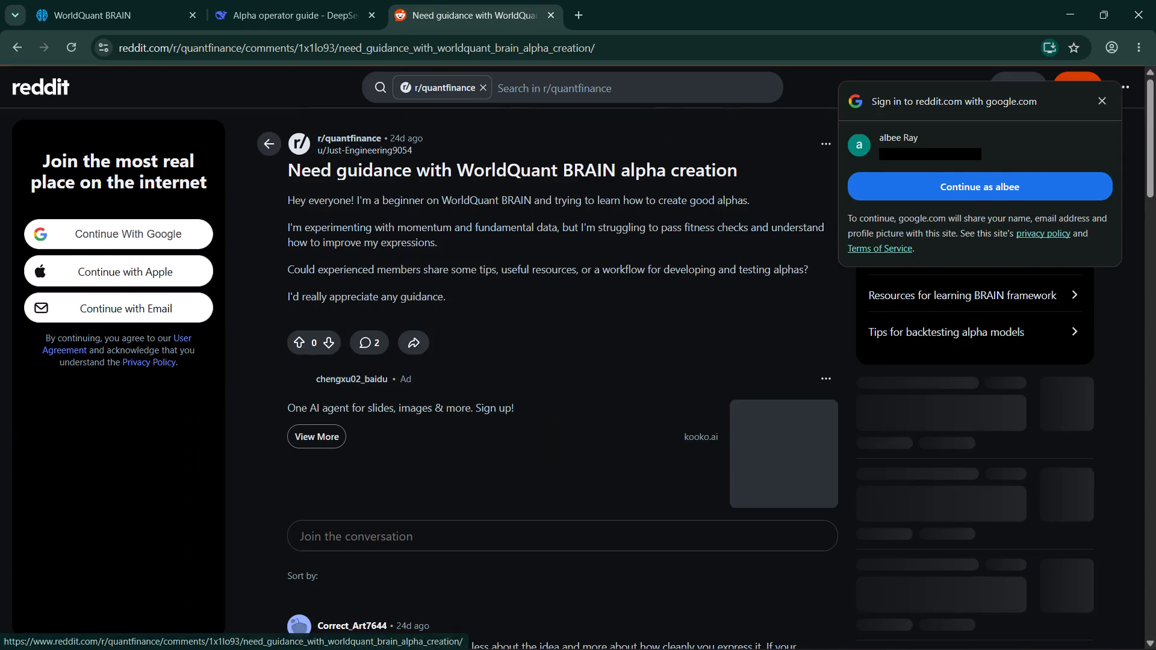
scroll(741, 469, "down", 1)
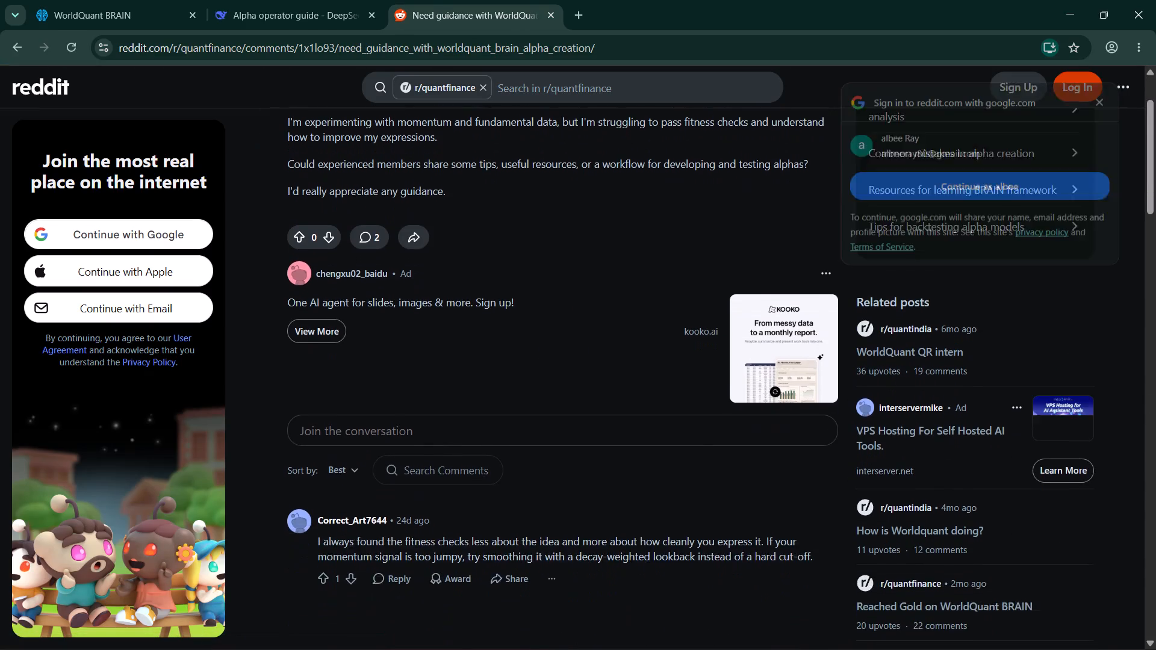
scroll(741, 469, "down", 2)
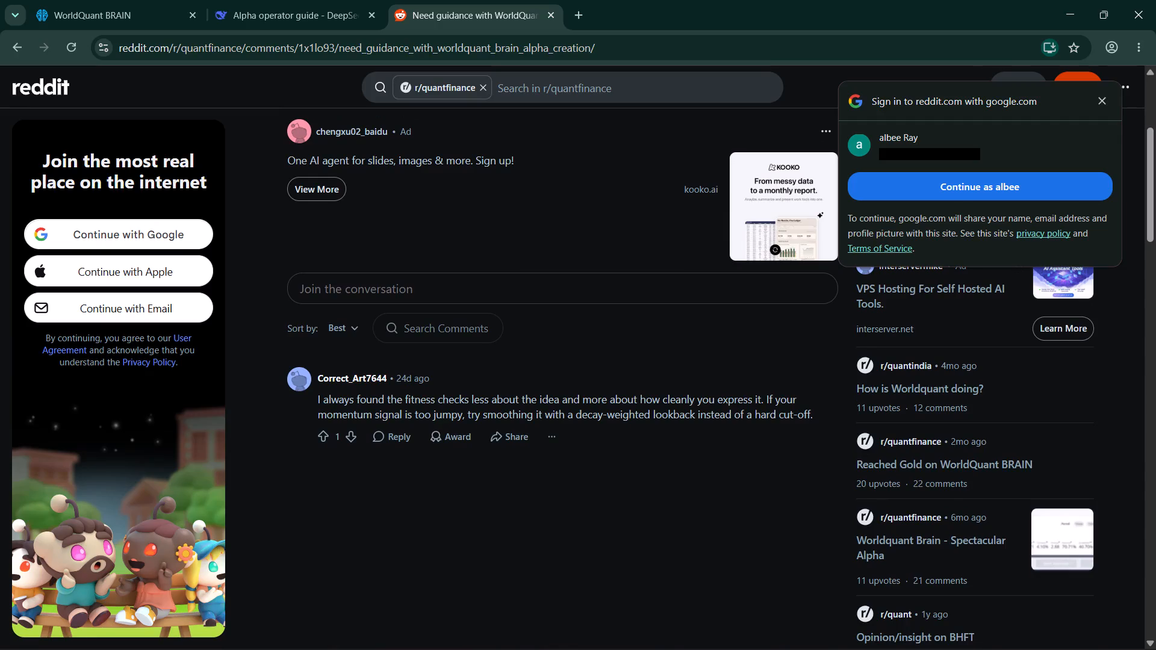
scroll(741, 469, "right", 5)
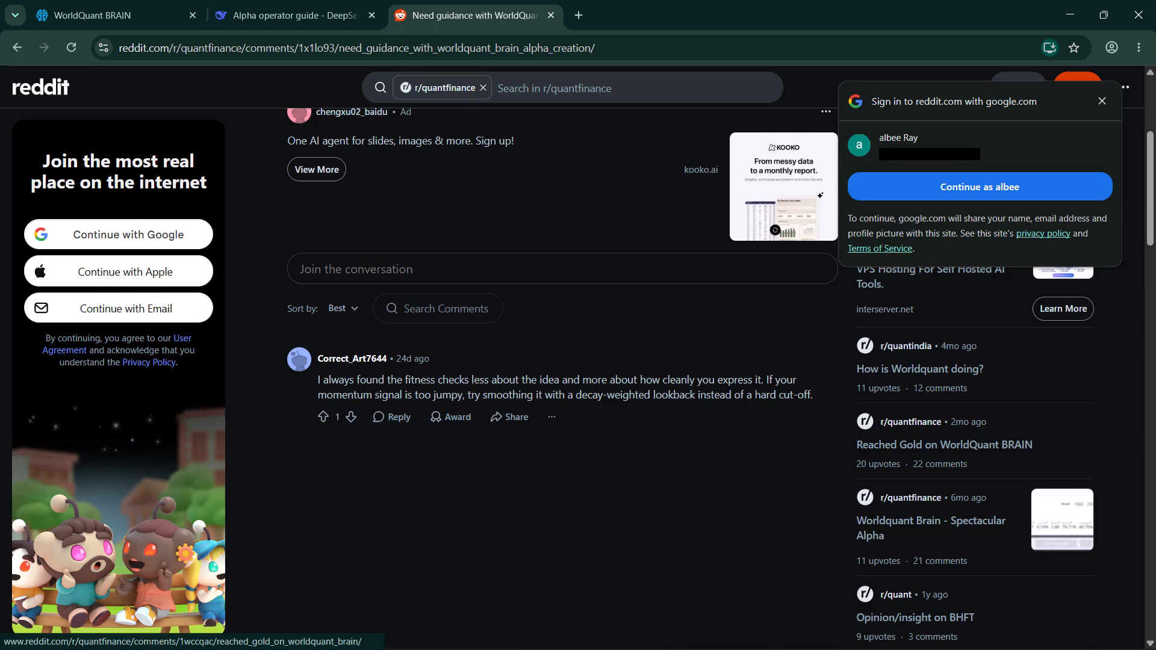
scroll(854, 422, "up", 1)
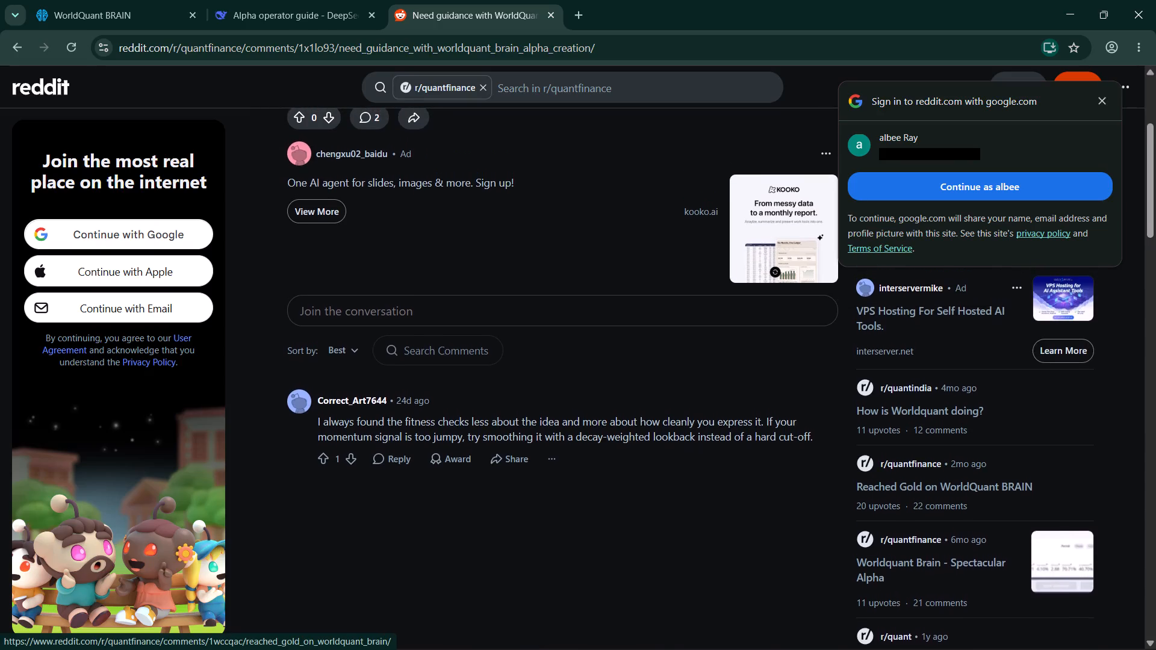
scroll(854, 422, "up", 3)
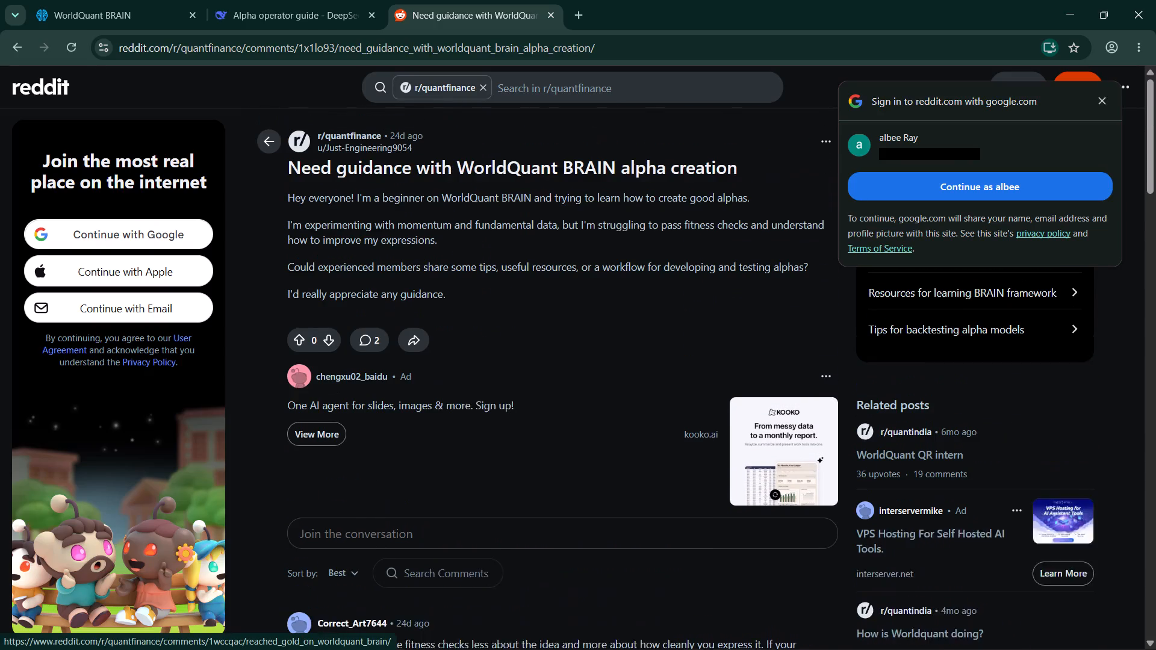
scroll(854, 422, "up", 1)
scroll(516, 354, "right", 4)
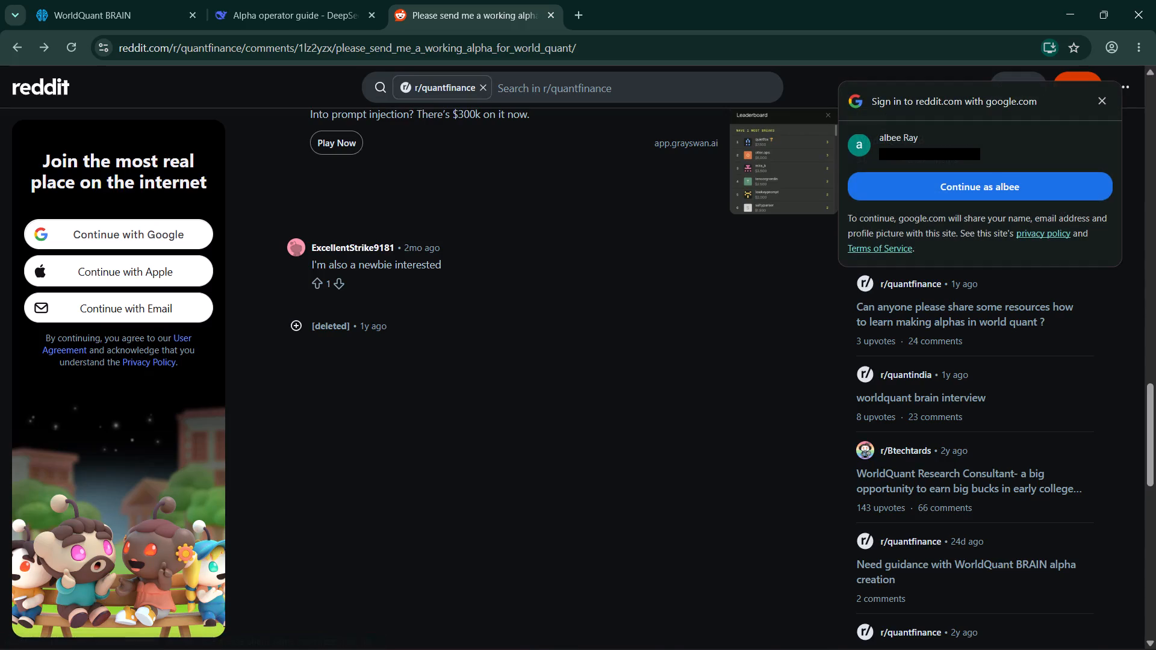
Dismiss the Google sign-in prompt covering the related posts.
left_click(1104, 101)
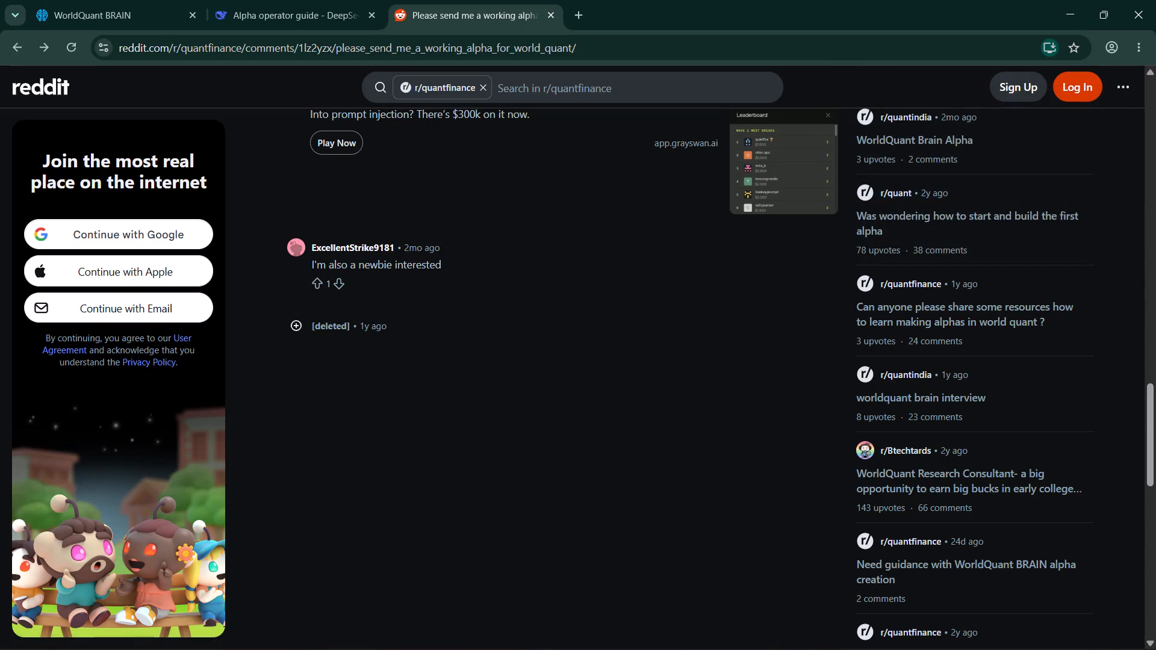
Open the related post "Anyone active at world quant brain platform? I need help making alphas" and read through its comments.
scroll(1028, 284, "up", 5)
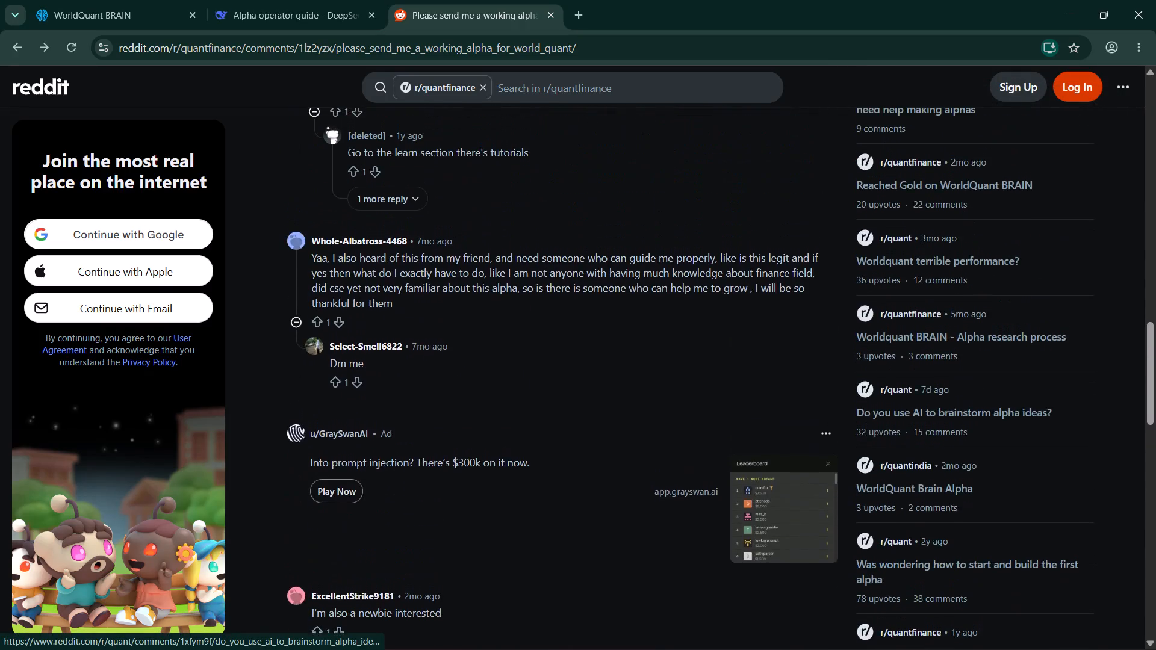
scroll(1028, 284, "up", 2)
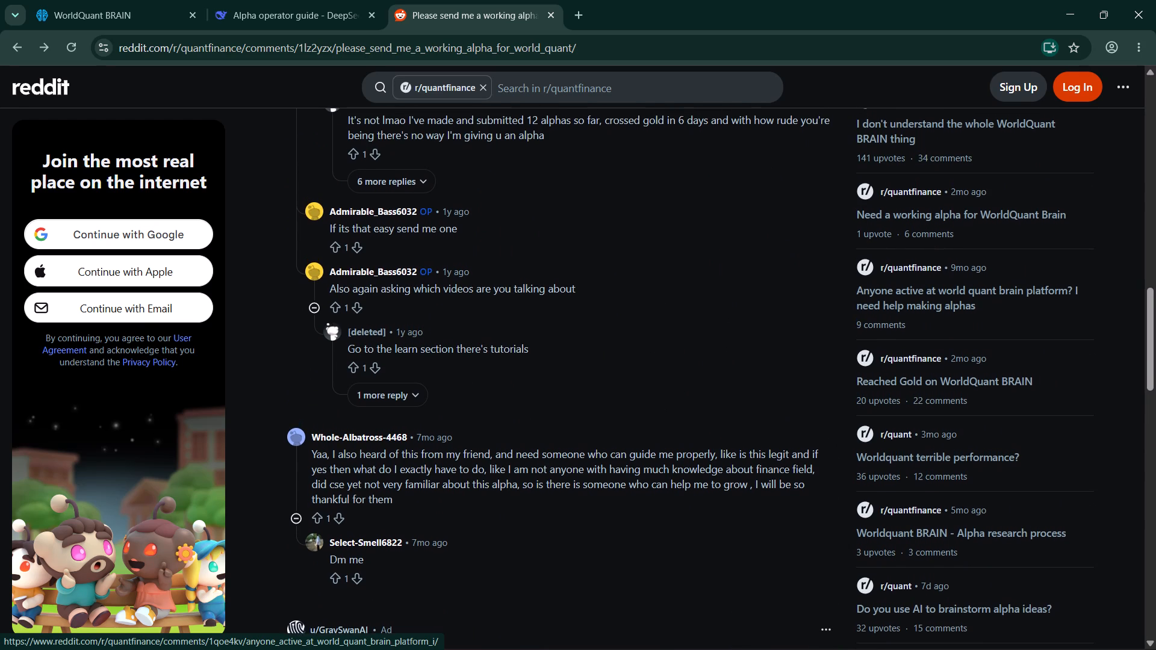
scroll(1028, 284, "up", 1)
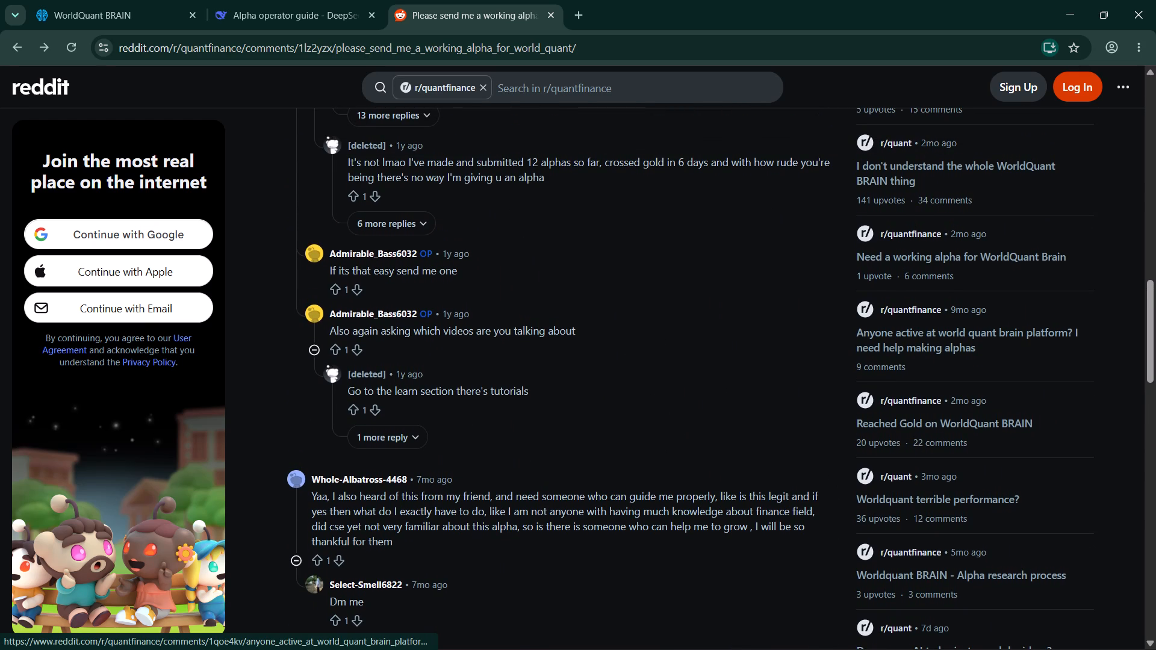
left_click(969, 303)
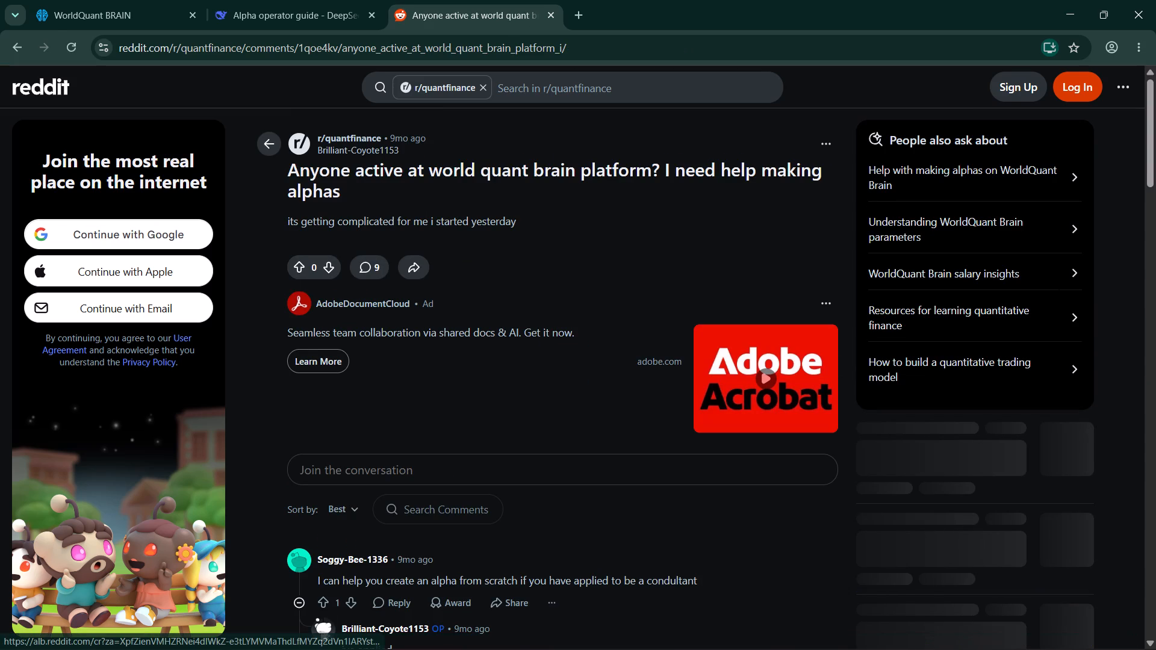
scroll(499, 434, "down", 2)
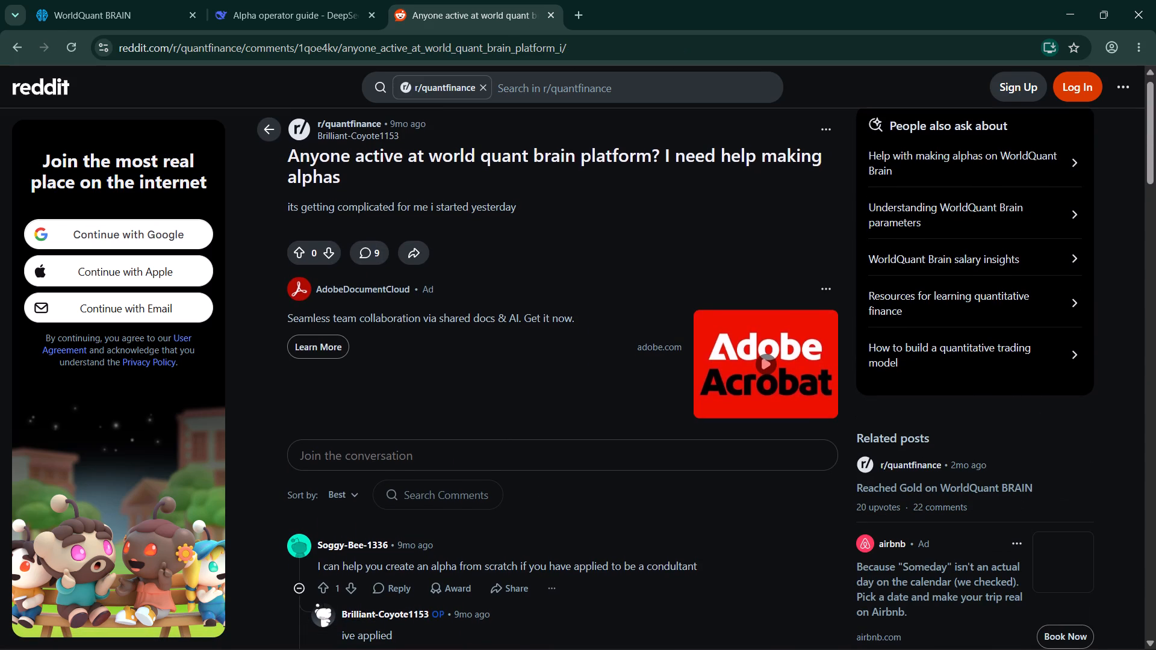
scroll(499, 434, "down", 2)
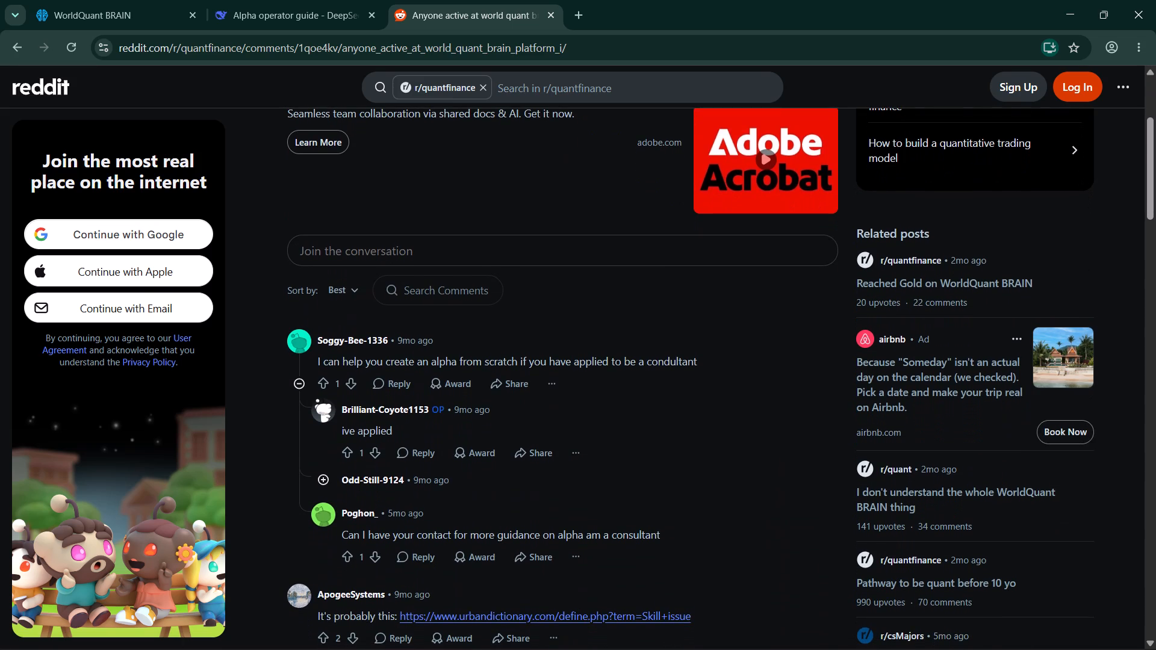
scroll(499, 434, "down", 1)
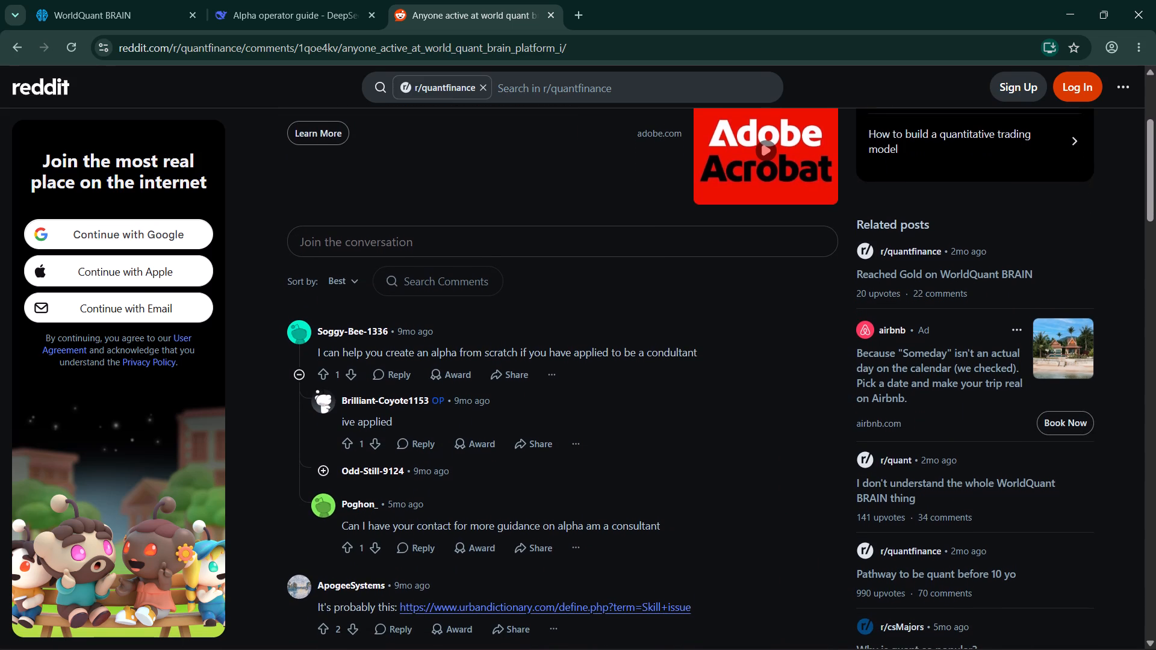
scroll(499, 434, "down", 1)
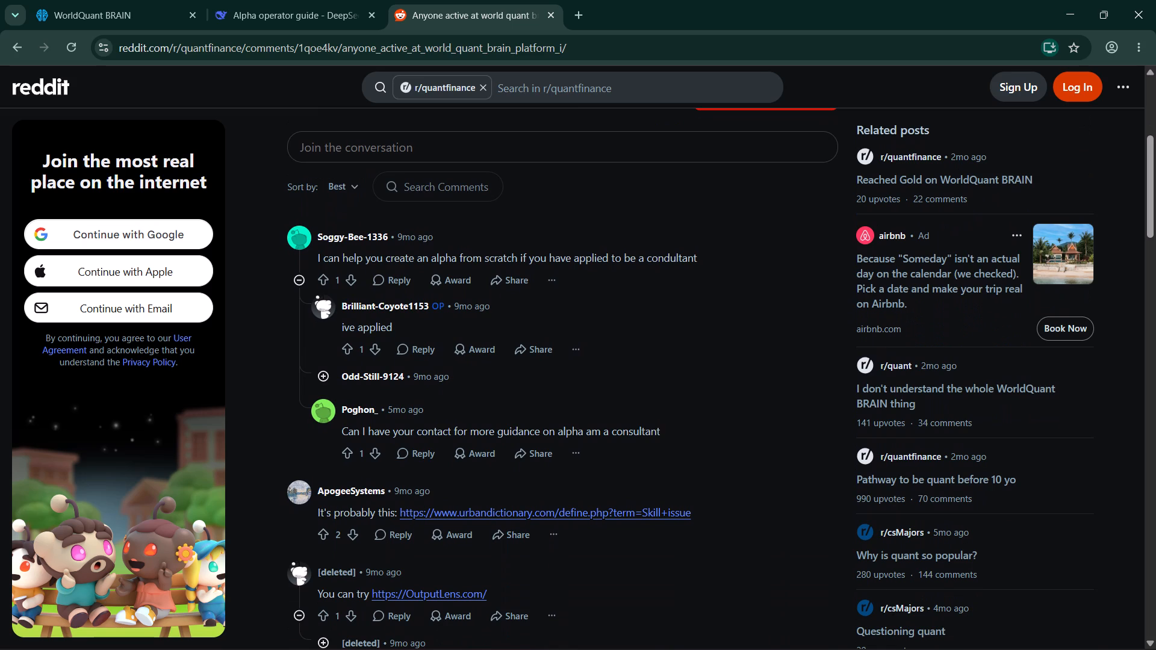
scroll(499, 434, "down", 1)
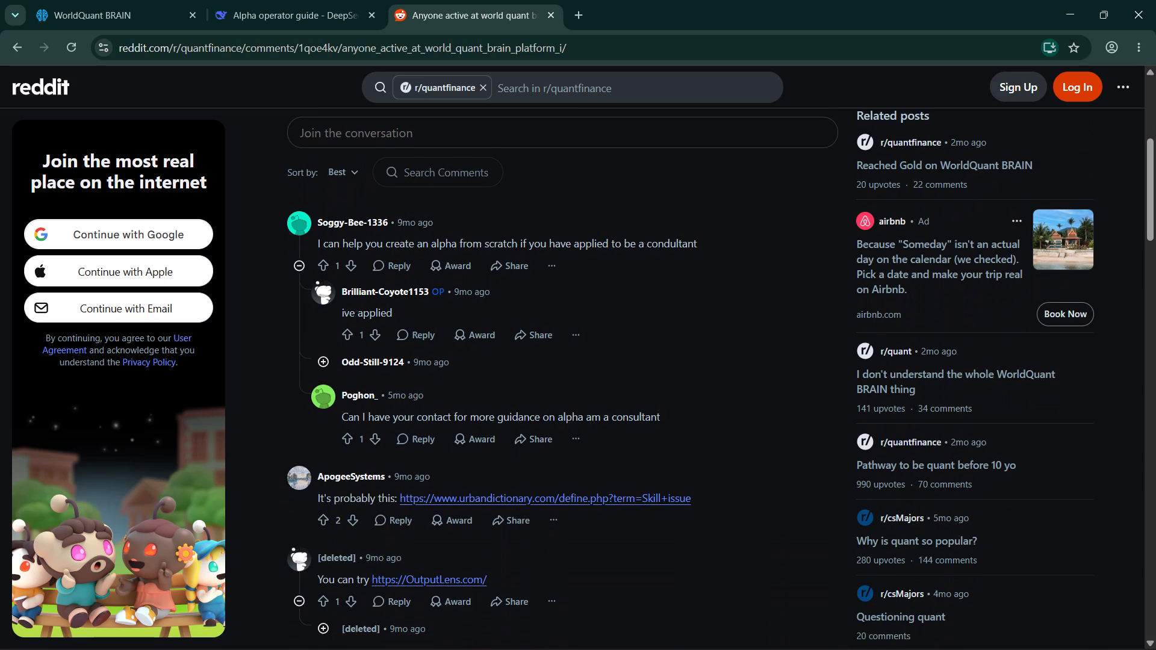
scroll(499, 434, "down", 2)
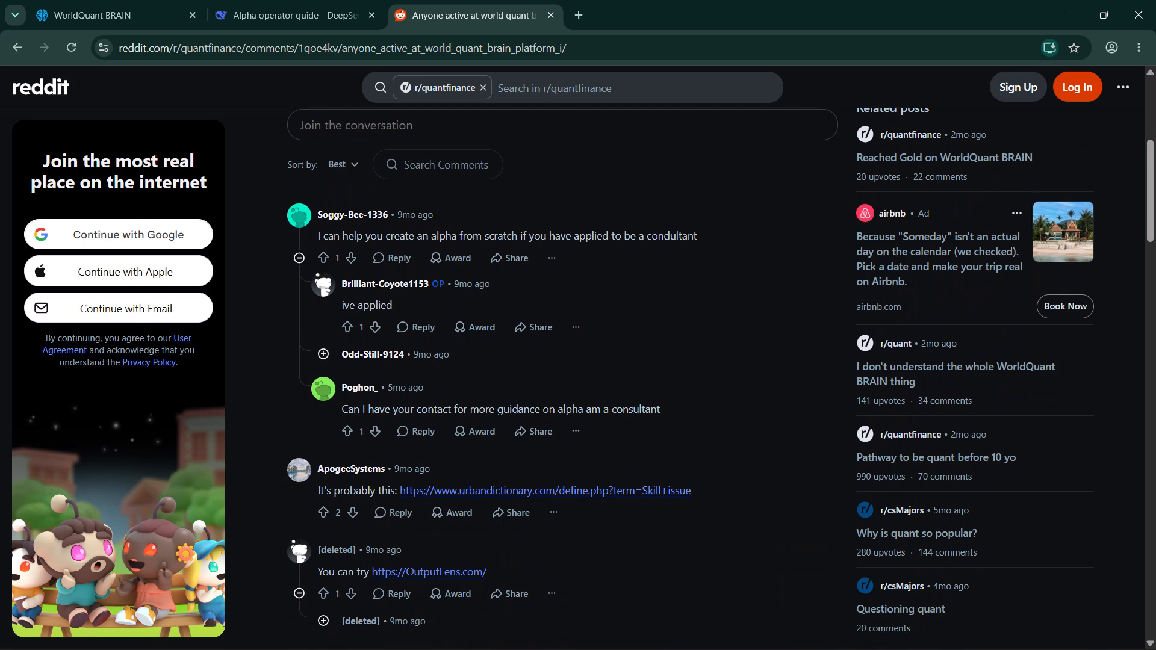
scroll(499, 434, "down", 1)
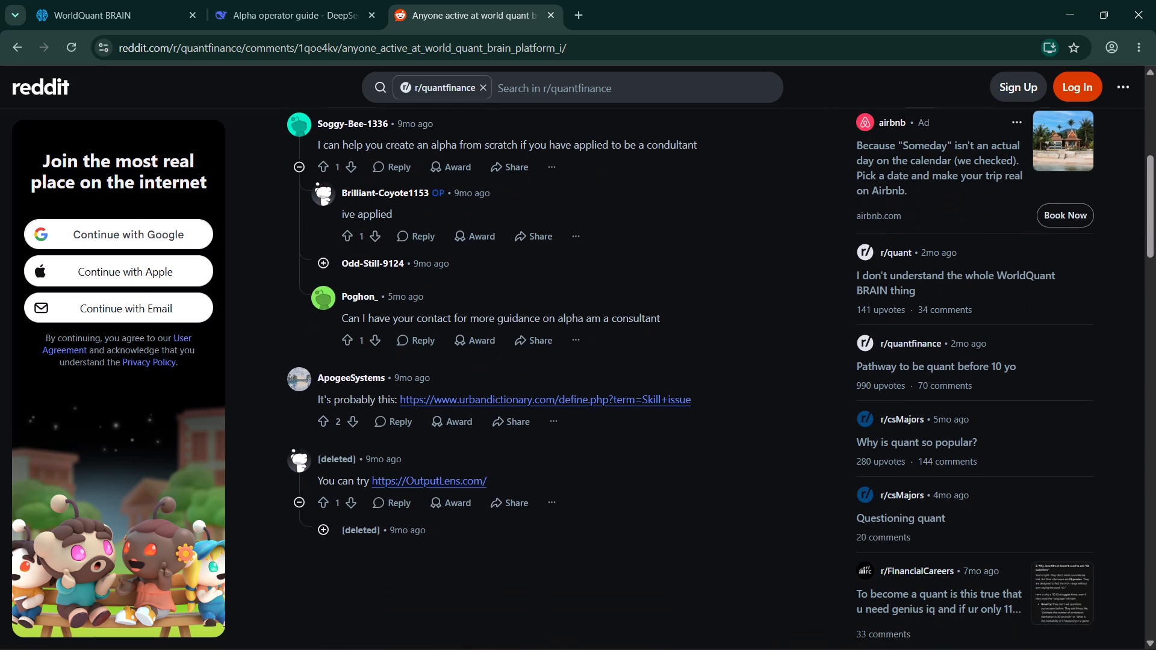
scroll(499, 434, "down", 2)
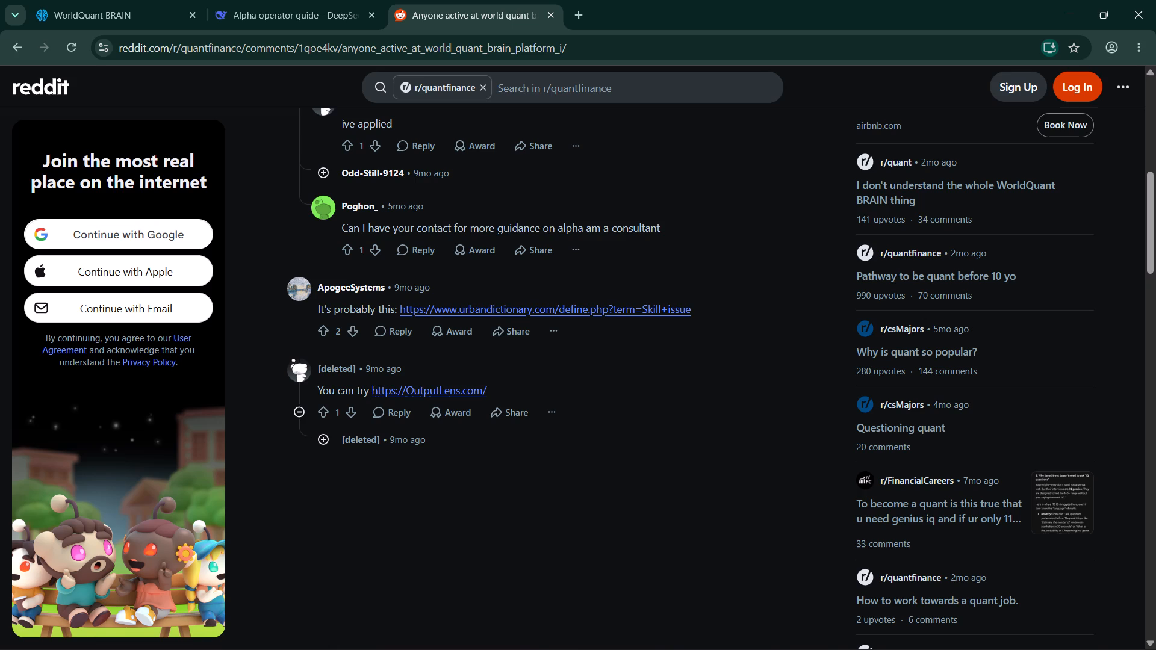
Open the OutputLens link from the post's comments and look through the site's overview and its four-stage list of risk tools.
left_click(447, 387)
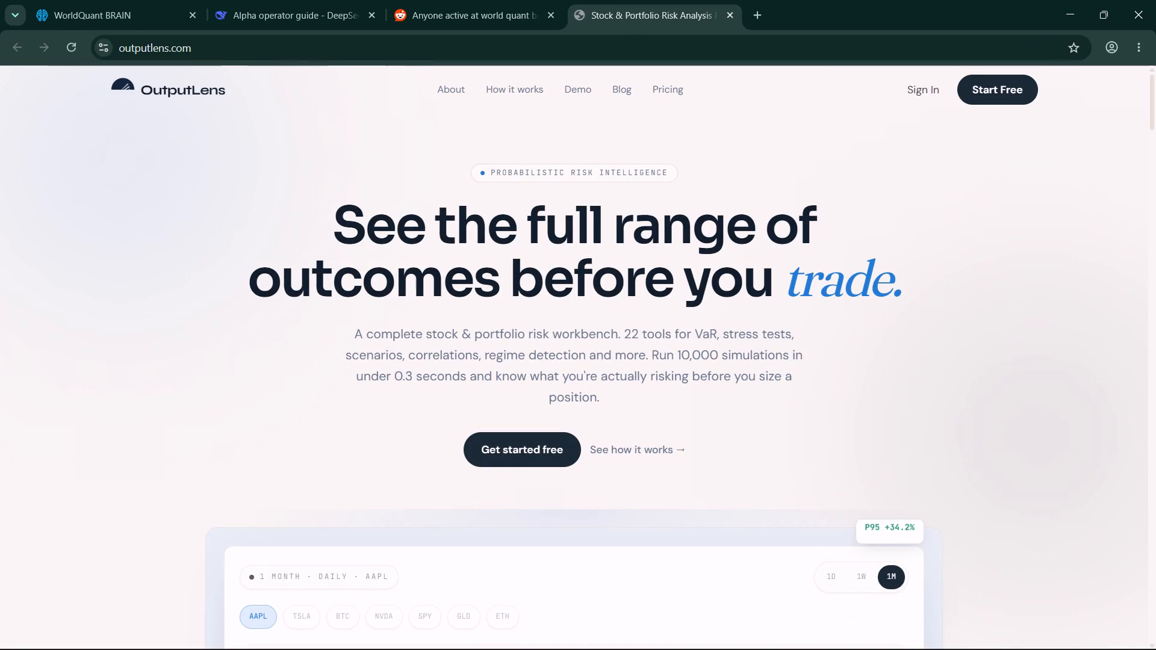
scroll(573, 335, "down", 1)
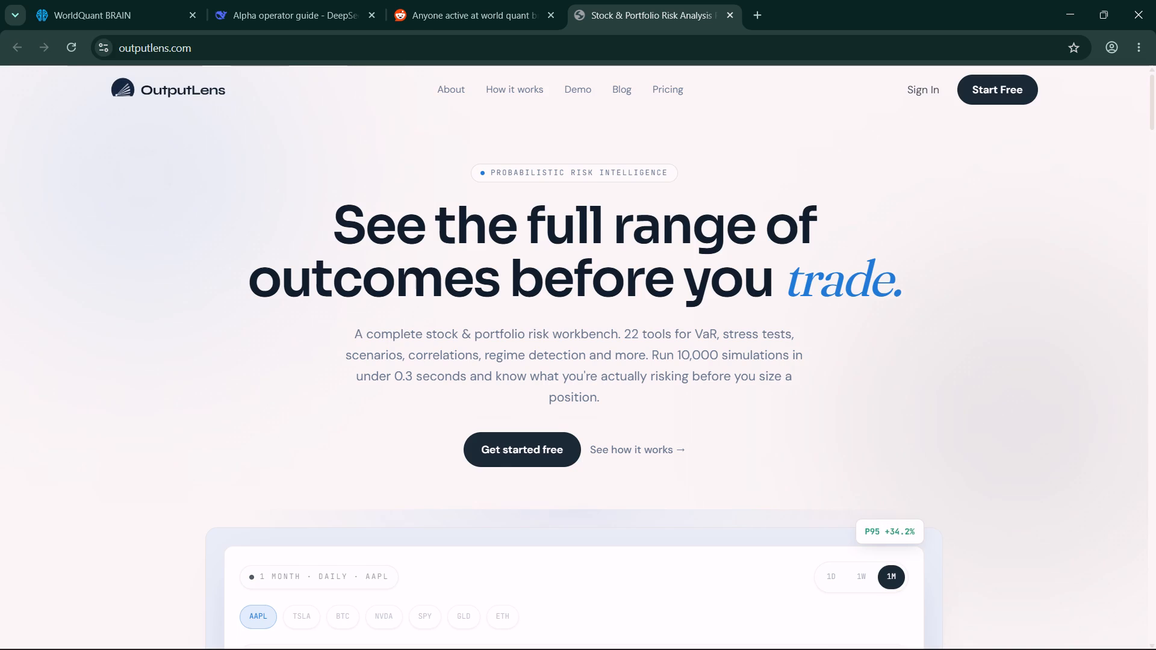
scroll(573, 335, "down", 3)
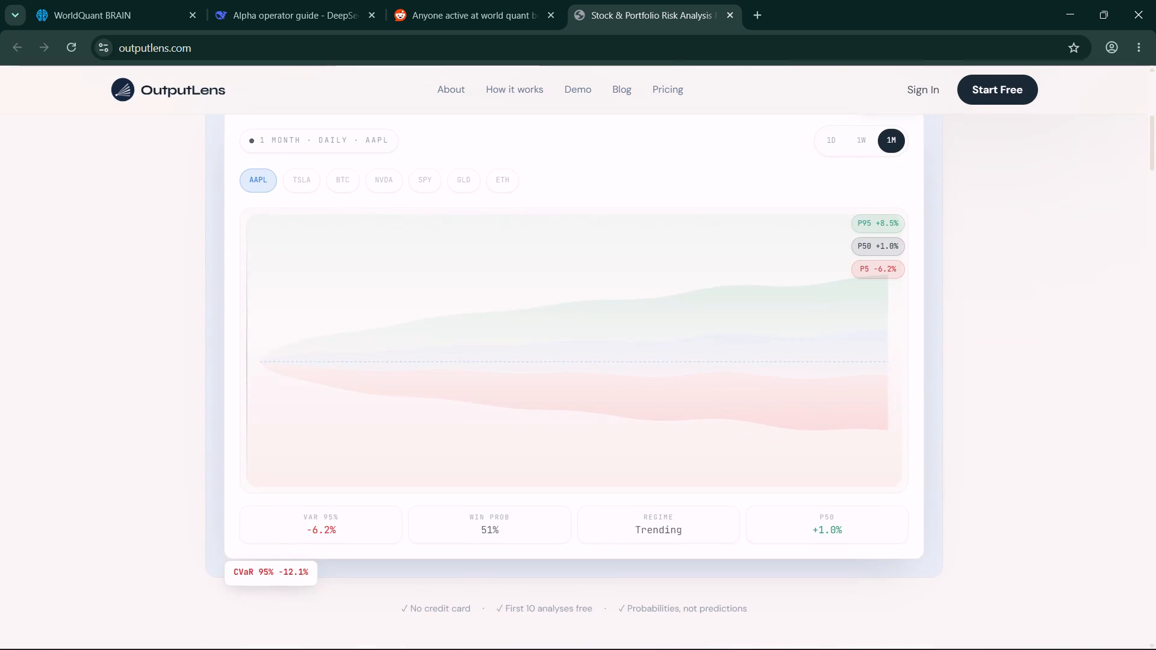
scroll(573, 335, "down", 5)
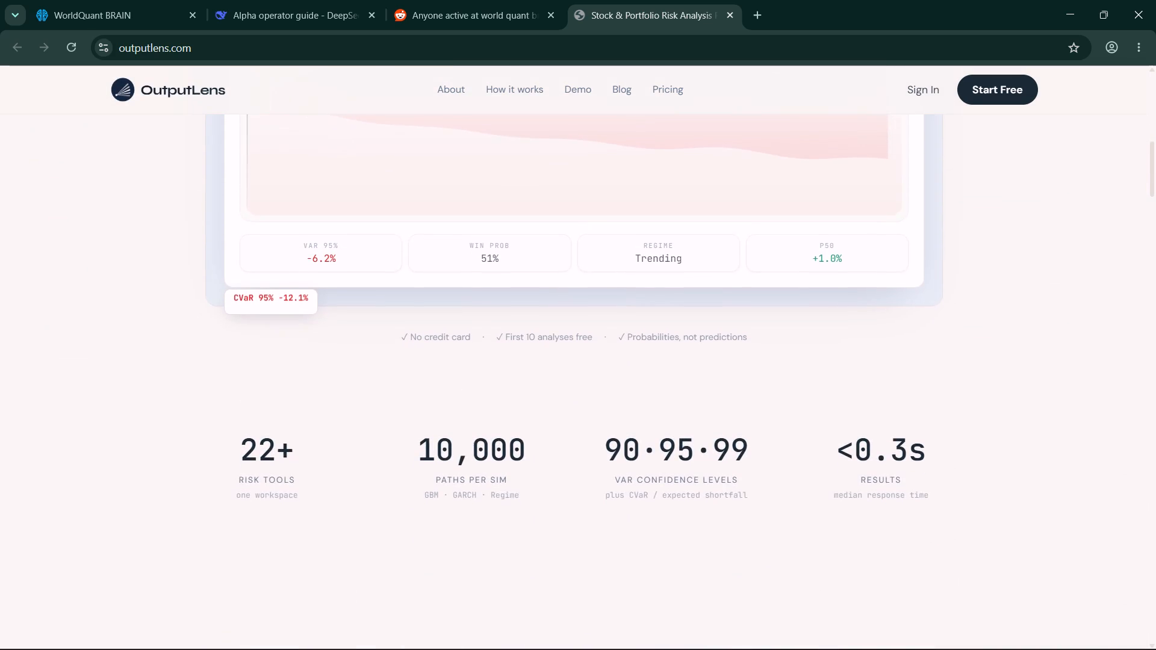
scroll(573, 335, "down", 3)
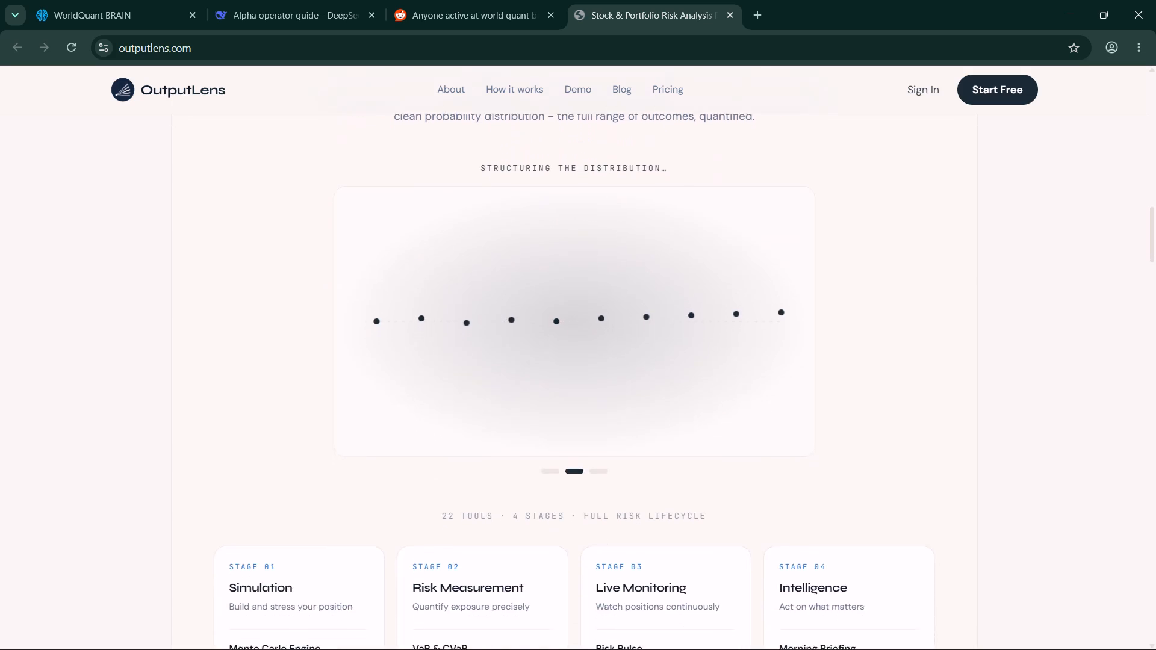
scroll(573, 335, "down", 5)
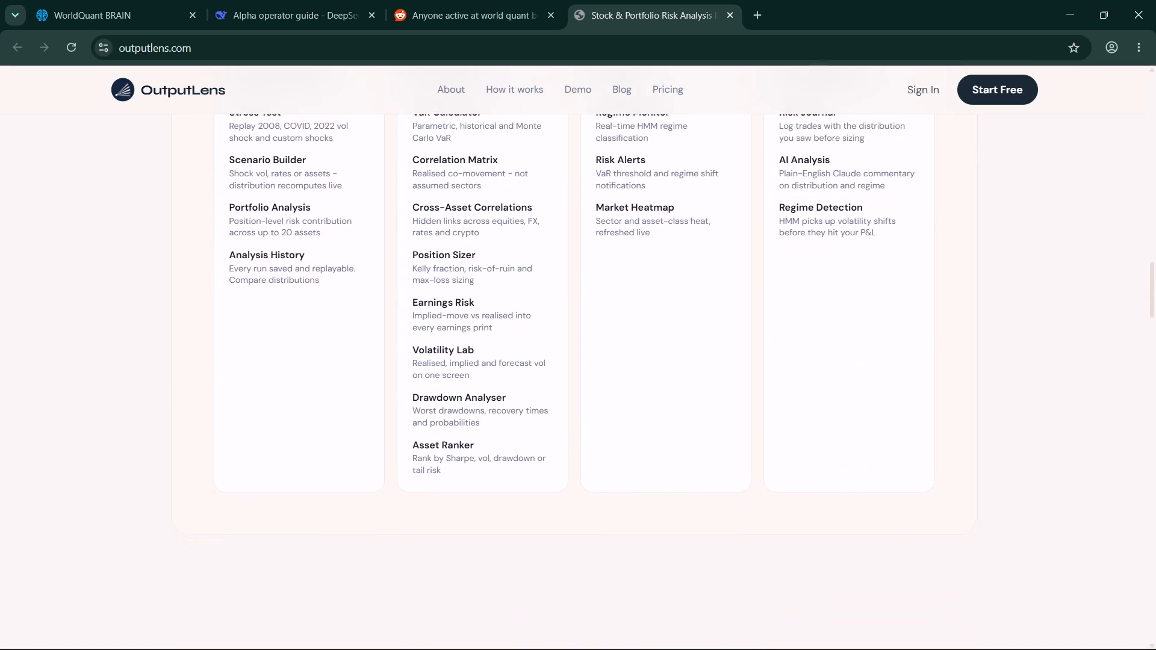
scroll(573, 335, "up", 3)
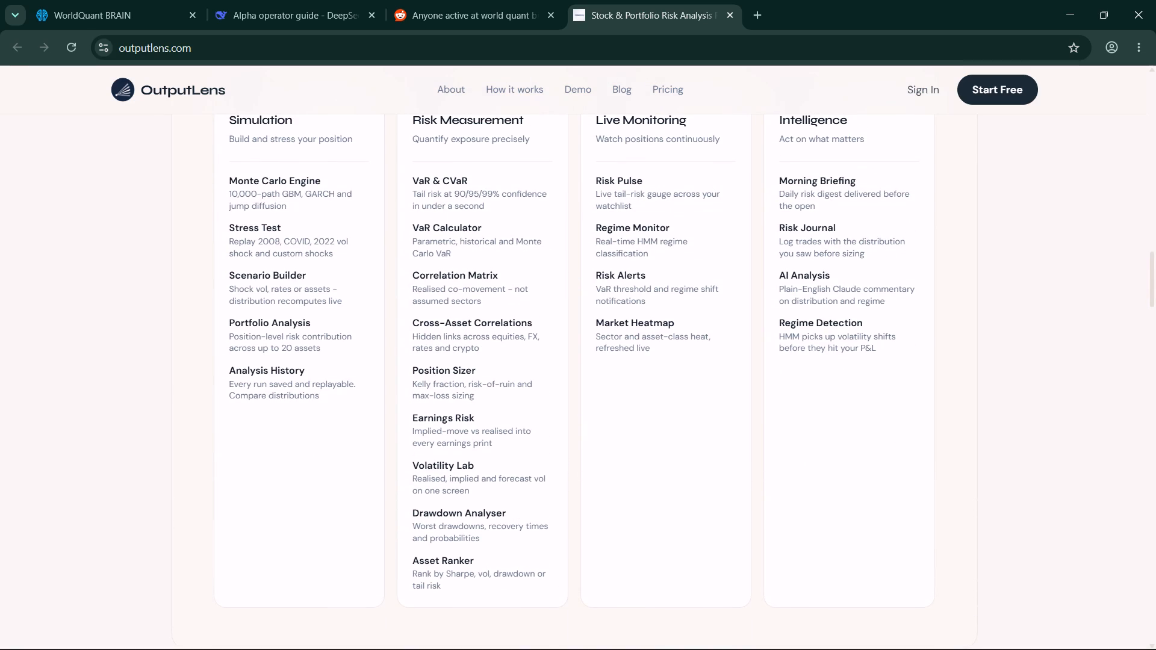
scroll(573, 335, "up", 1)
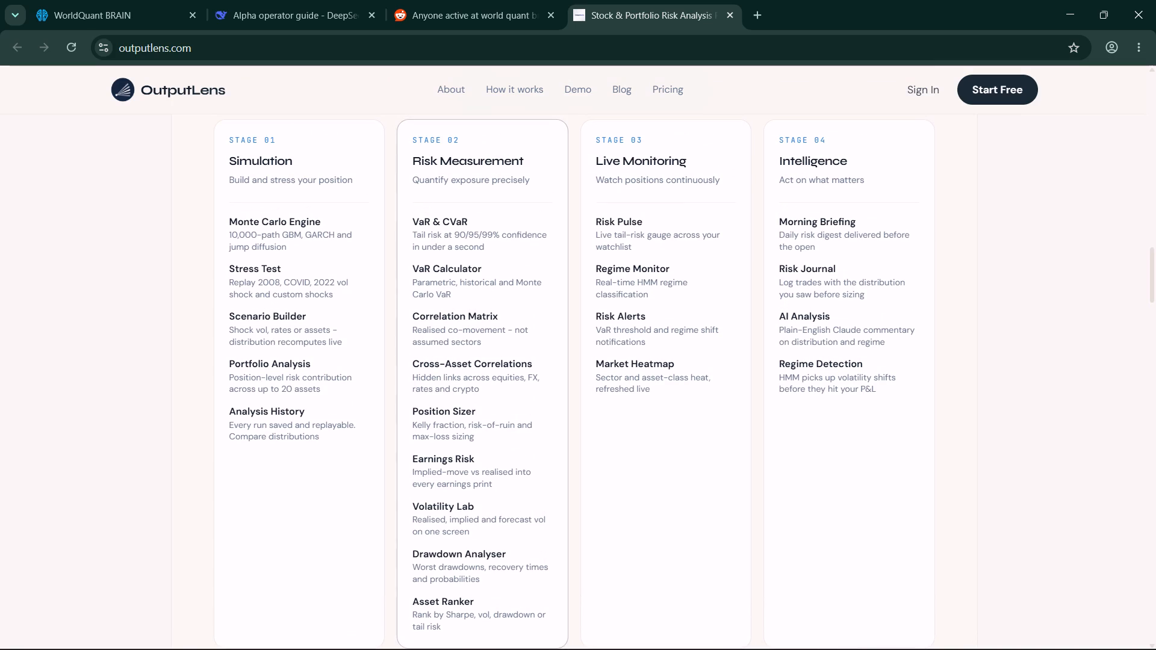
Examine the Bloomberg Terminal versus OutputLens Pro comparison table, and close the OutputLens site to return to the Reddit post.
scroll(464, 202, "down", 1)
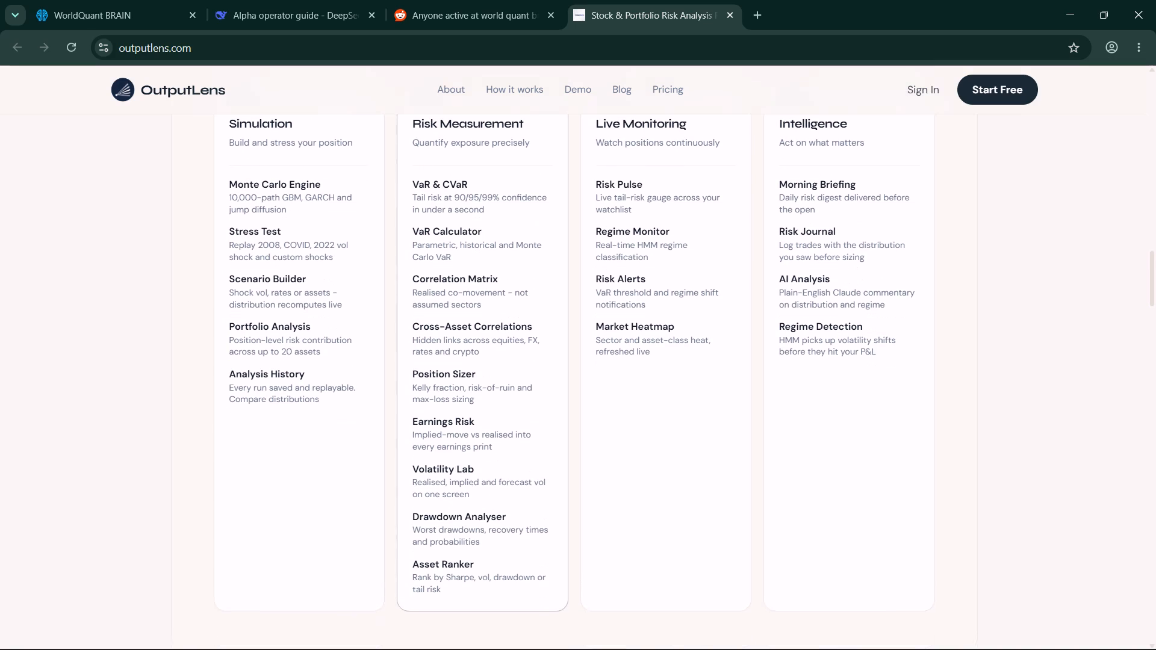
scroll(464, 202, "down", 5)
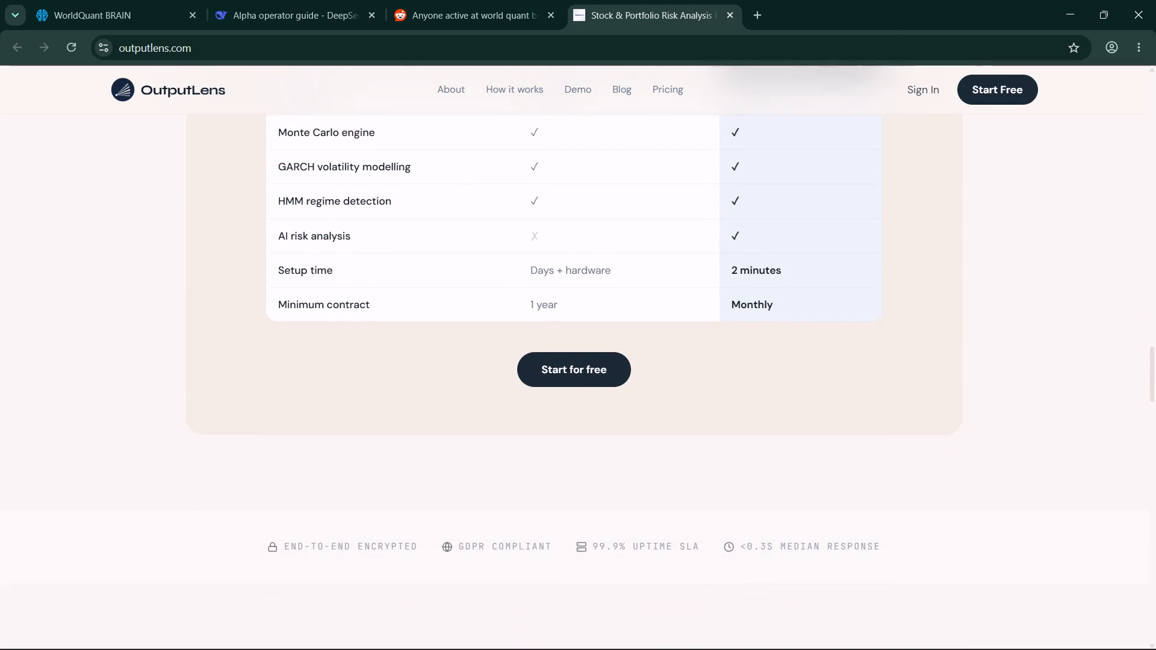
scroll(464, 202, "up", 2)
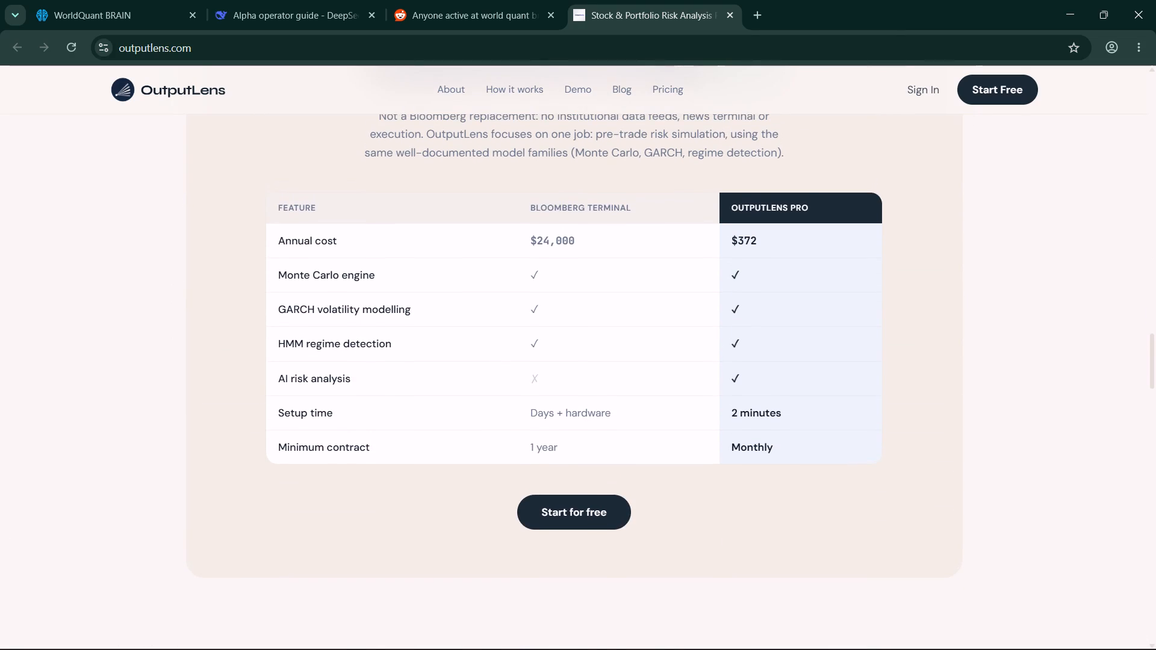
left_click(563, 235)
scroll(563, 235, "right", 7)
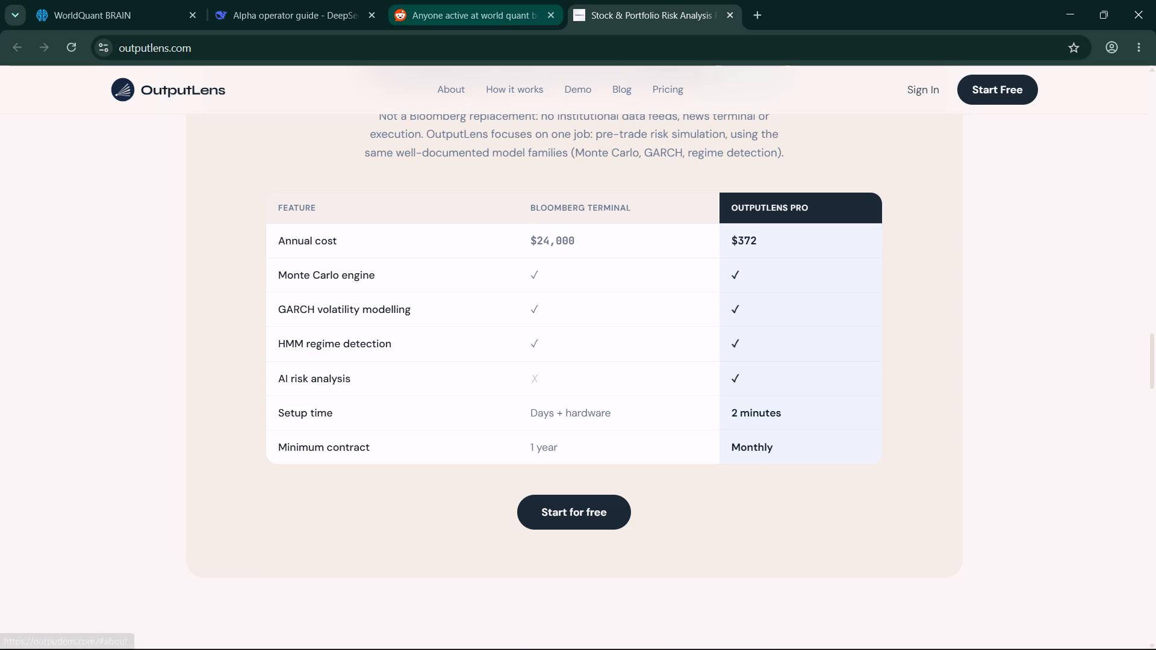
left_click(733, 15)
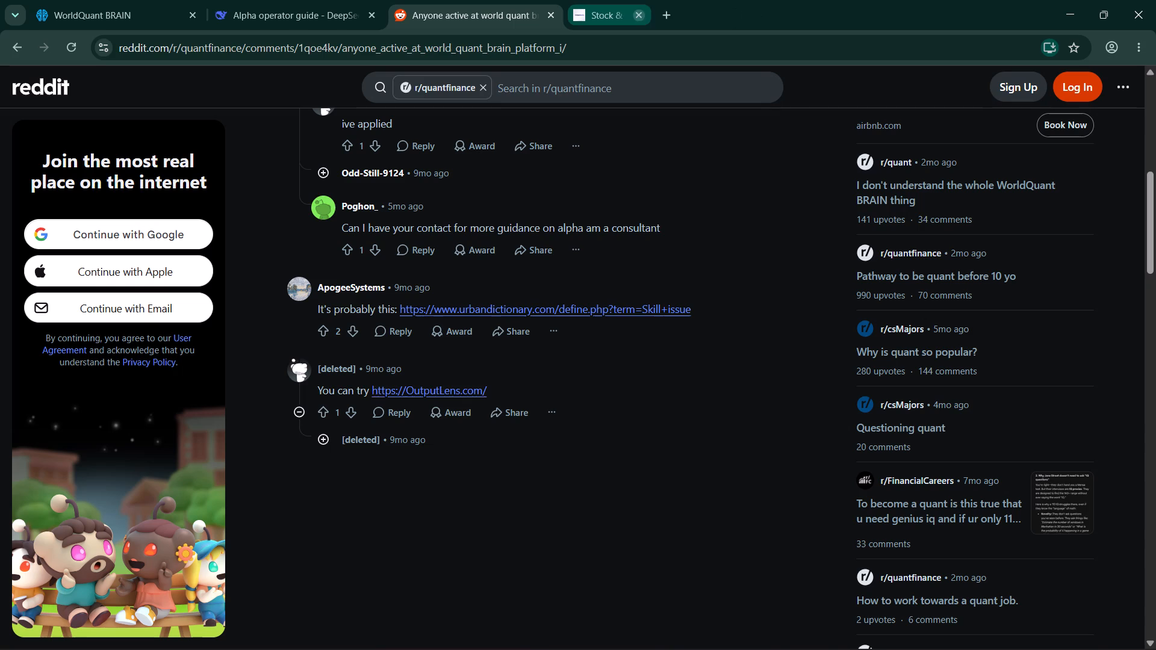
Open the Urban Dictionary link from the comments, read its "skill issue" definitions, and close the page to return to the Reddit post.
left_click(536, 304)
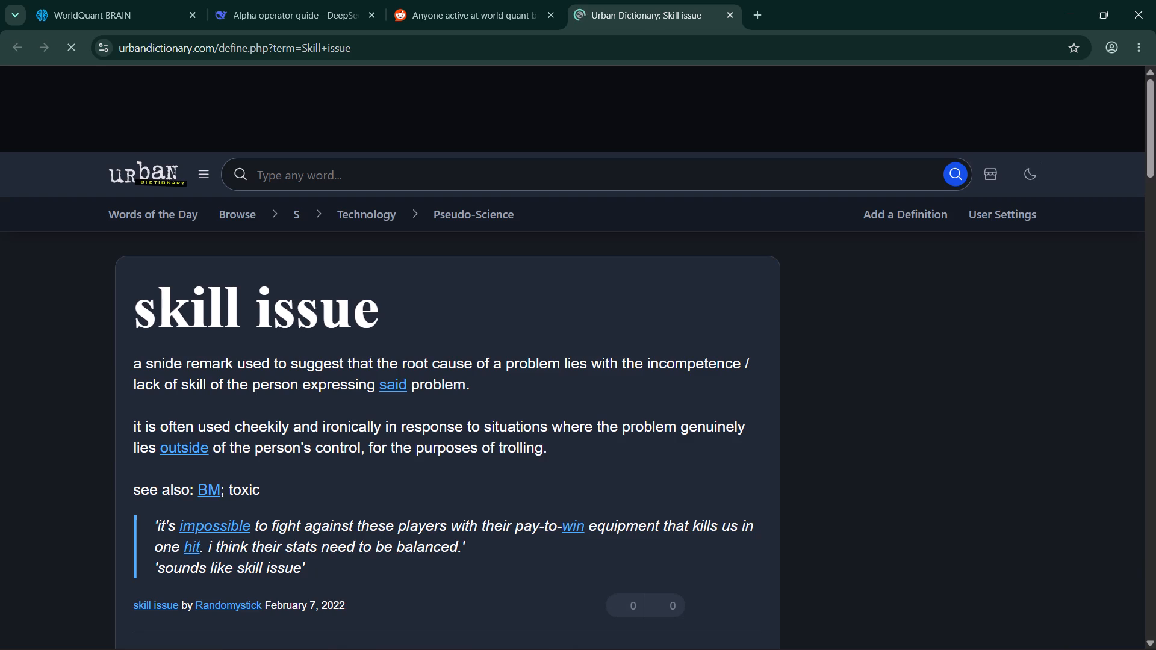
scroll(536, 304, "down", 1)
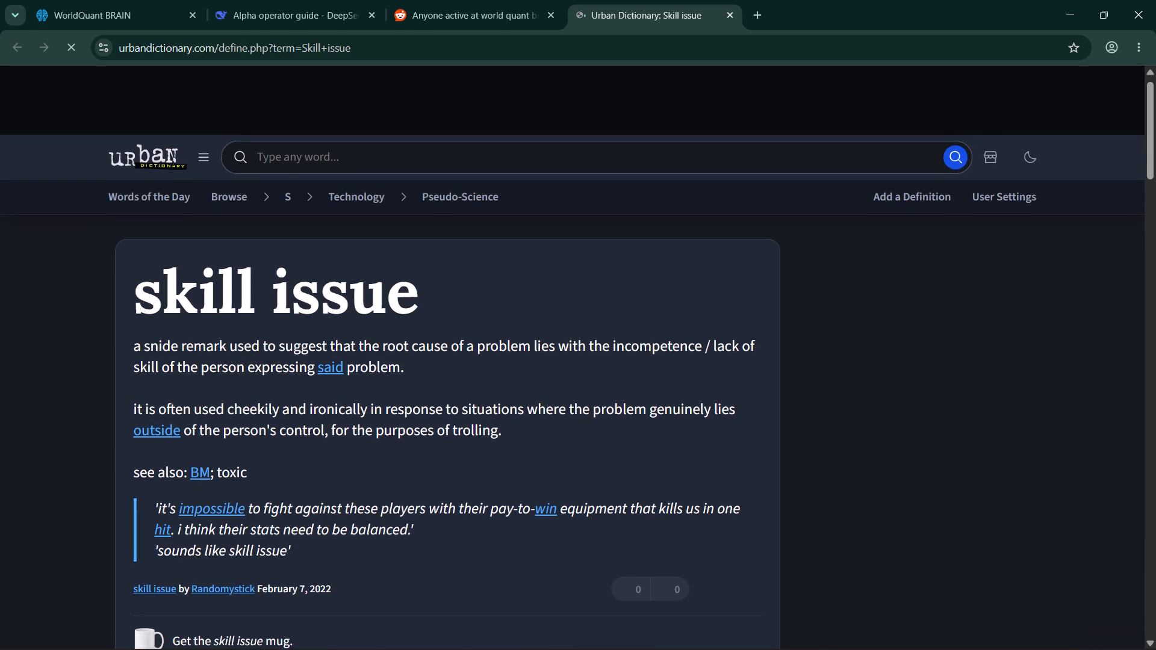
scroll(536, 304, "down", 2)
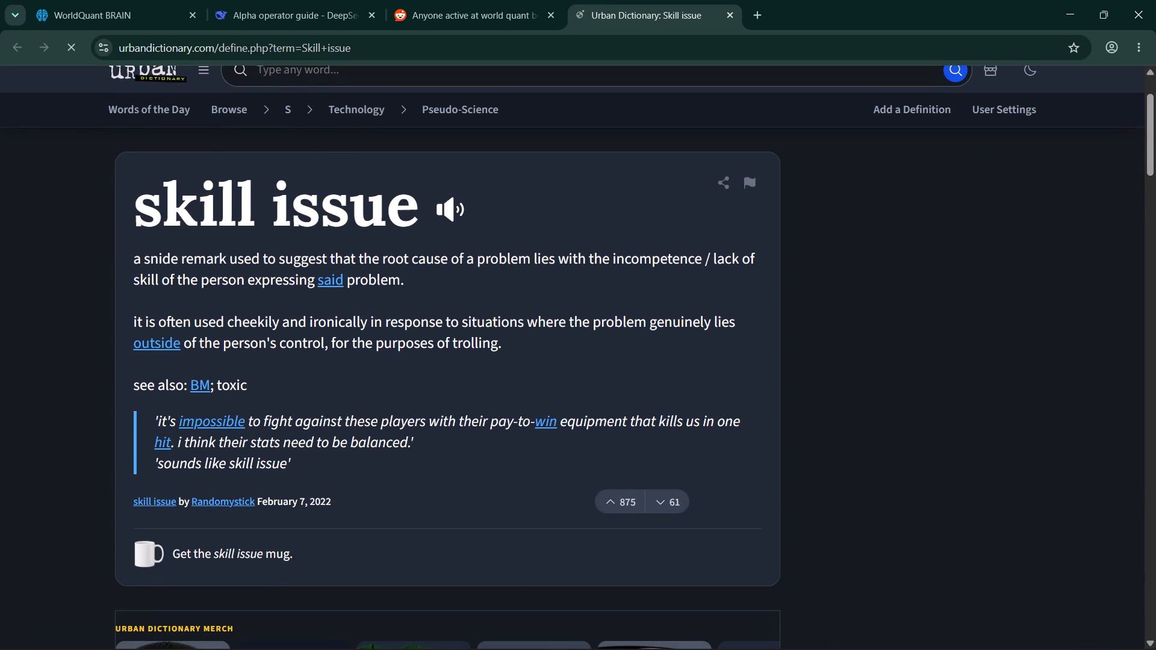
scroll(532, 246, "down", 3)
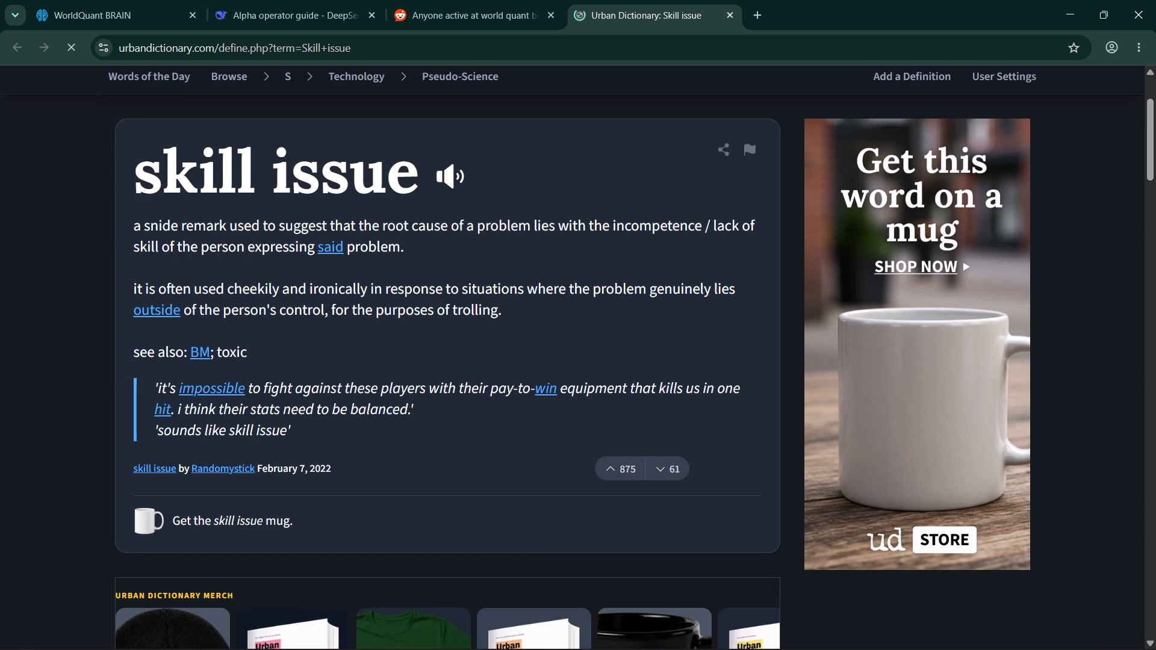
scroll(532, 246, "down", 2)
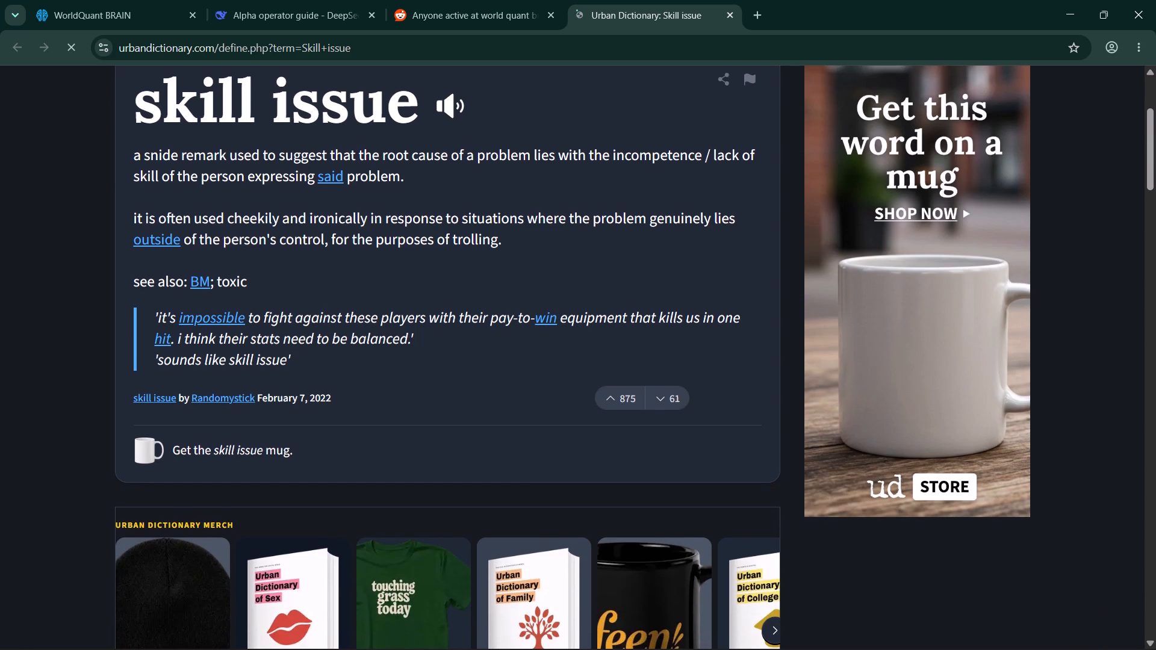
scroll(532, 246, "down", 1)
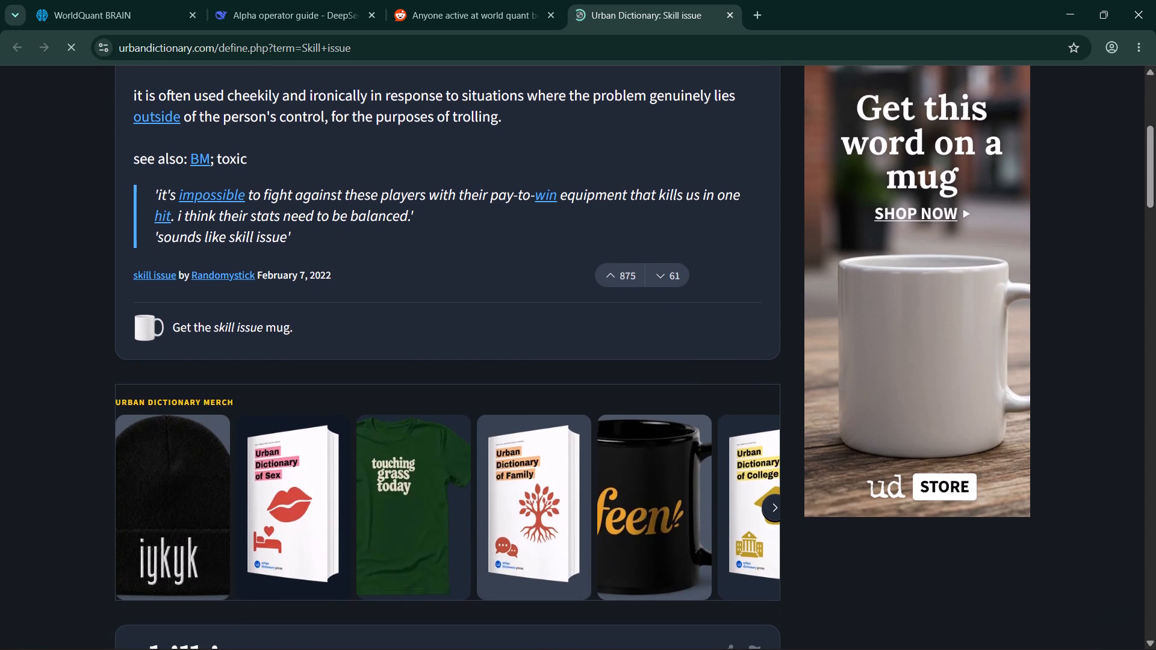
scroll(524, 219, "down", 4)
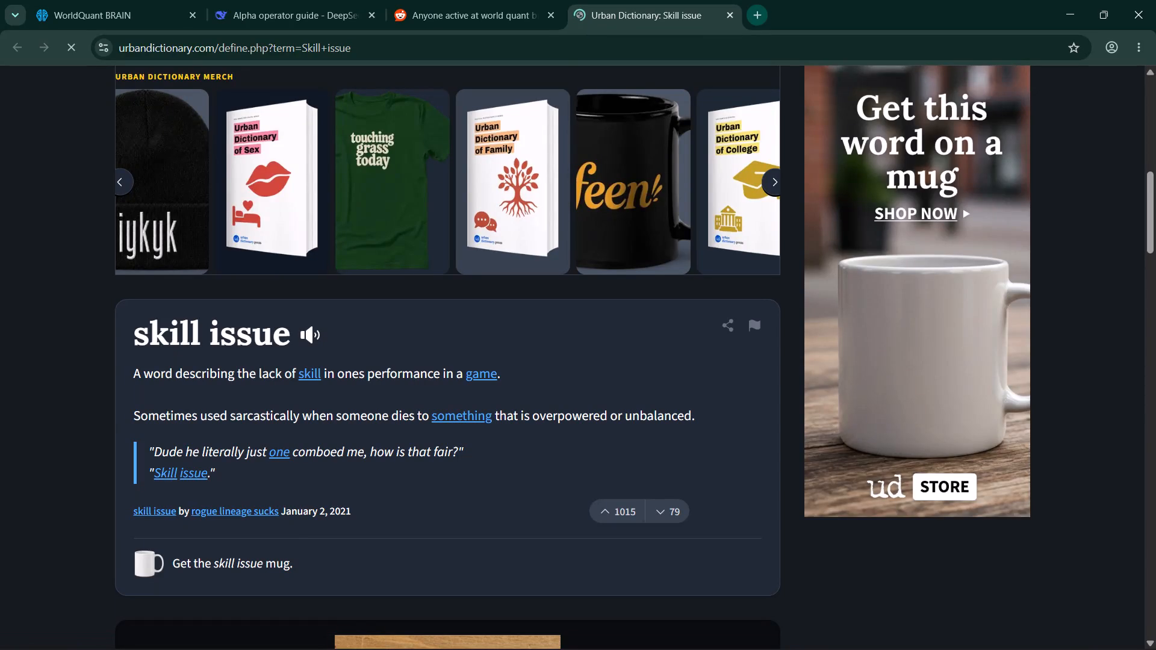
left_click(727, 10)
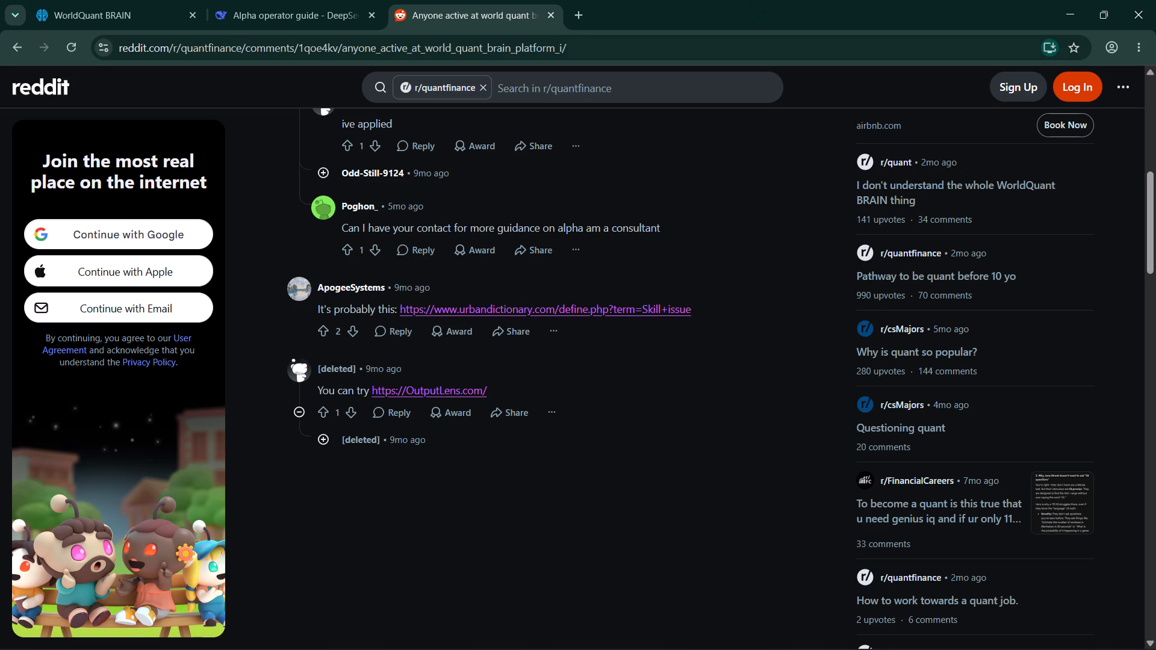
Look back up through the post and its comments, and return to the earlier post requesting a working alpha for WorldQuant.
scroll(739, 237, "up", 2)
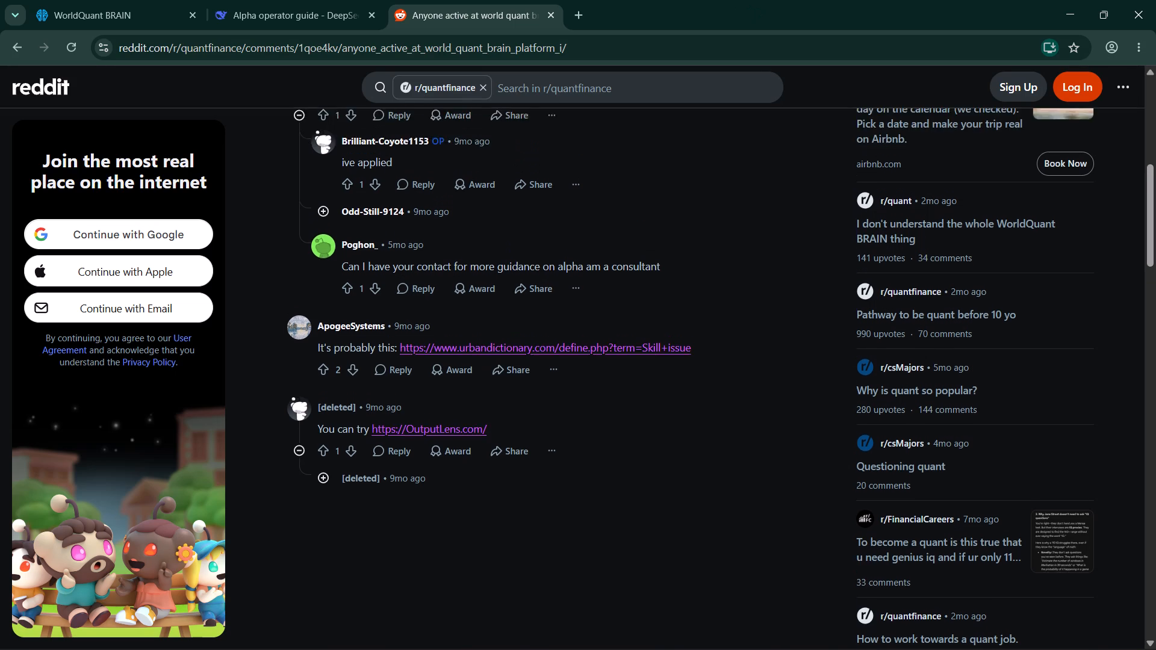
scroll(739, 237, "up", 3)
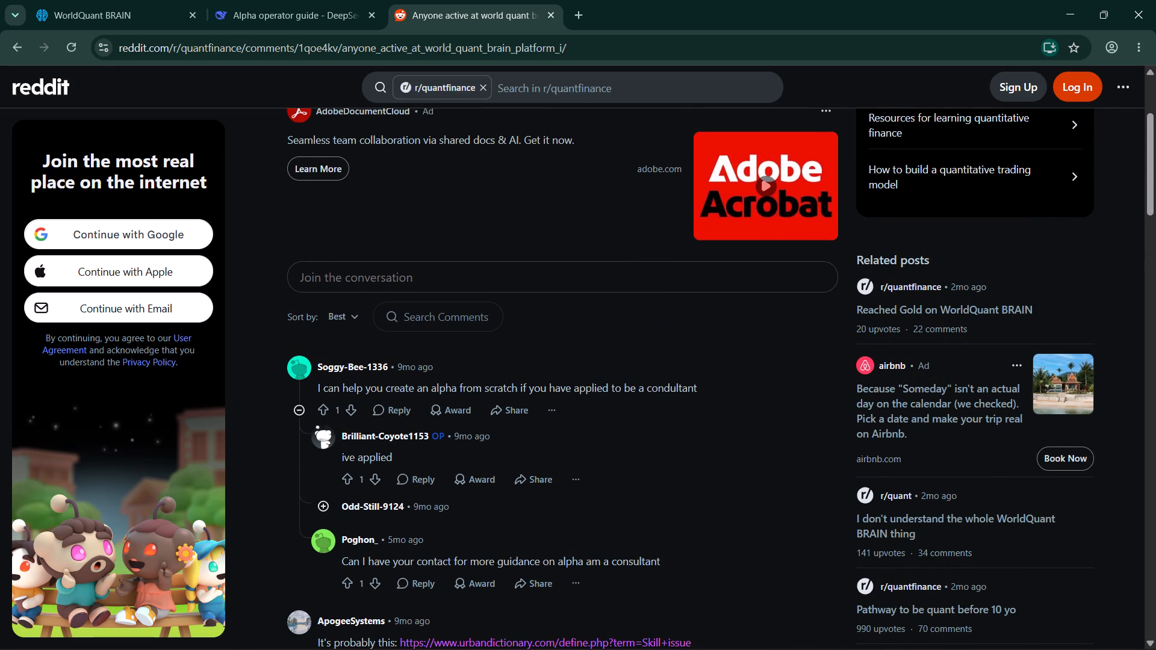
scroll(545, 286, "up", 1)
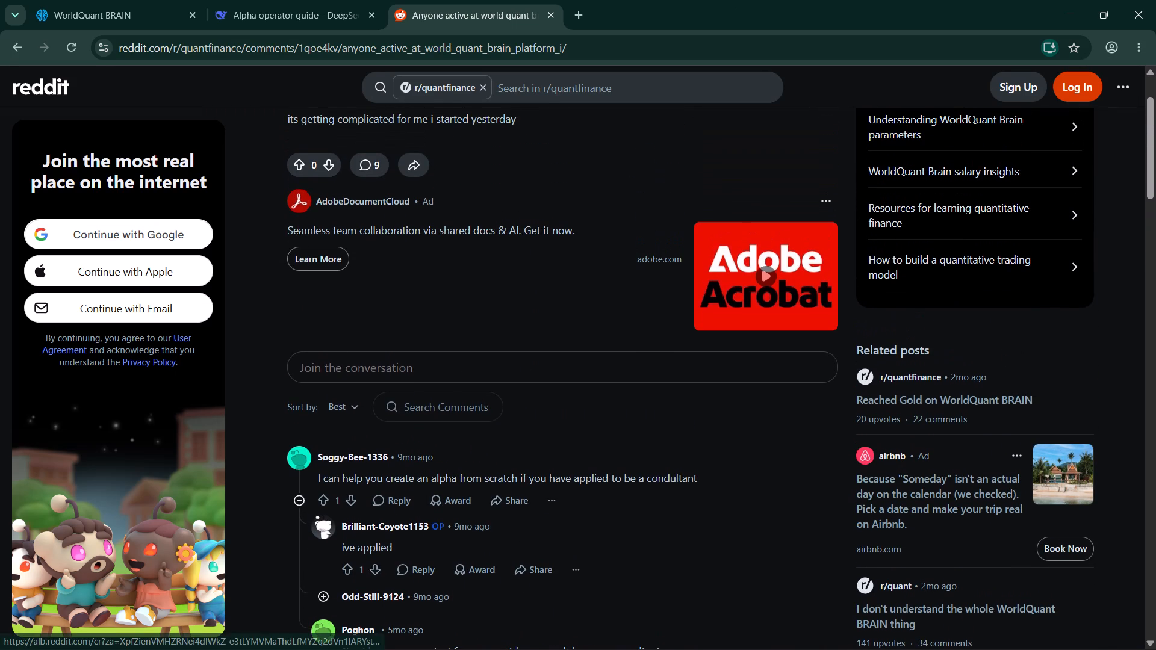
scroll(545, 286, "up", 1)
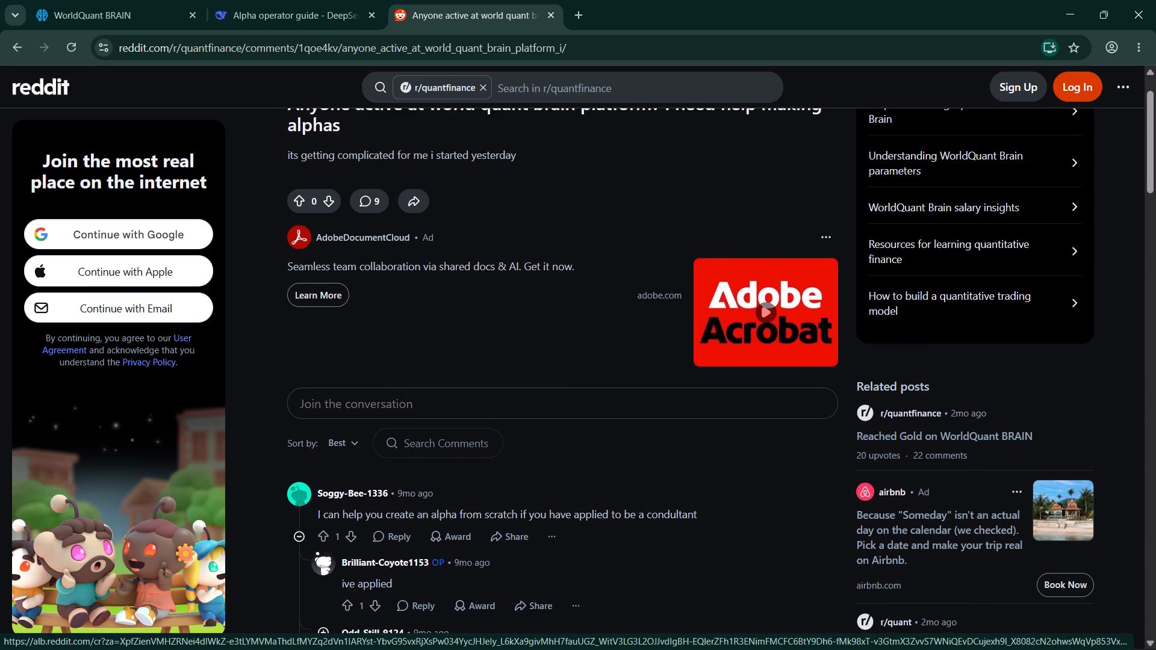
scroll(545, 286, "up", 1)
scroll(545, 286, "right", 3)
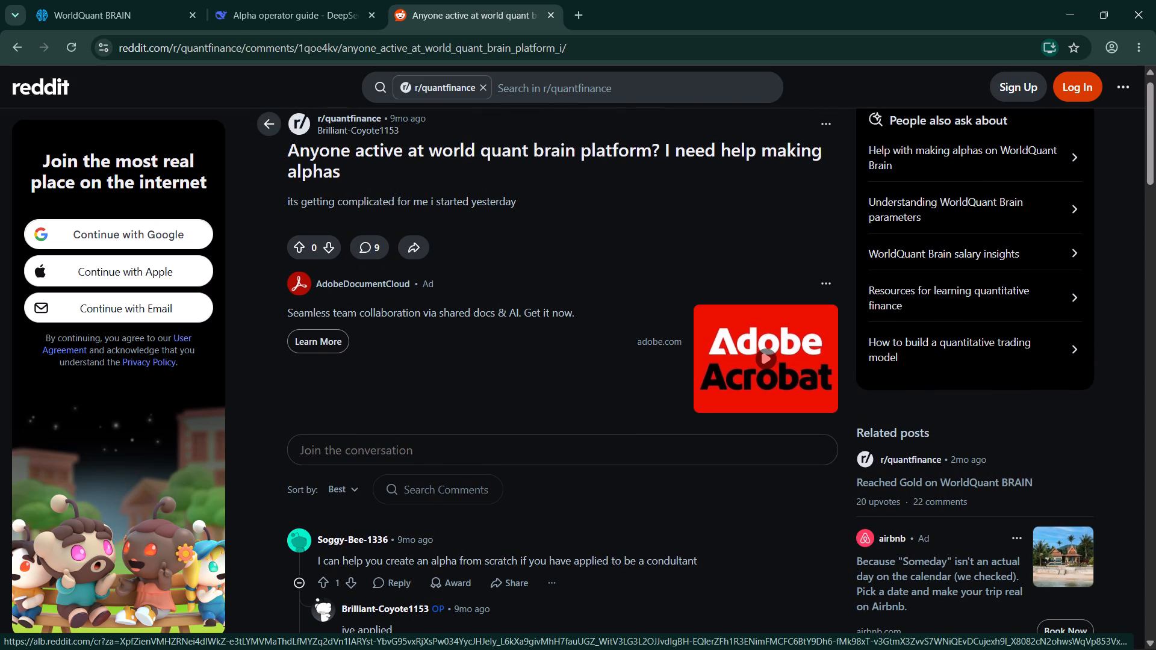
scroll(545, 286, "right", 7)
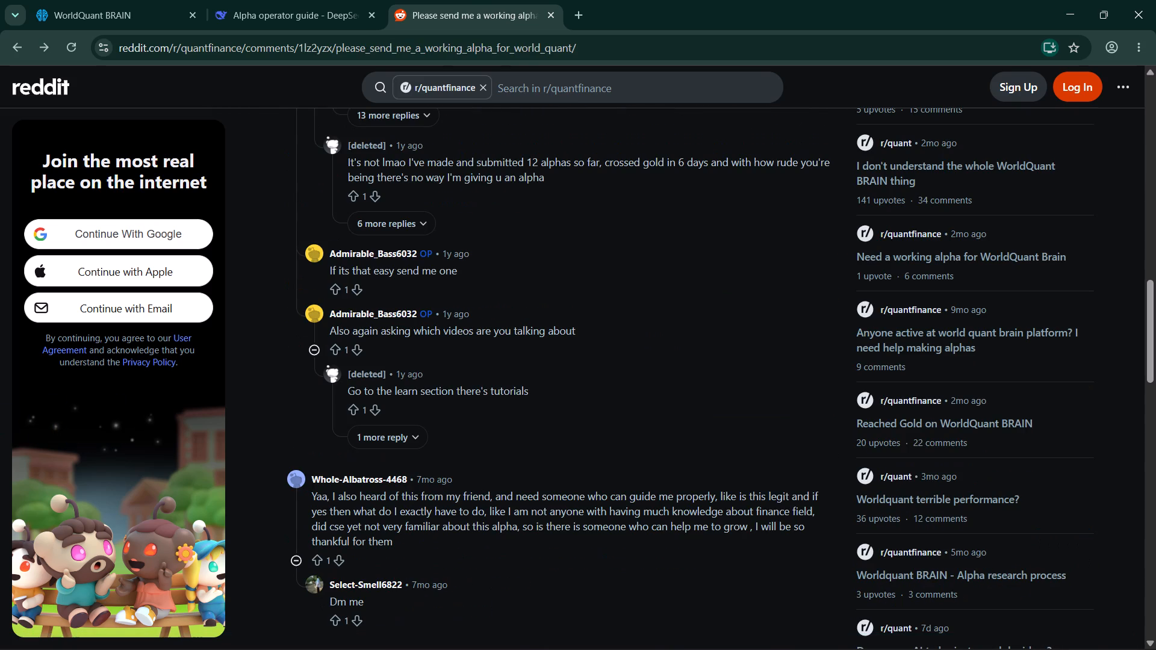
Review the comments about making alphas and the related posts listed alongside the working-alpha request.
scroll(945, 291, "up", 1)
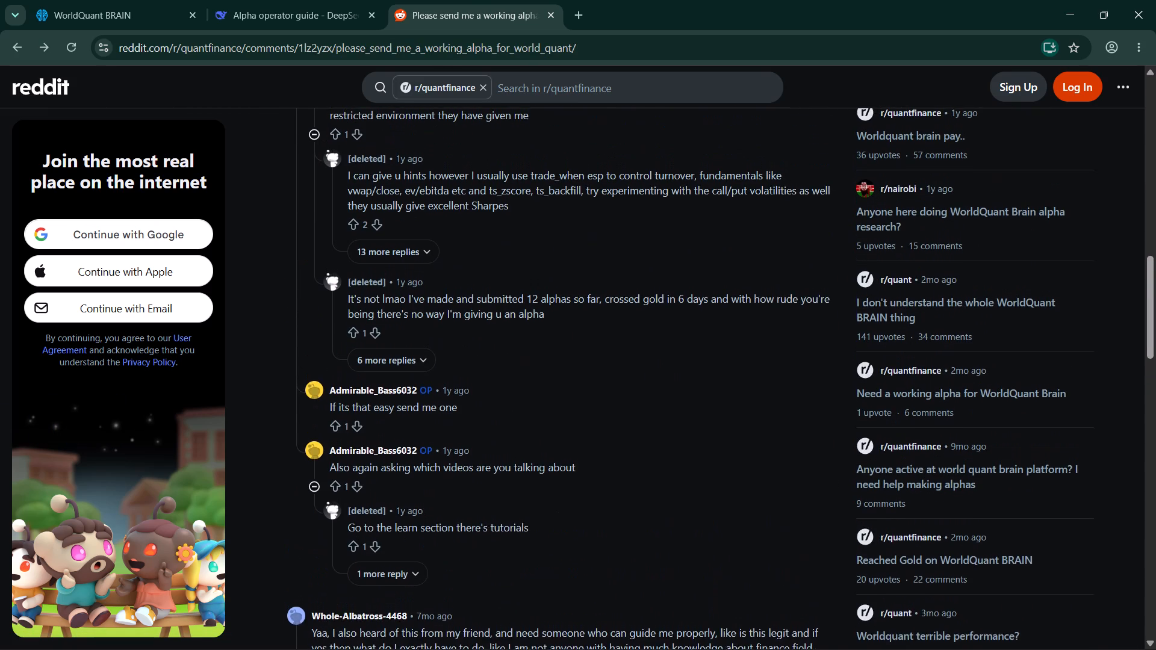
scroll(945, 291, "up", 1)
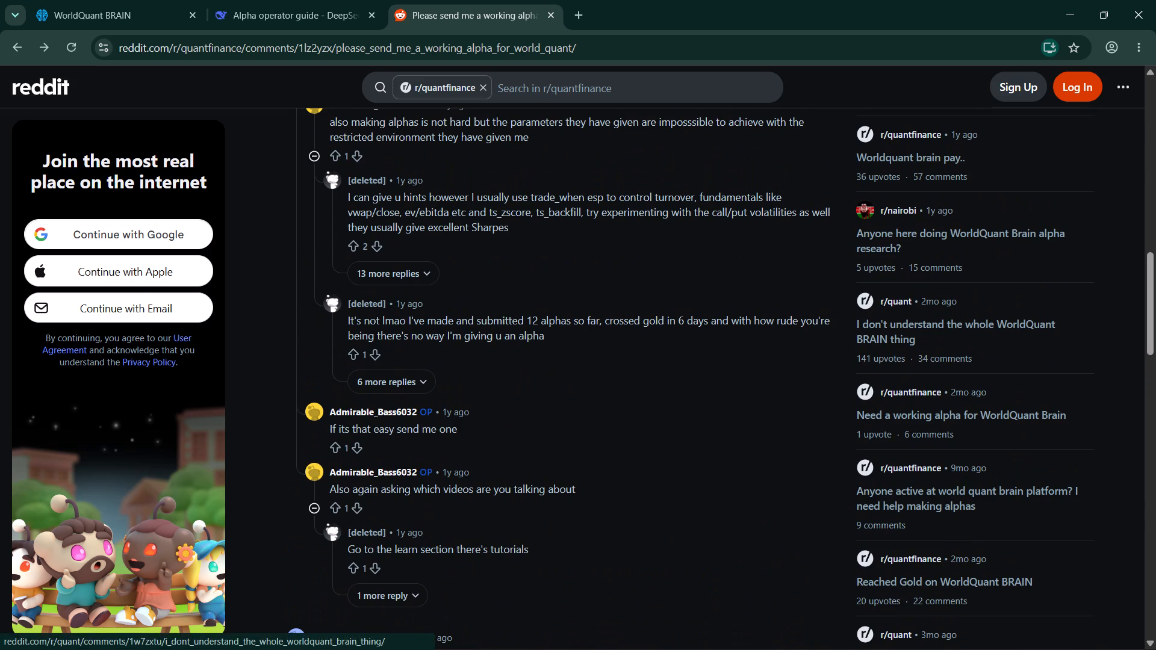
scroll(945, 291, "up", 2)
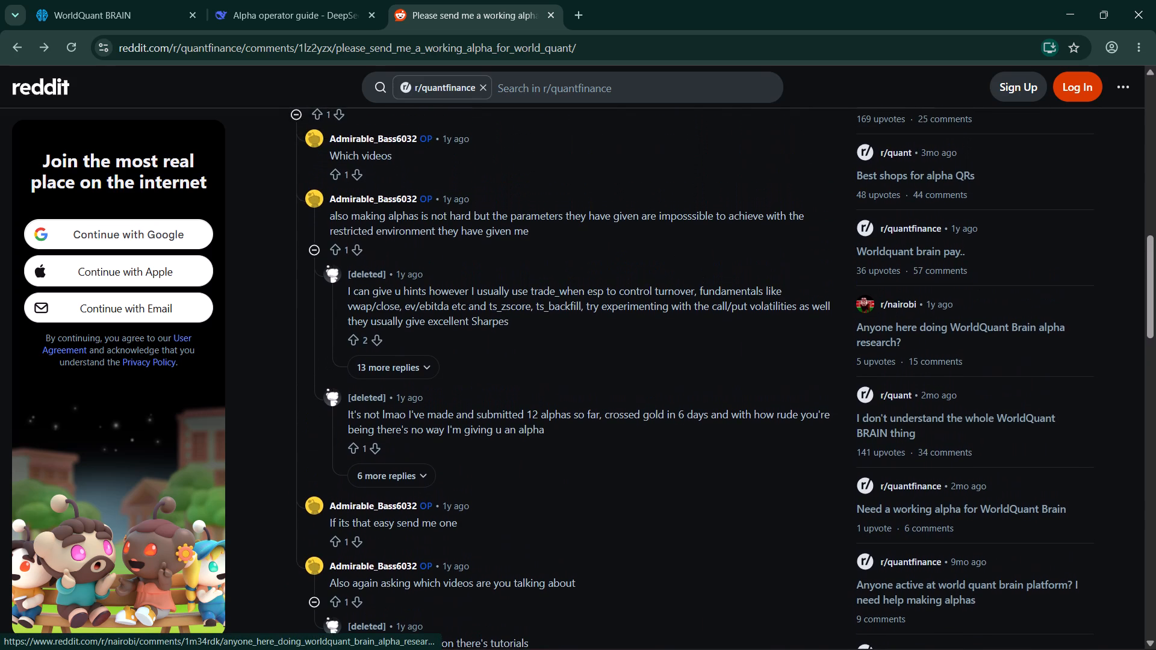
scroll(945, 291, "up", 1)
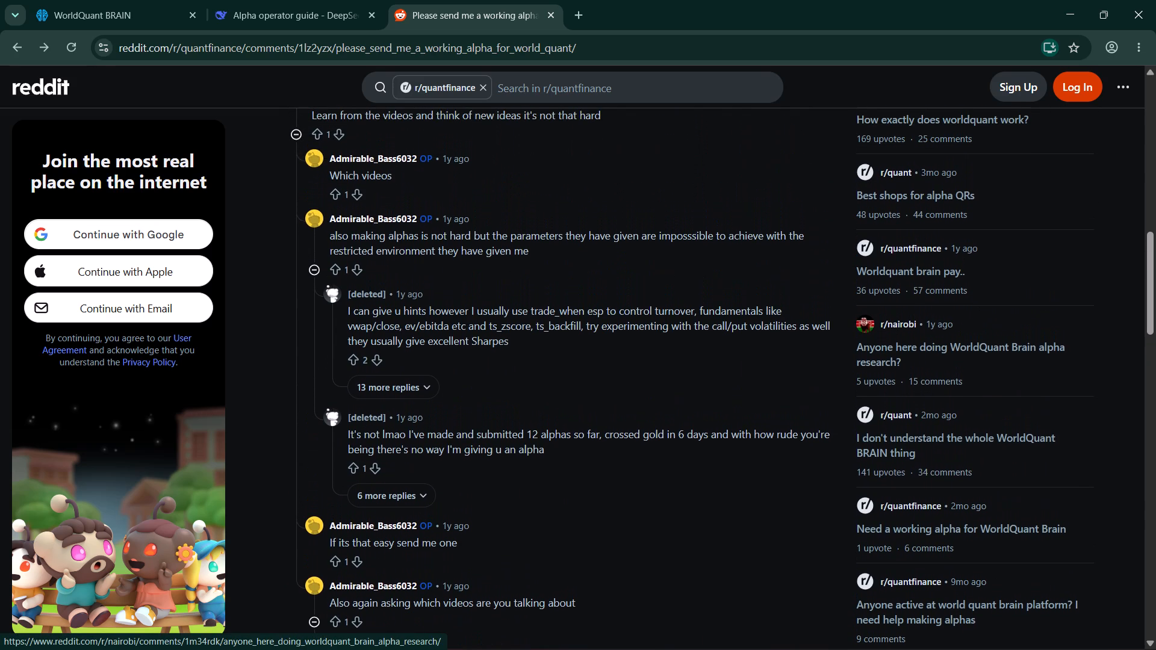
scroll(945, 291, "up", 4)
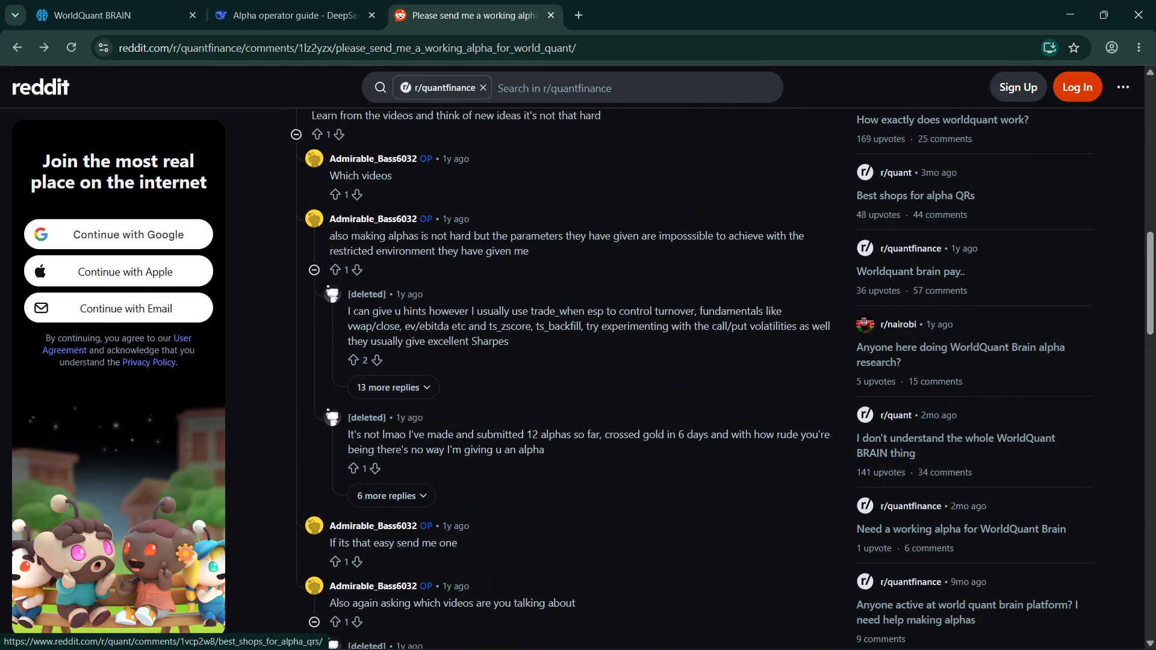
Open the related r/quant post "Best shops for alpha QRs" and read its question and first comment threads.
left_click(912, 173)
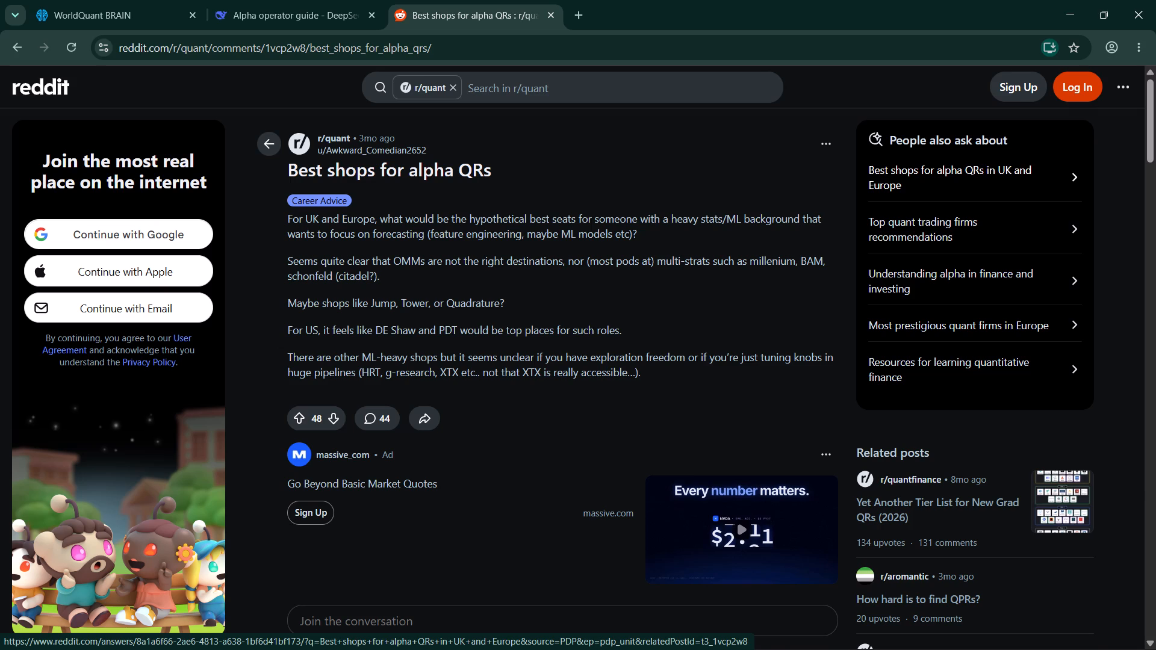
scroll(501, 339, "down", 6)
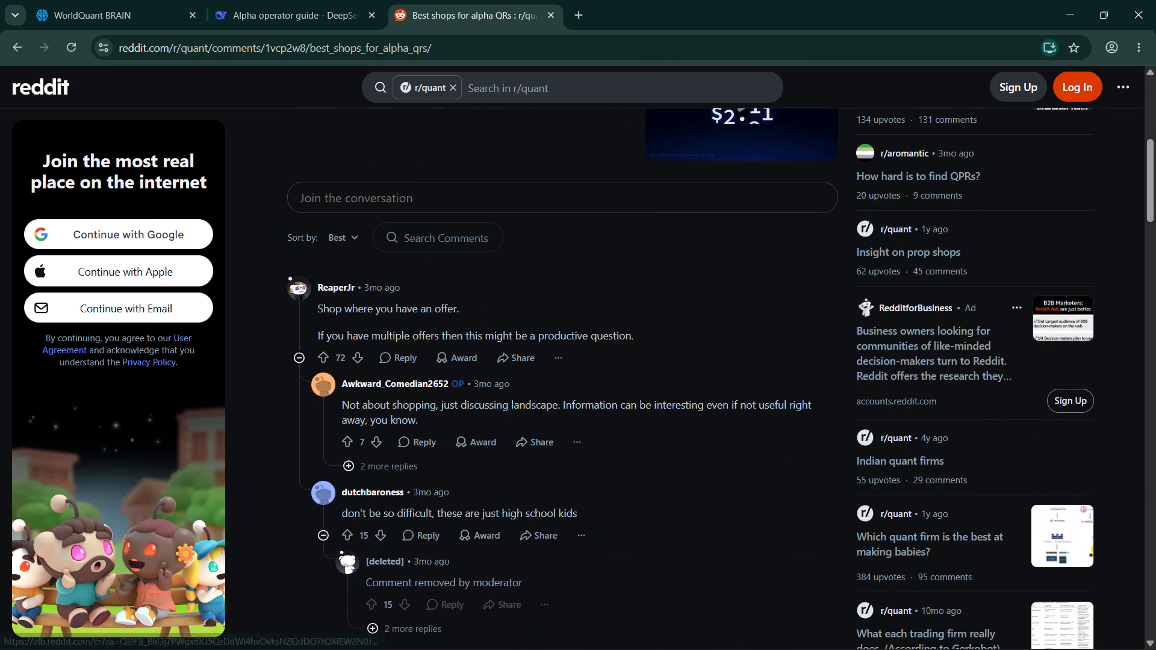
scroll(501, 339, "down", 1)
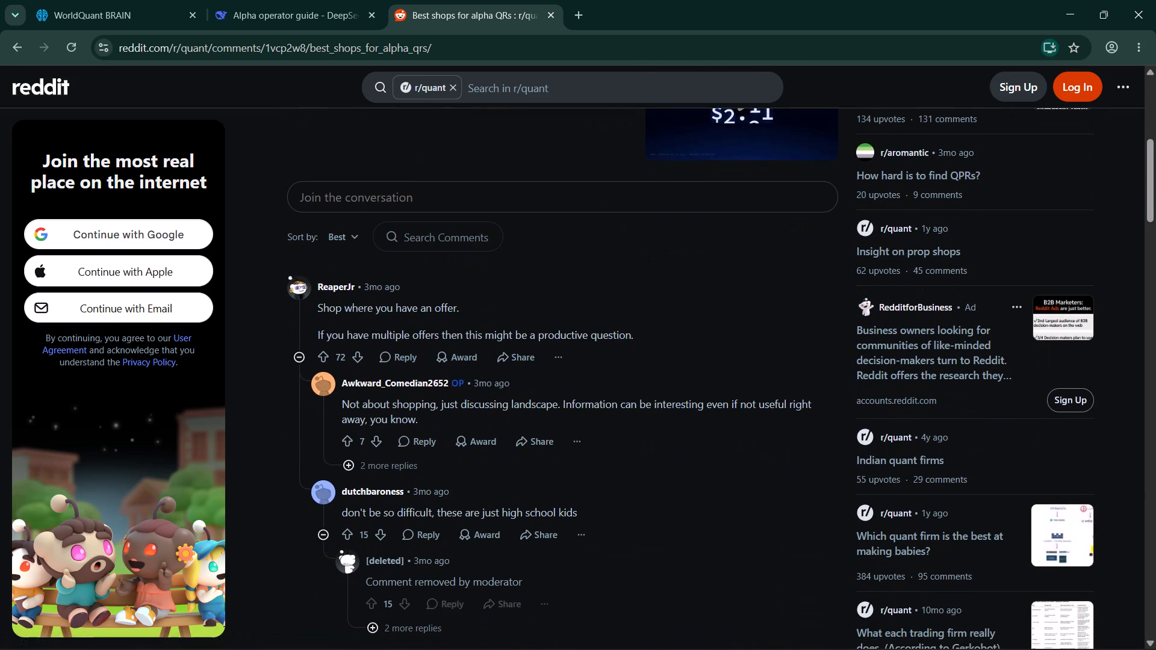
scroll(501, 339, "down", 5)
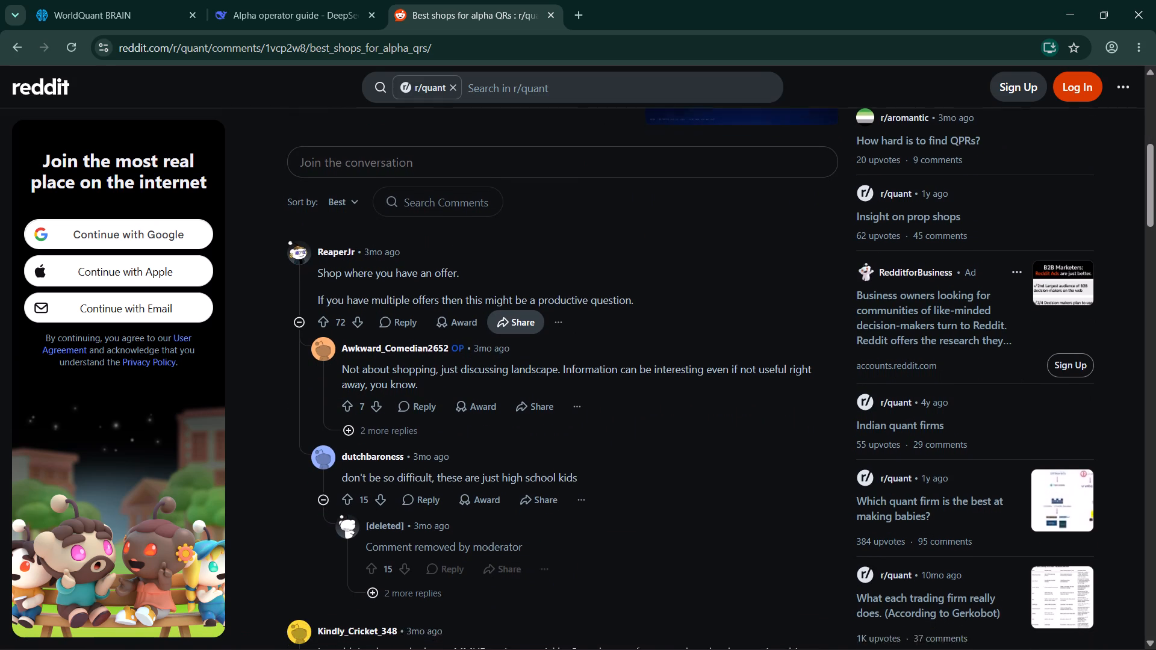
scroll(501, 339, "down", 3)
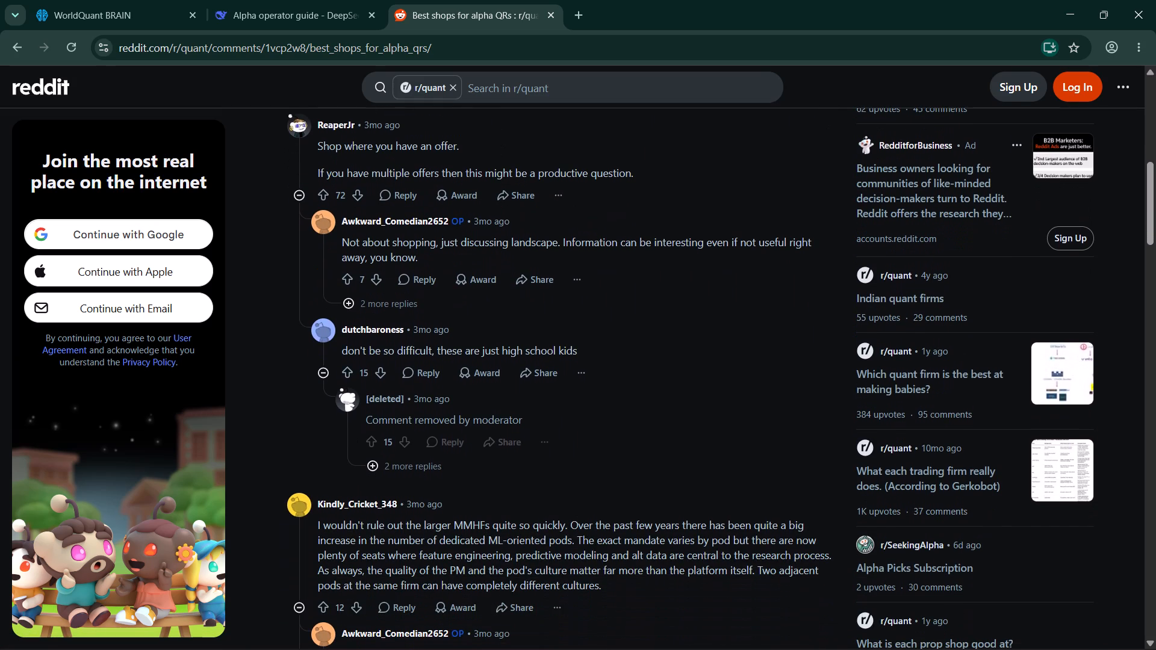
scroll(501, 339, "down", 2)
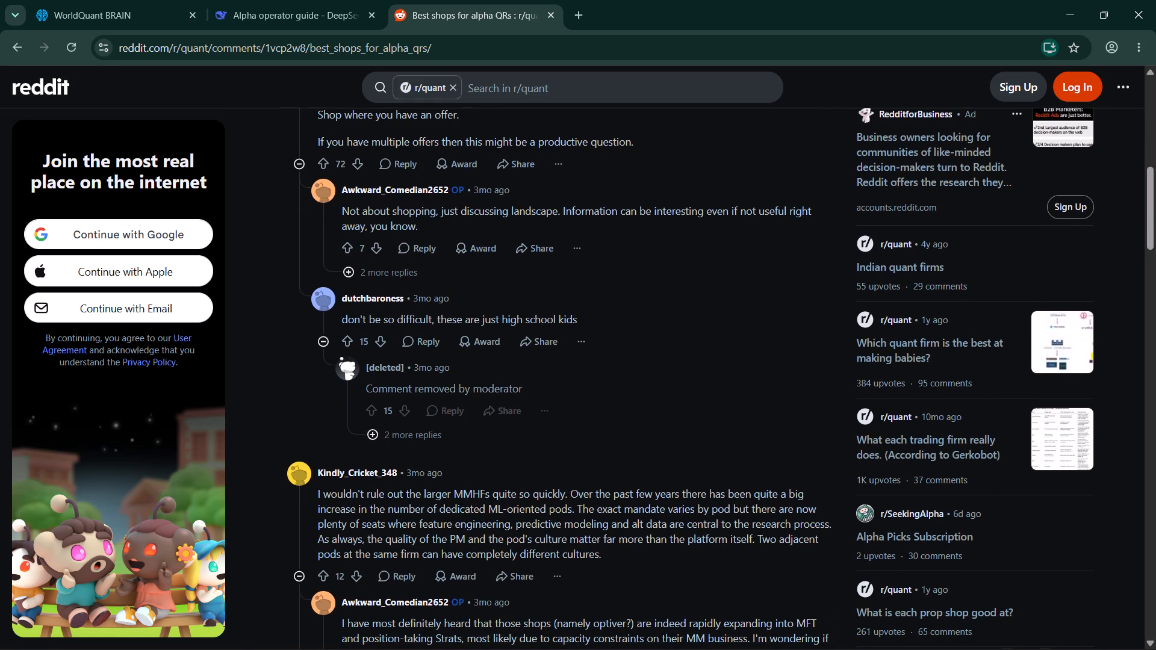
scroll(501, 339, "down", 2)
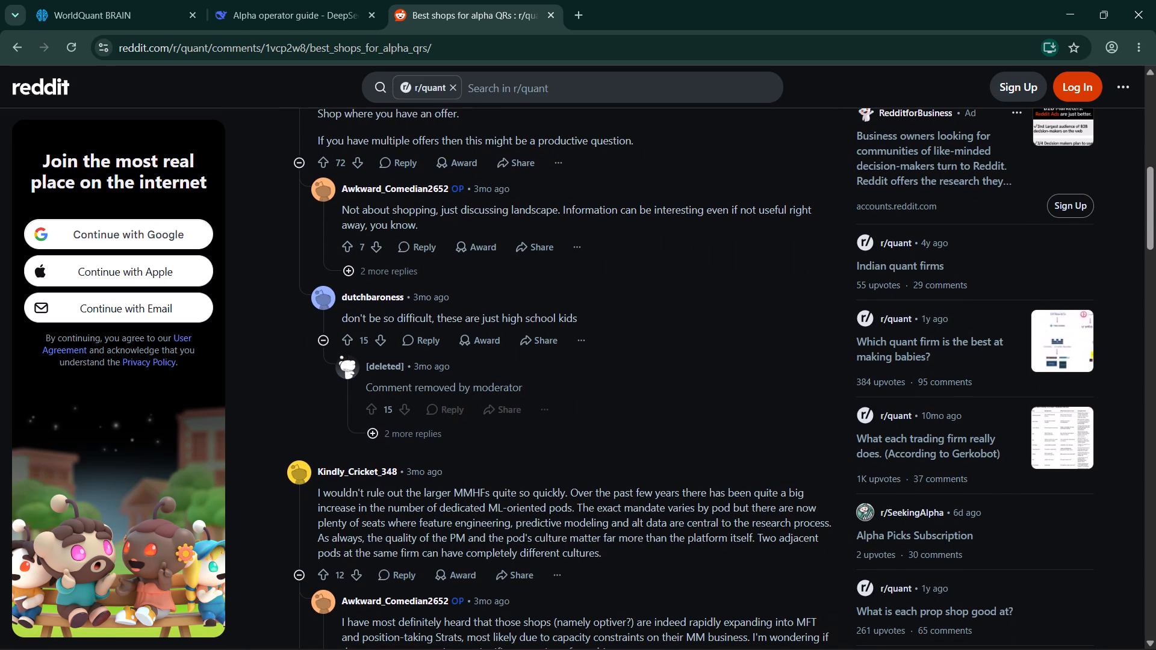
scroll(501, 339, "down", 2)
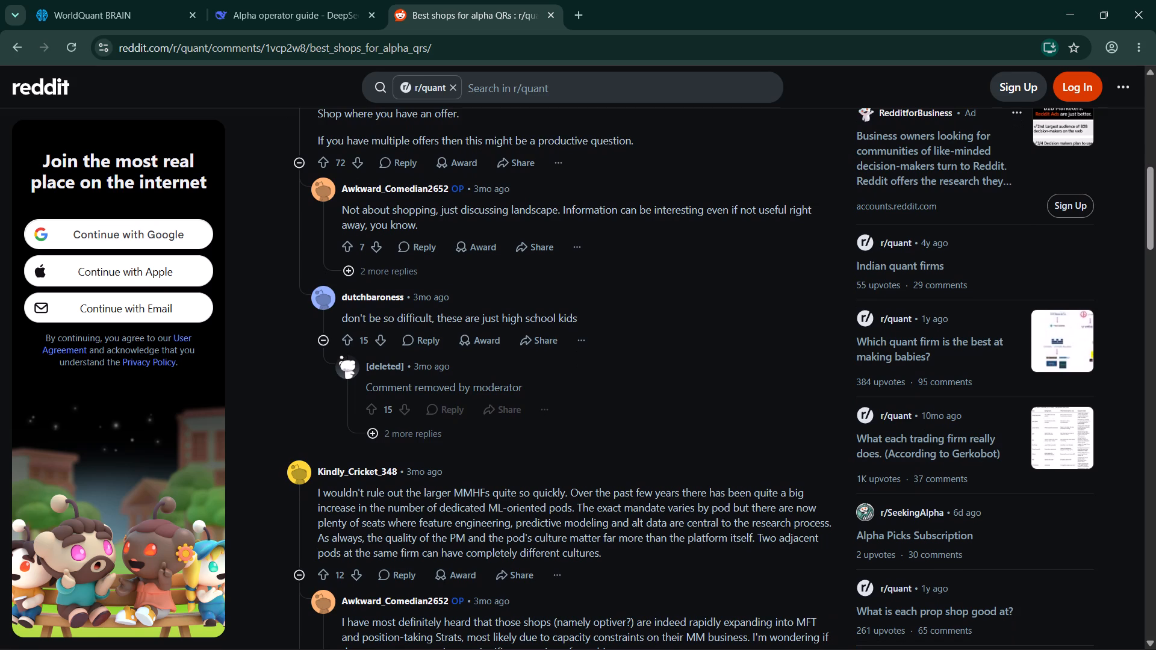
scroll(501, 339, "down", 3)
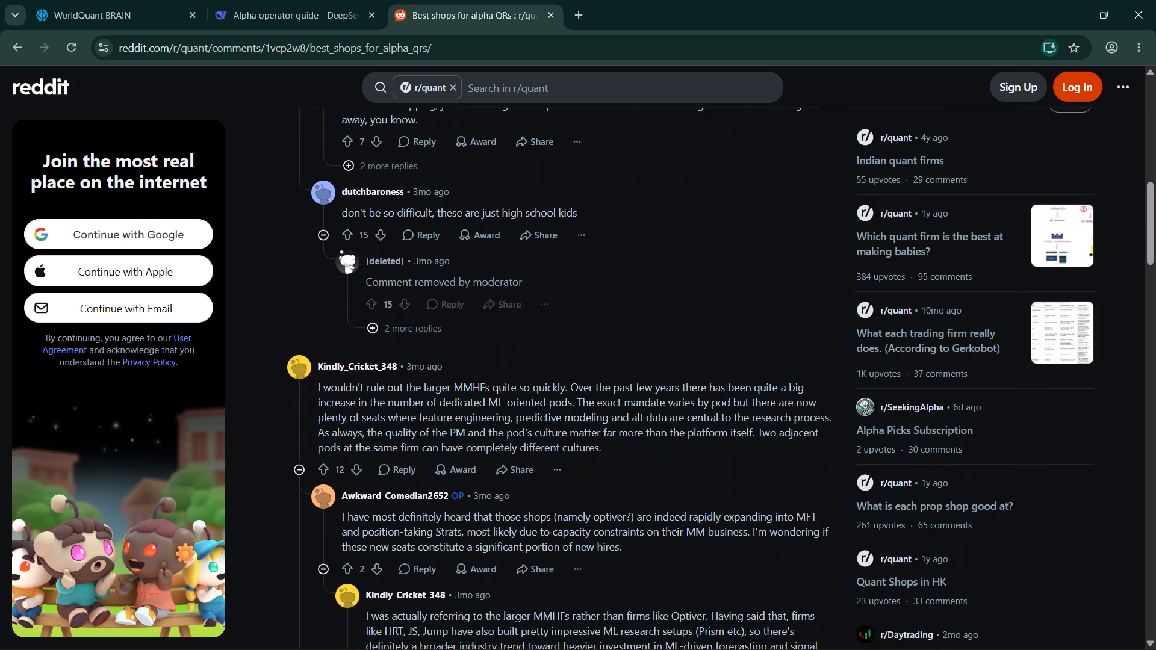
Read the further comments on multistrat pods, research freedom at G-Research, and quant researcher roles at firms like Optiver and DRW.
scroll(501, 339, "down", 7)
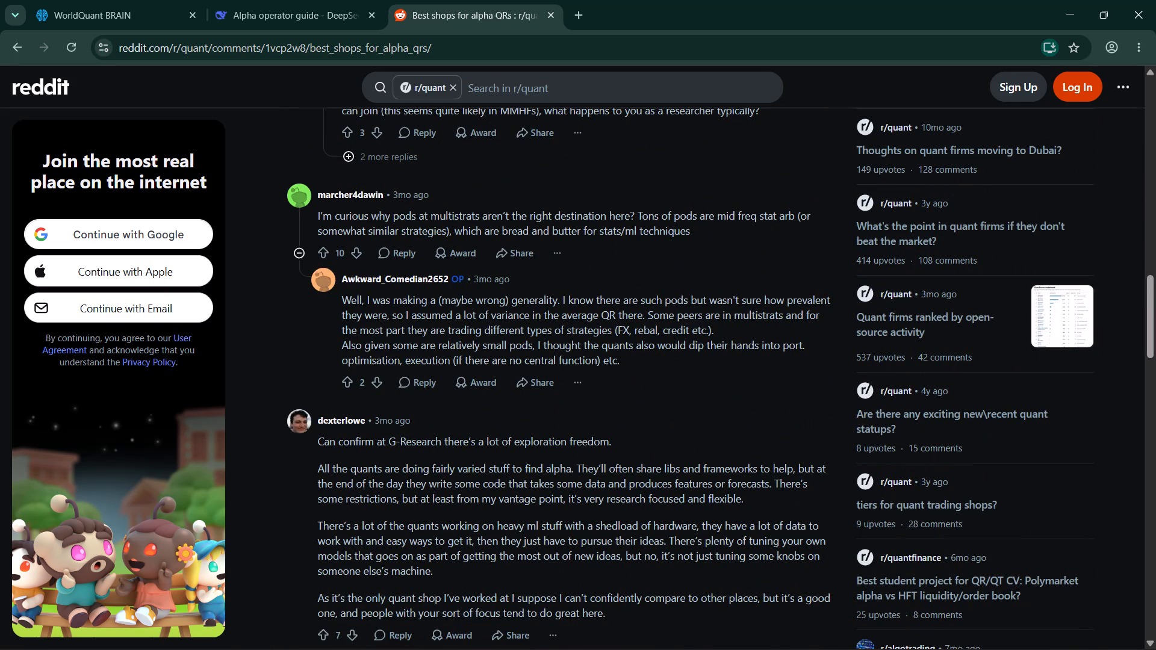
scroll(501, 339, "down", 4)
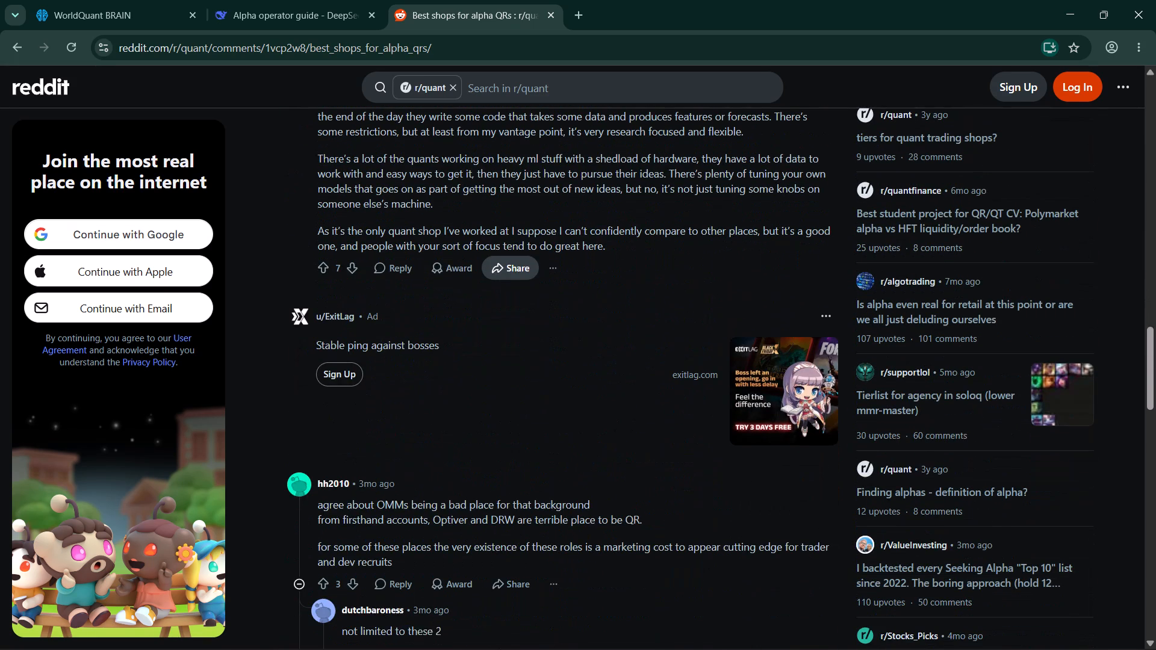
scroll(501, 339, "down", 4)
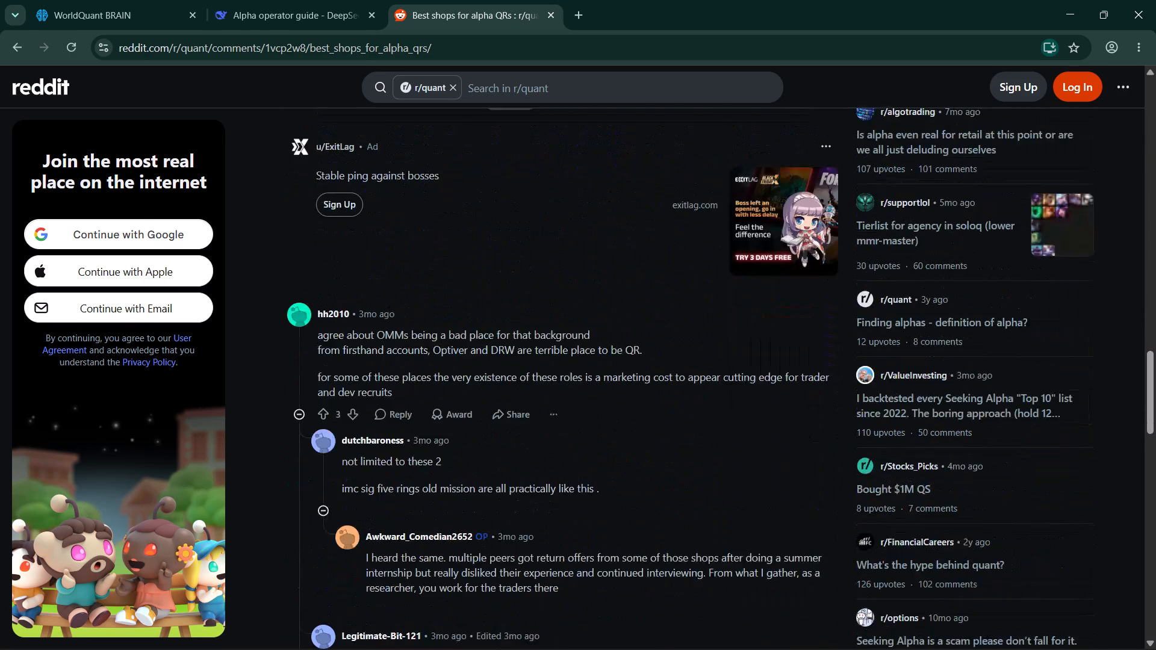
scroll(501, 339, "down", 4)
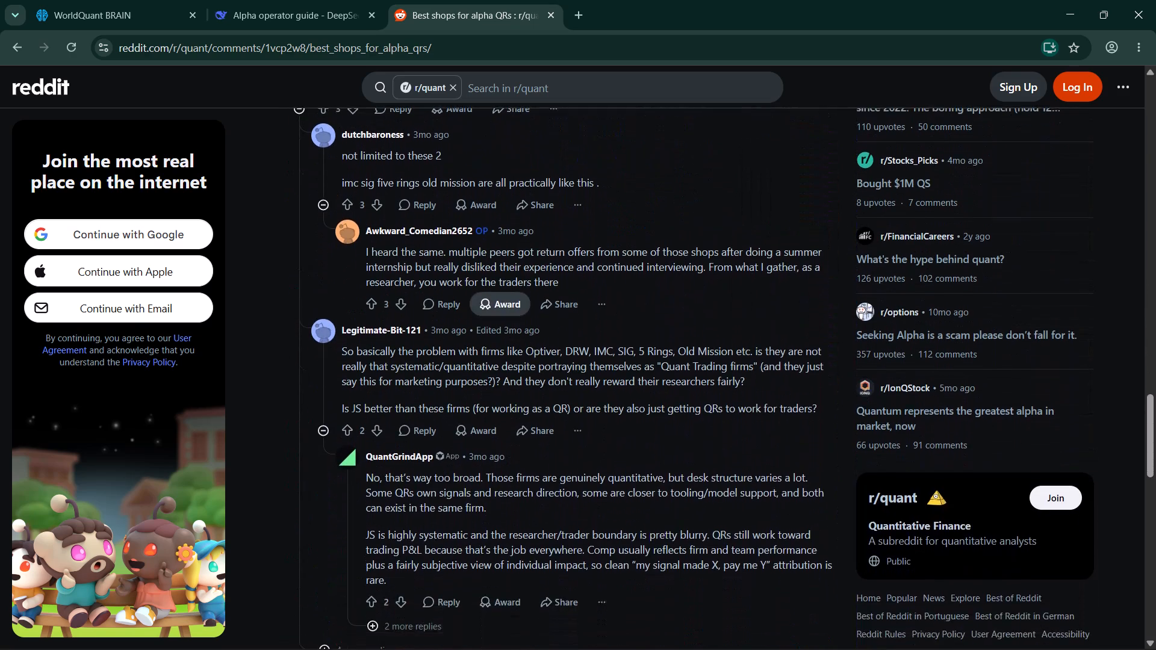
scroll(501, 339, "down", 2)
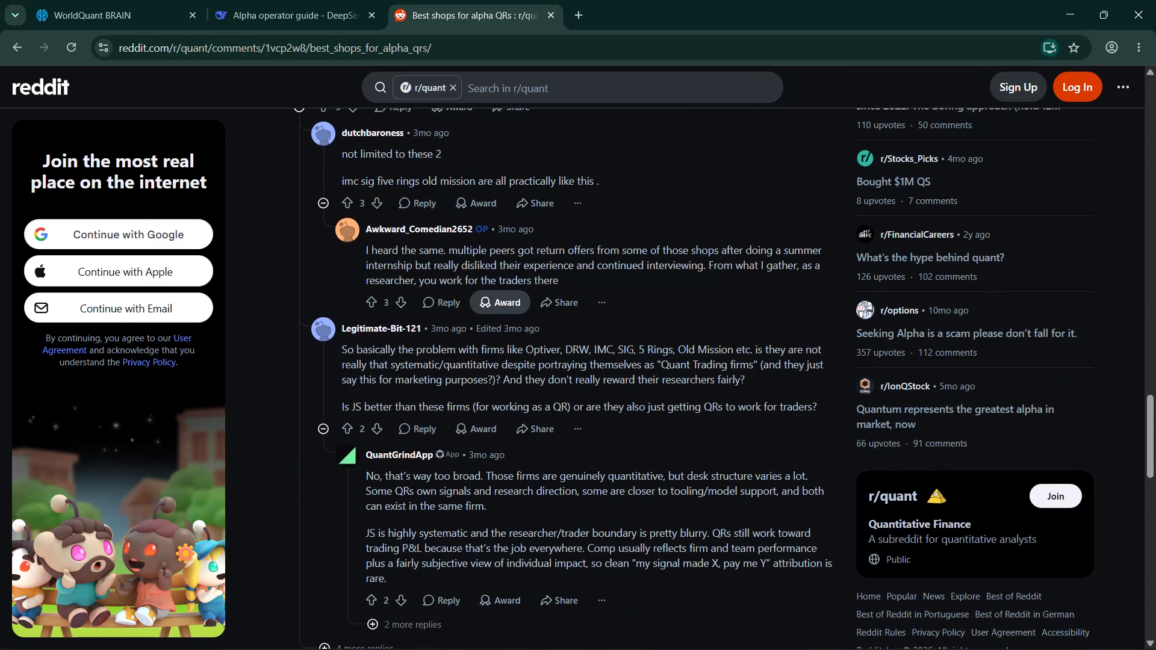
Read the remaining comments on "Best shops for alpha QRs" and return to the post requesting a working alpha for WorldQuant.
scroll(501, 339, "down", 6)
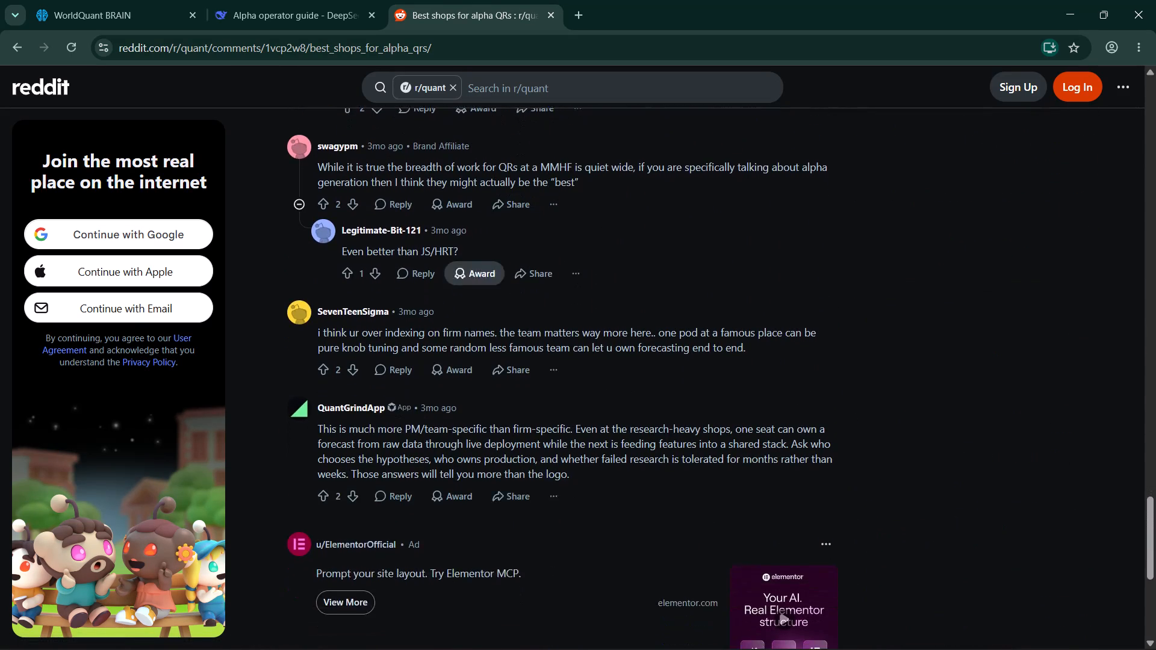
scroll(501, 339, "right", 6)
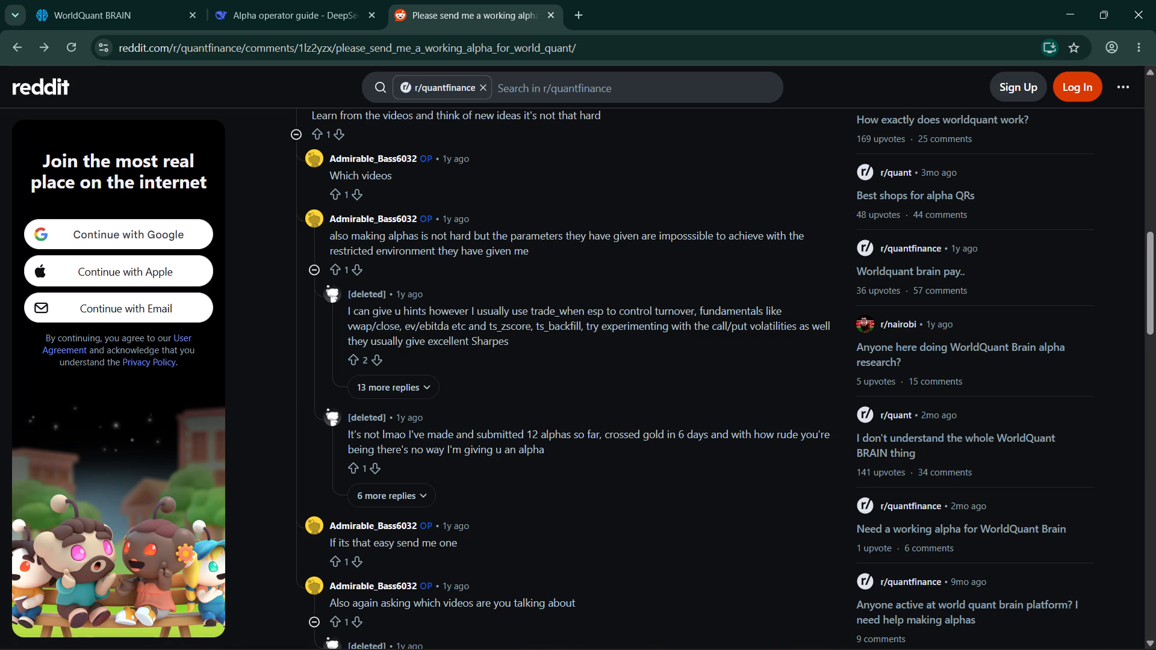
Open the related r/quantfinance post "Need Alphas for the worldquant brain platform" and read its question and first comments.
scroll(995, 342, "up", 4)
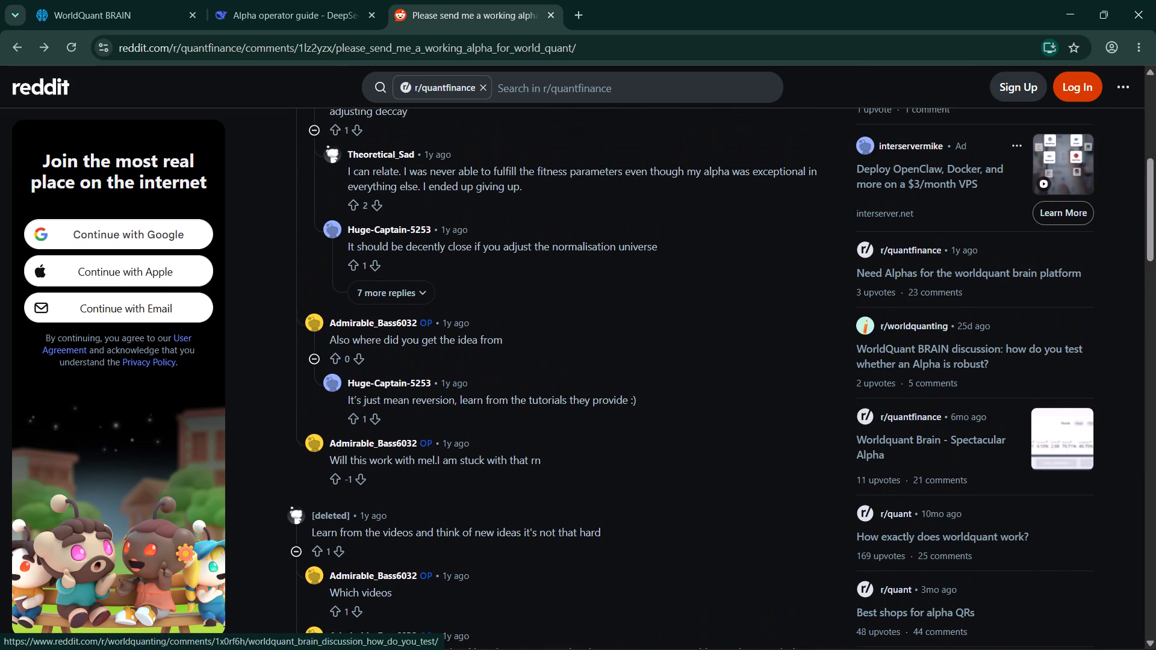
scroll(995, 342, "up", 3)
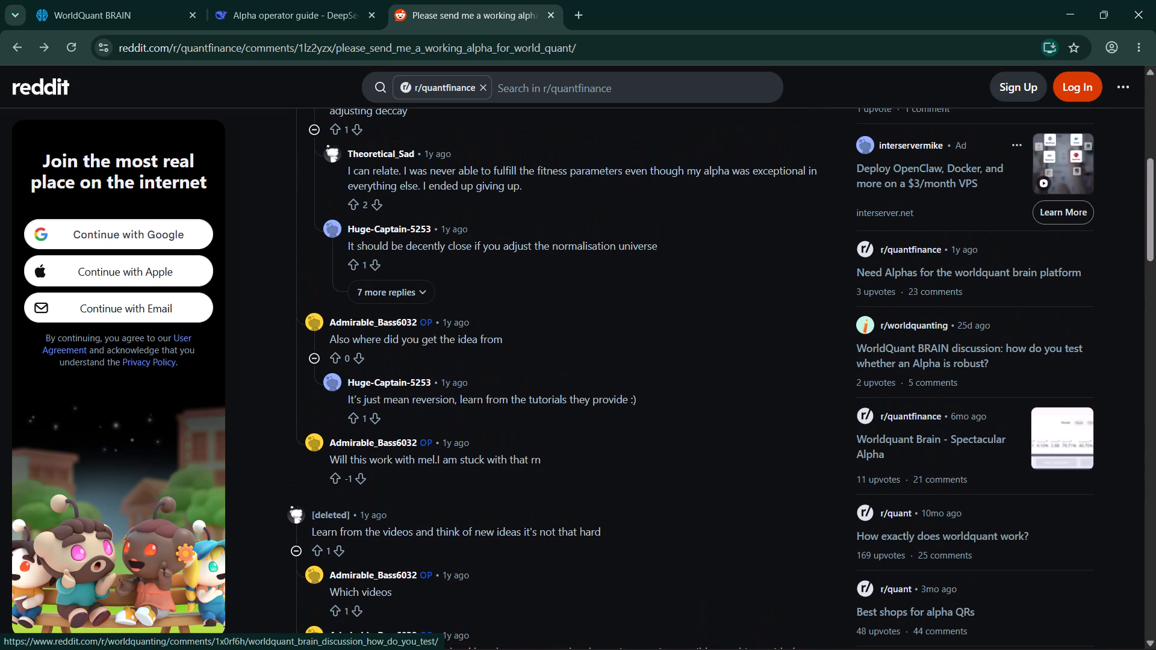
left_click(975, 261)
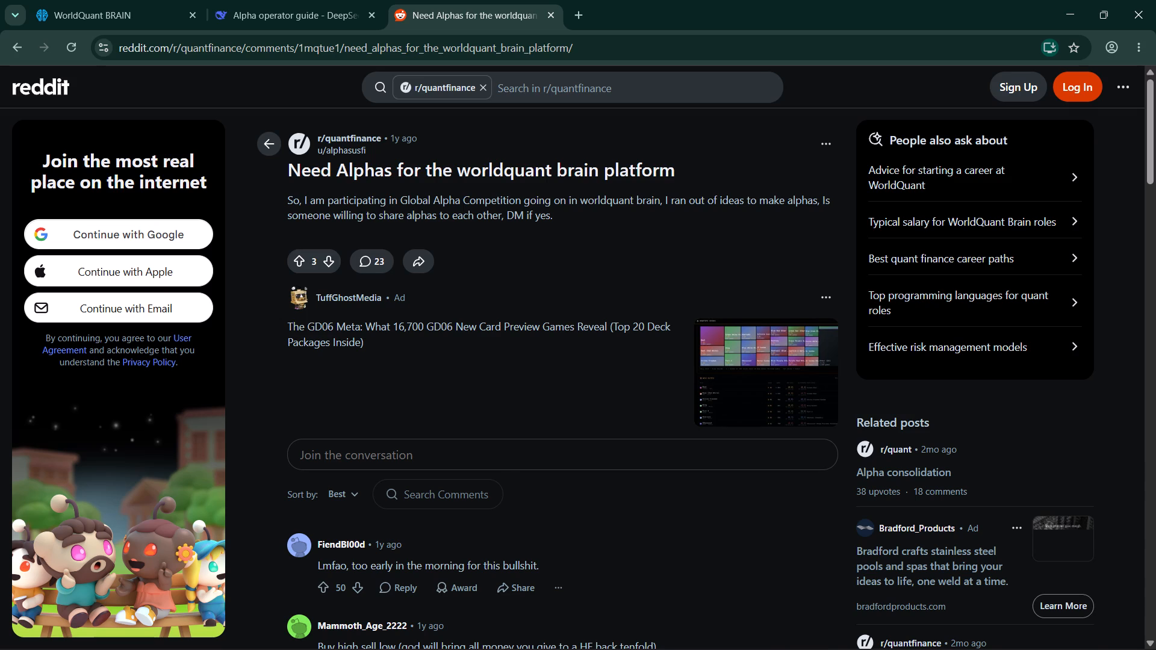
scroll(668, 485, "down", 2)
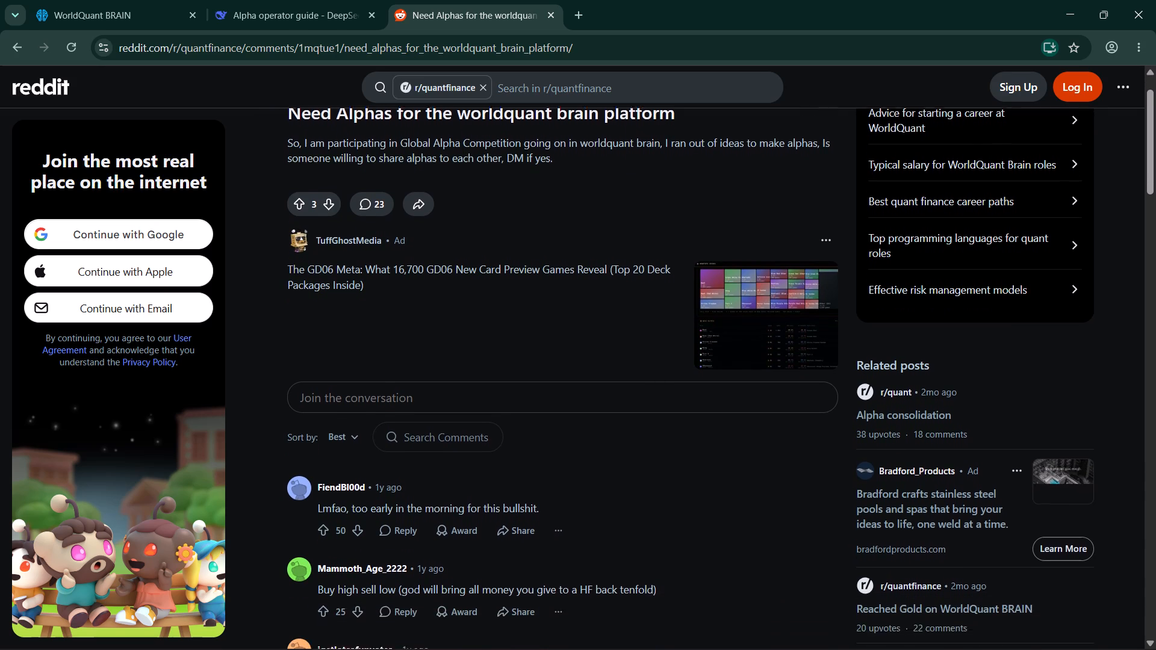
scroll(668, 485, "down", 2)
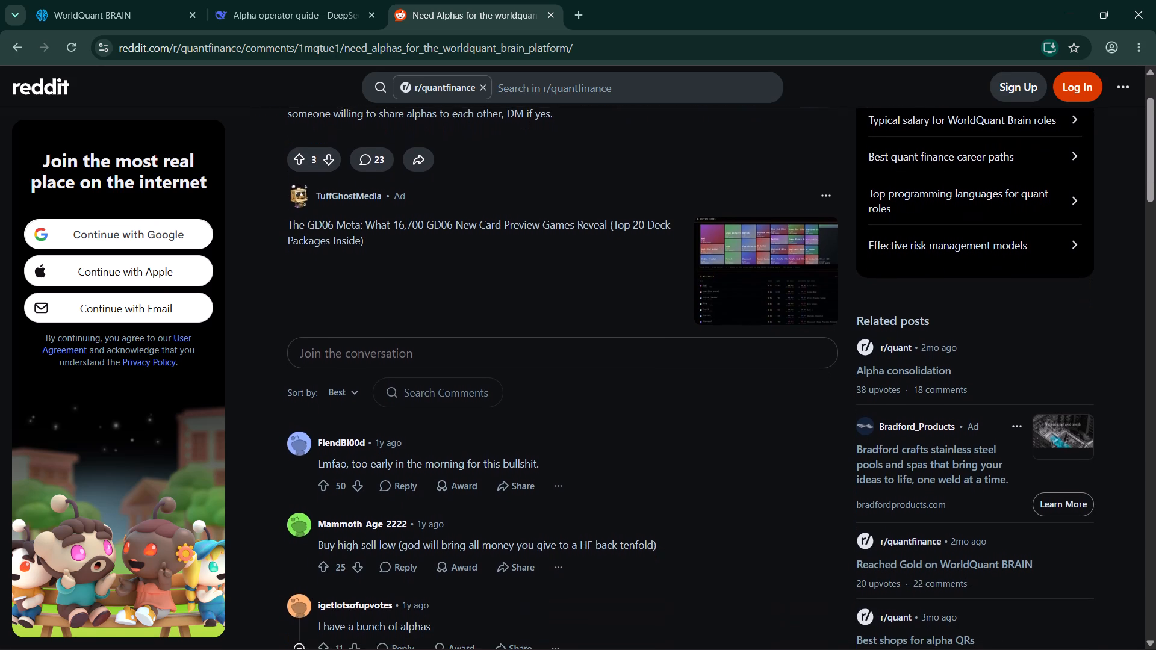
scroll(668, 485, "down", 1)
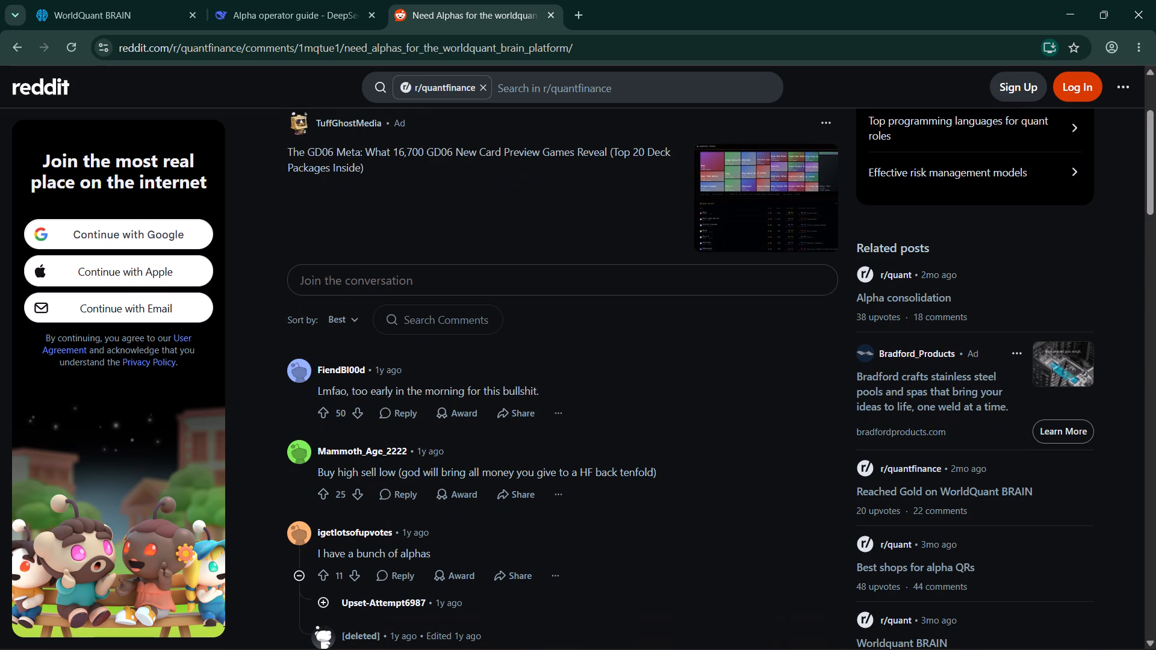
scroll(668, 485, "up", 1)
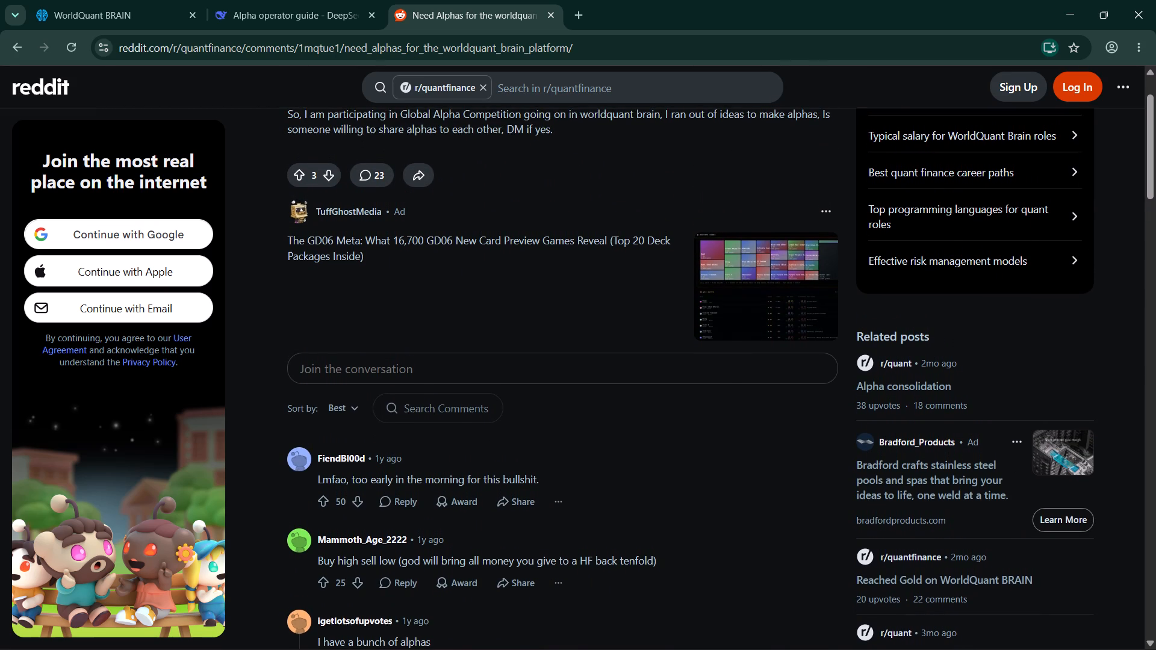
scroll(668, 485, "up", 1)
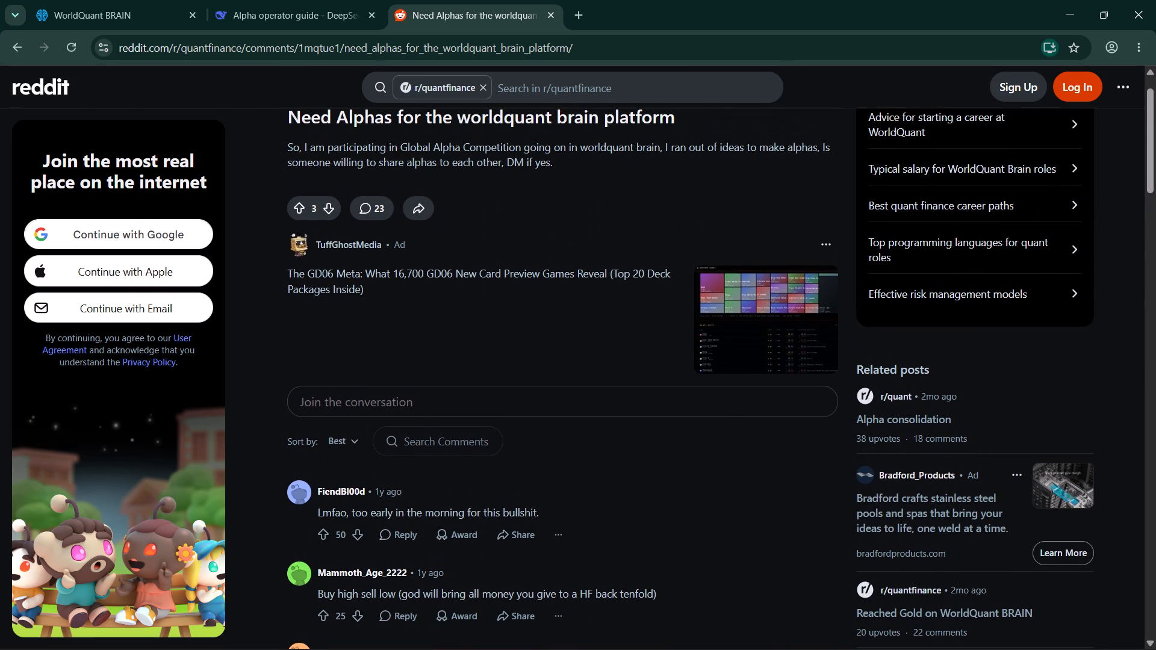
scroll(668, 485, "up", 2)
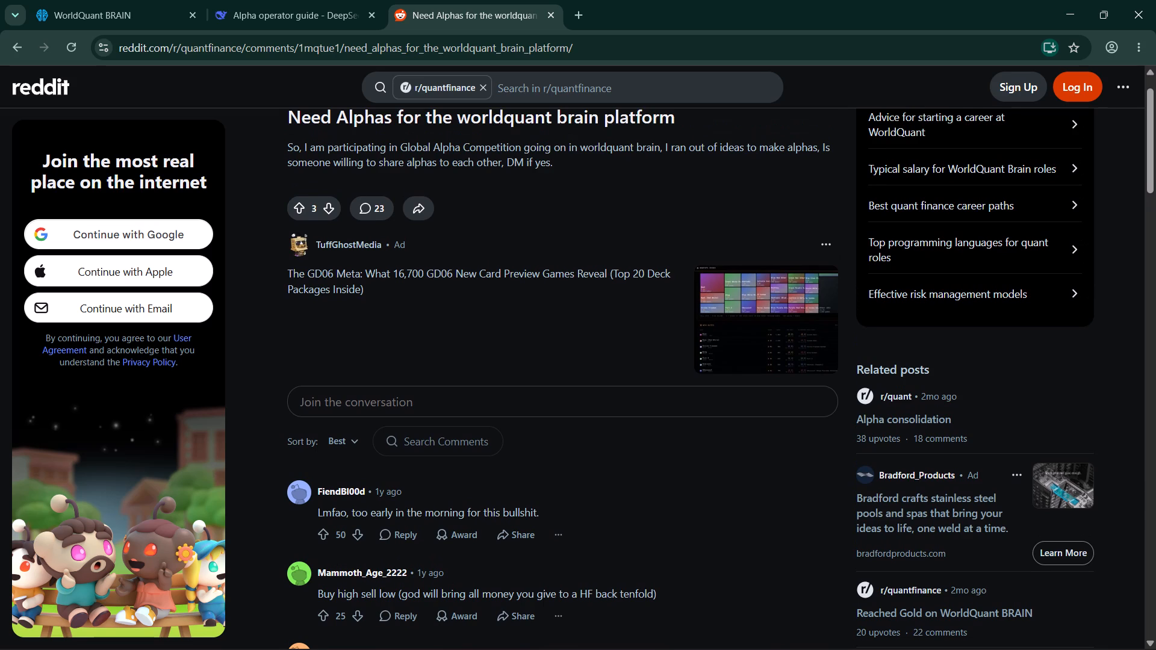
scroll(668, 485, "up", 1)
Read the replies to the alpha-sharing request through to the last comment, looking for usable alpha ideas.
scroll(668, 485, "down", 1)
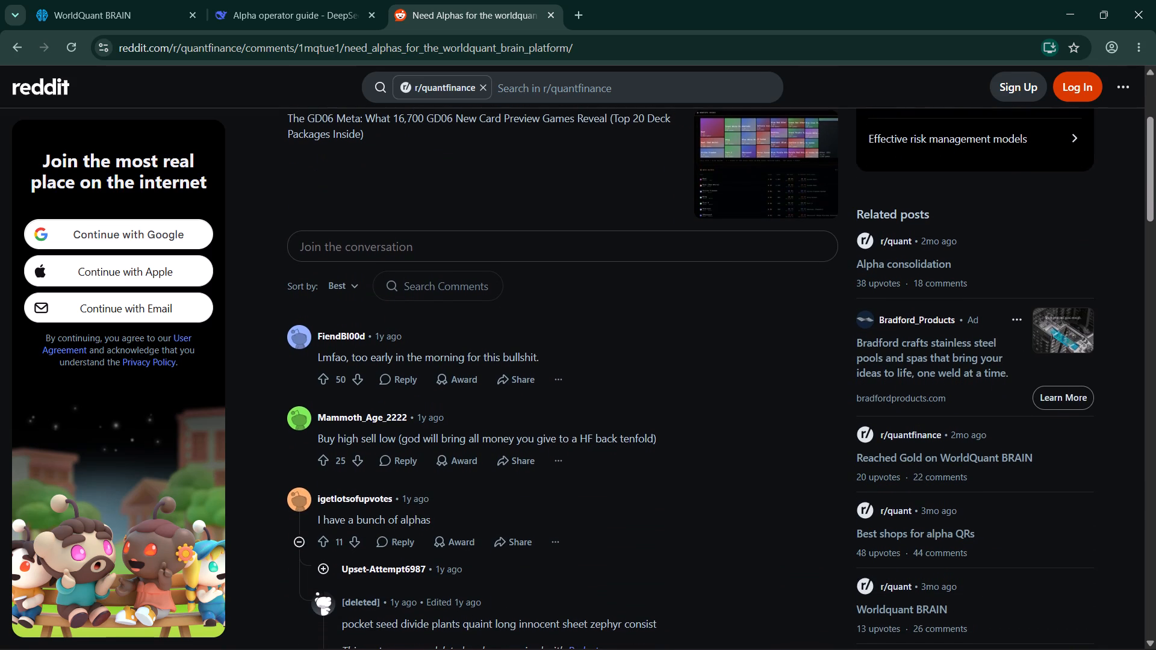
scroll(668, 485, "down", 5)
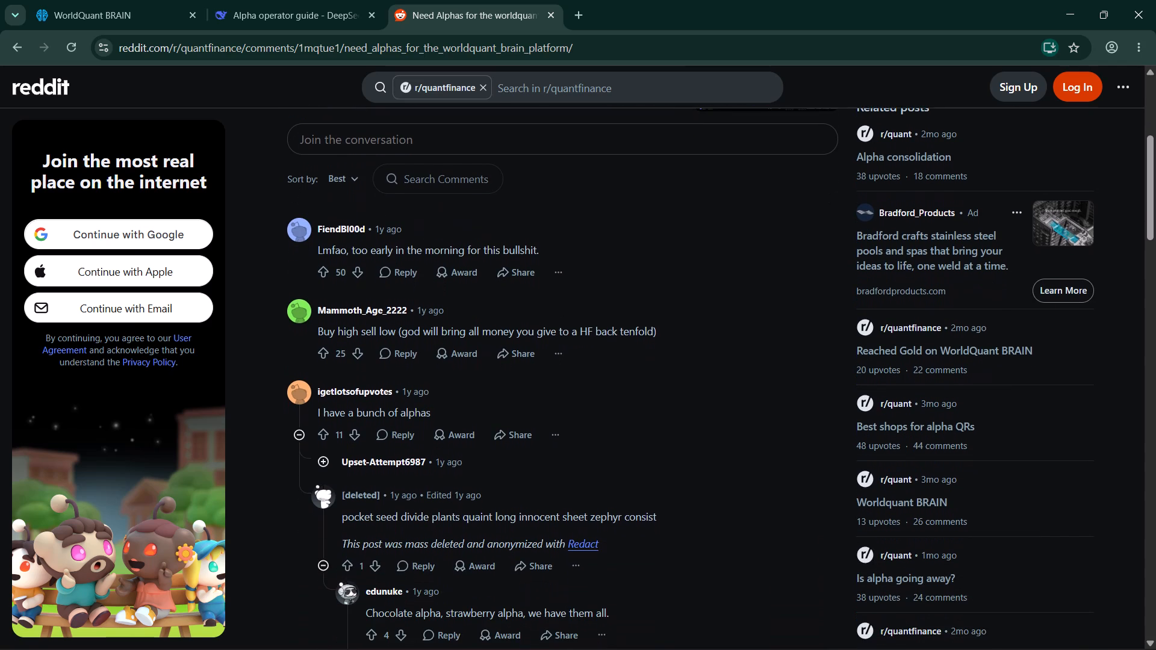
scroll(668, 485, "down", 2)
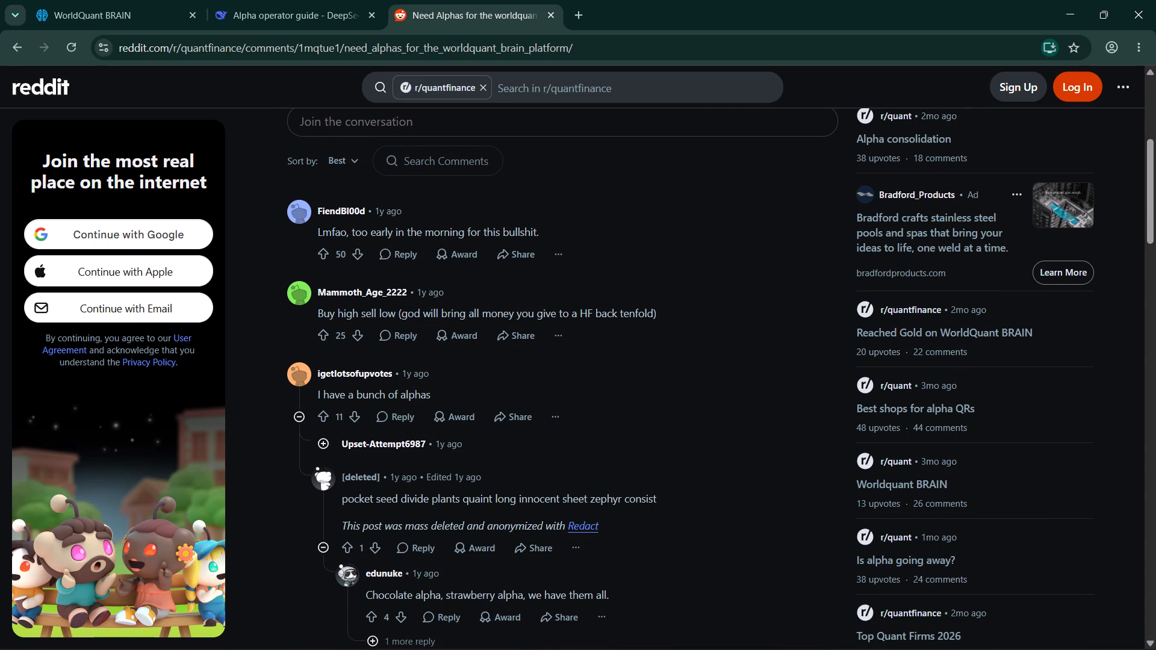
scroll(668, 485, "down", 1)
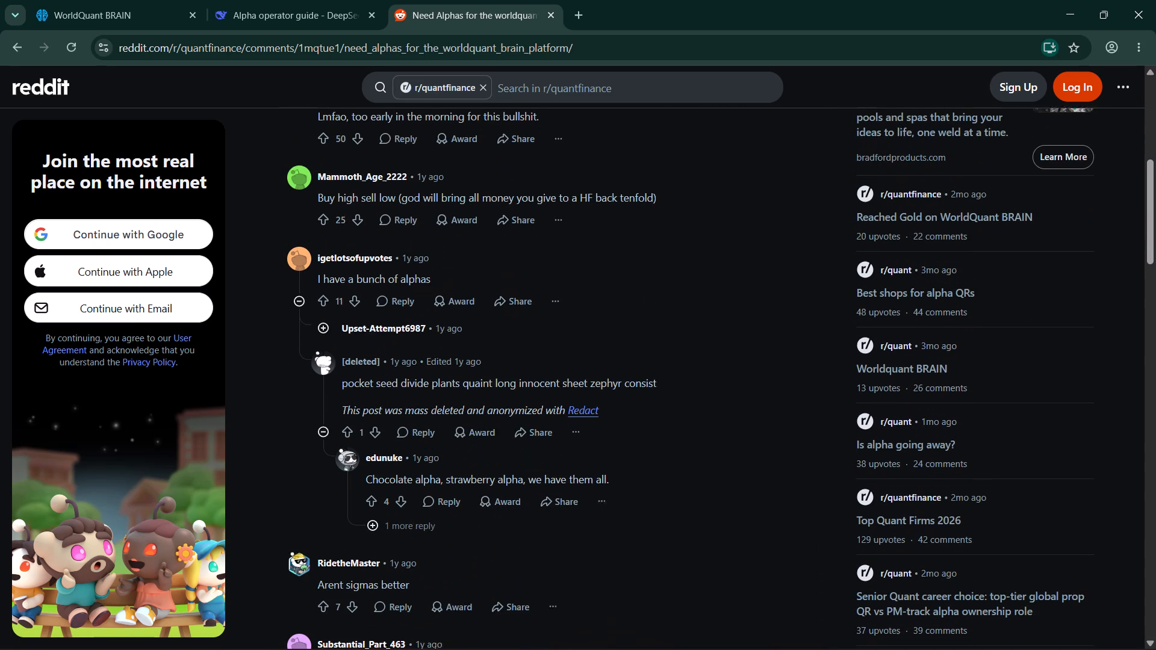
scroll(668, 485, "down", 3)
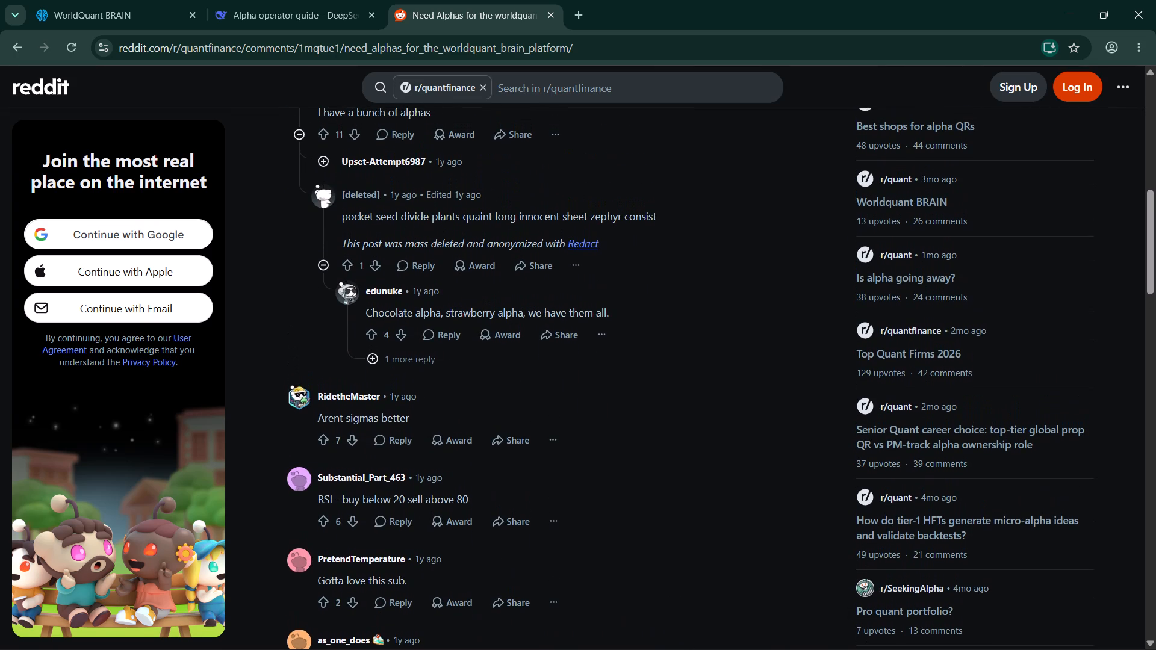
scroll(668, 485, "down", 1)
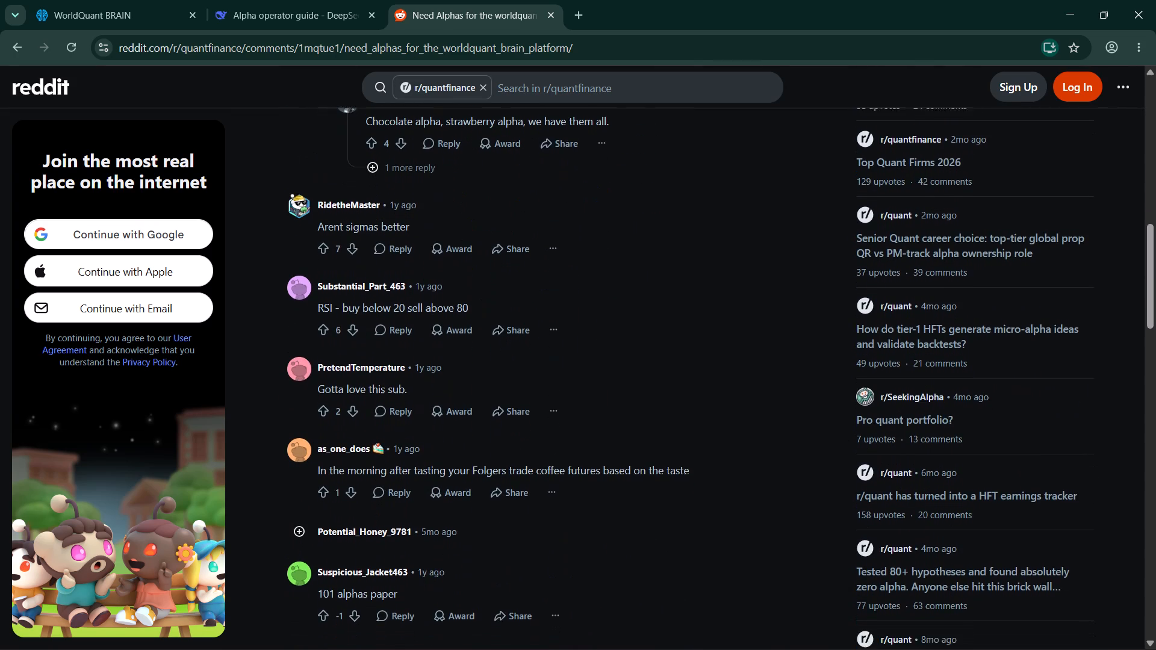
scroll(668, 485, "down", 2)
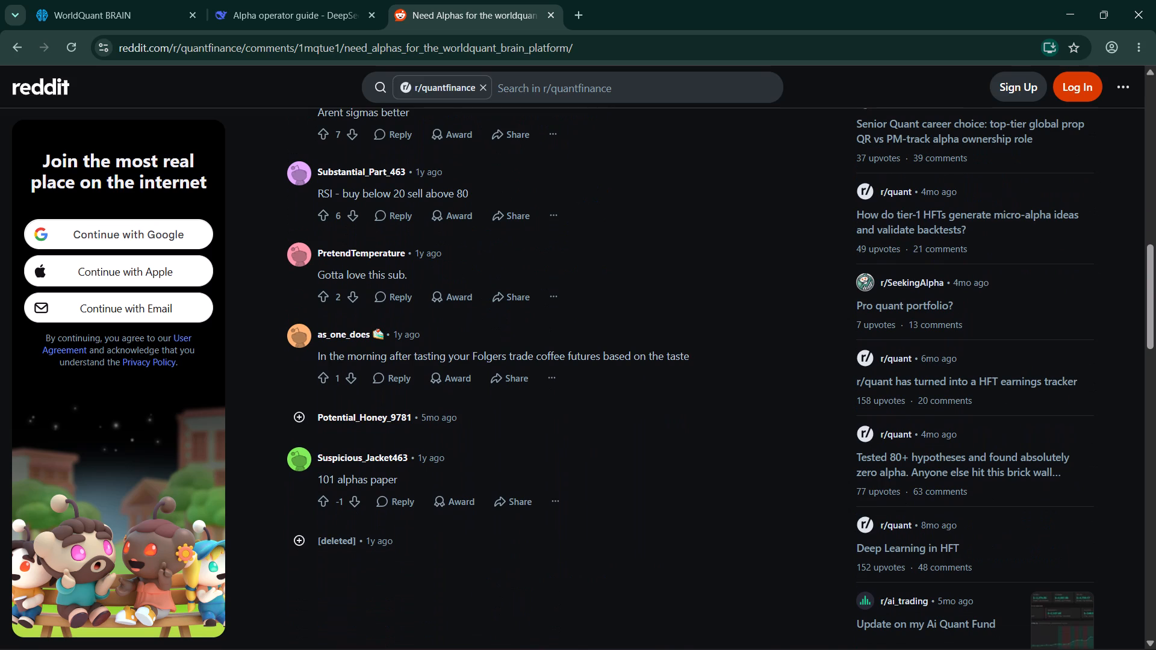
Look back up through the alpha-sharing post, and return to the Google results for "WorldQuant Brain alpha examples reddit".
scroll(668, 485, "up", 1)
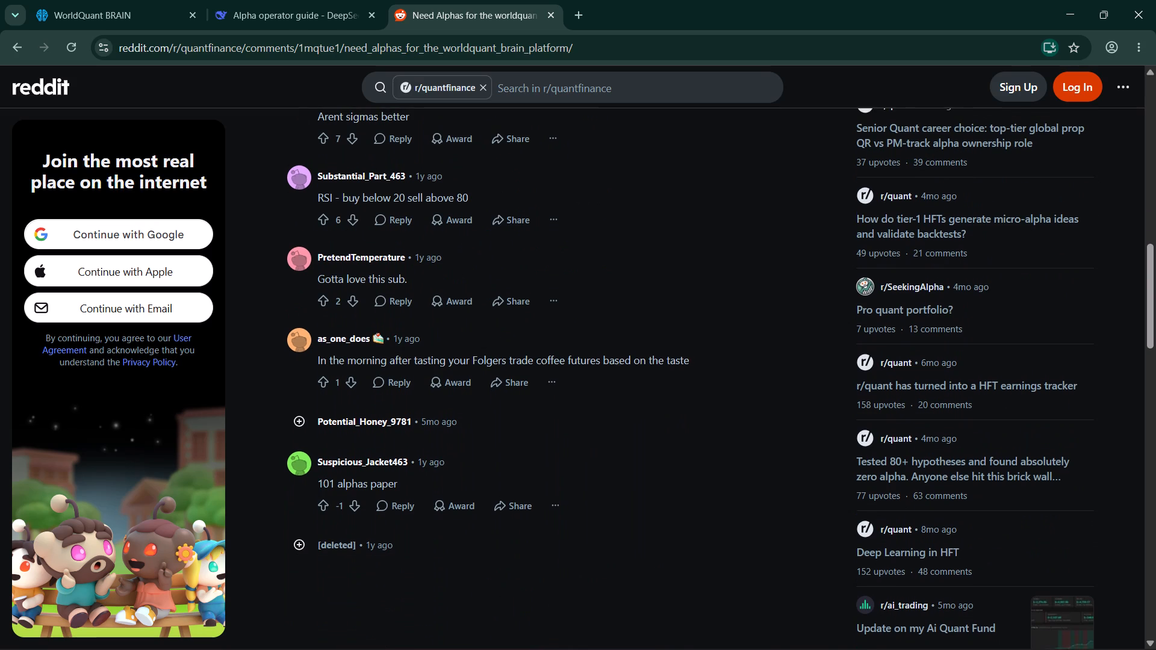
scroll(668, 485, "up", 2)
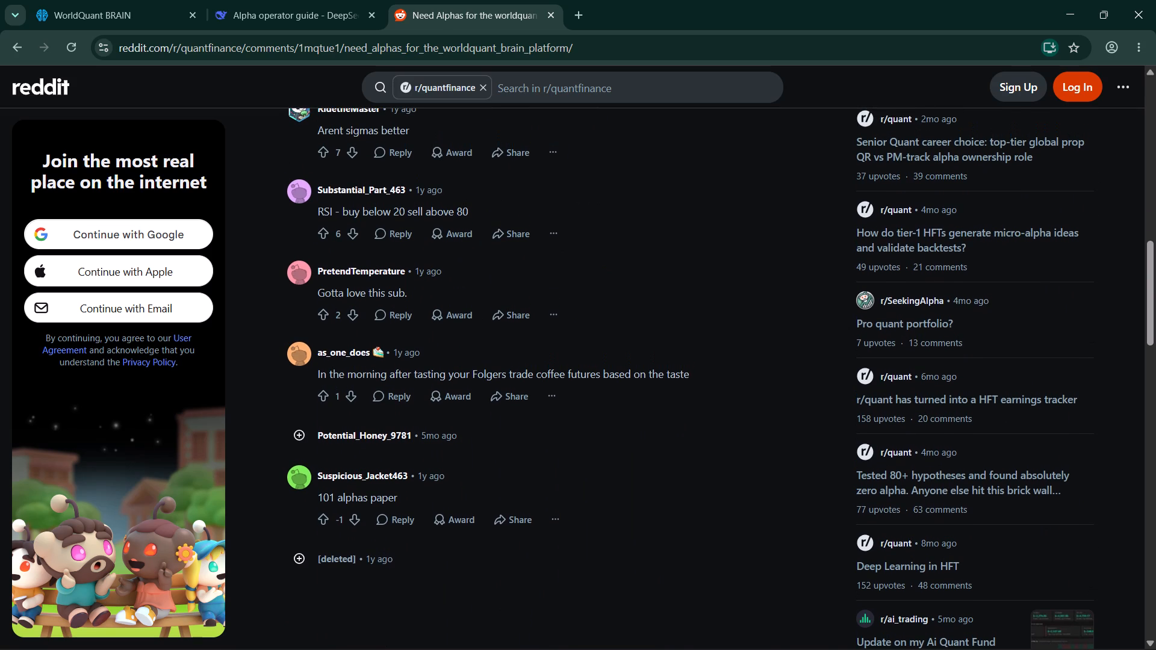
scroll(668, 485, "up", 6)
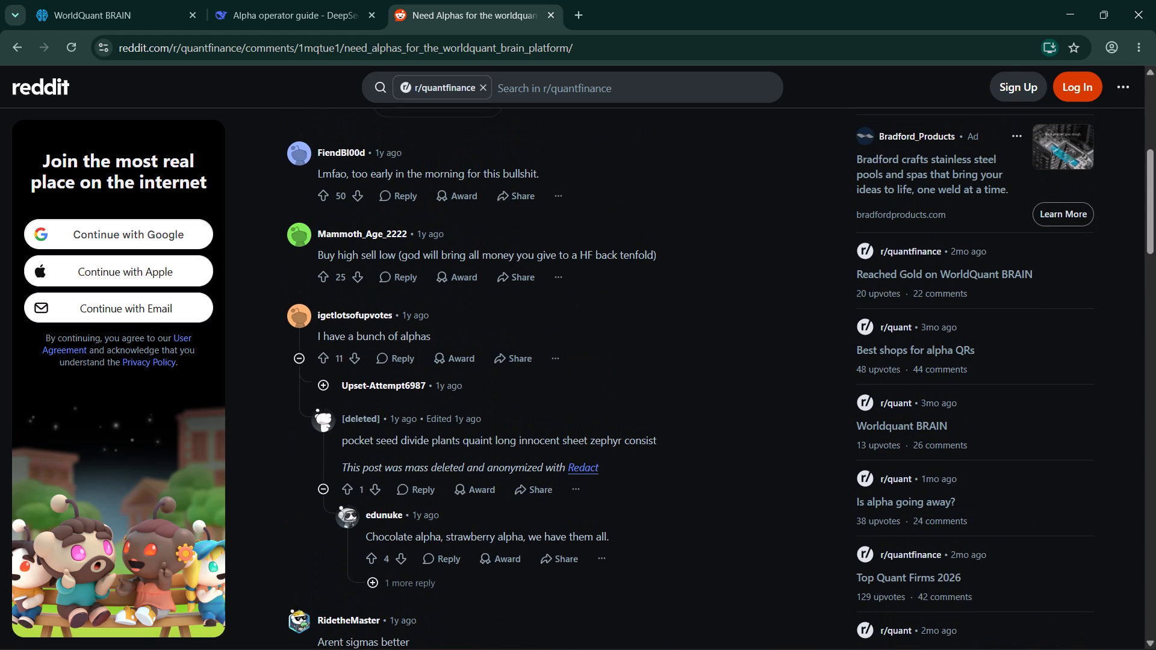
scroll(668, 485, "up", 6)
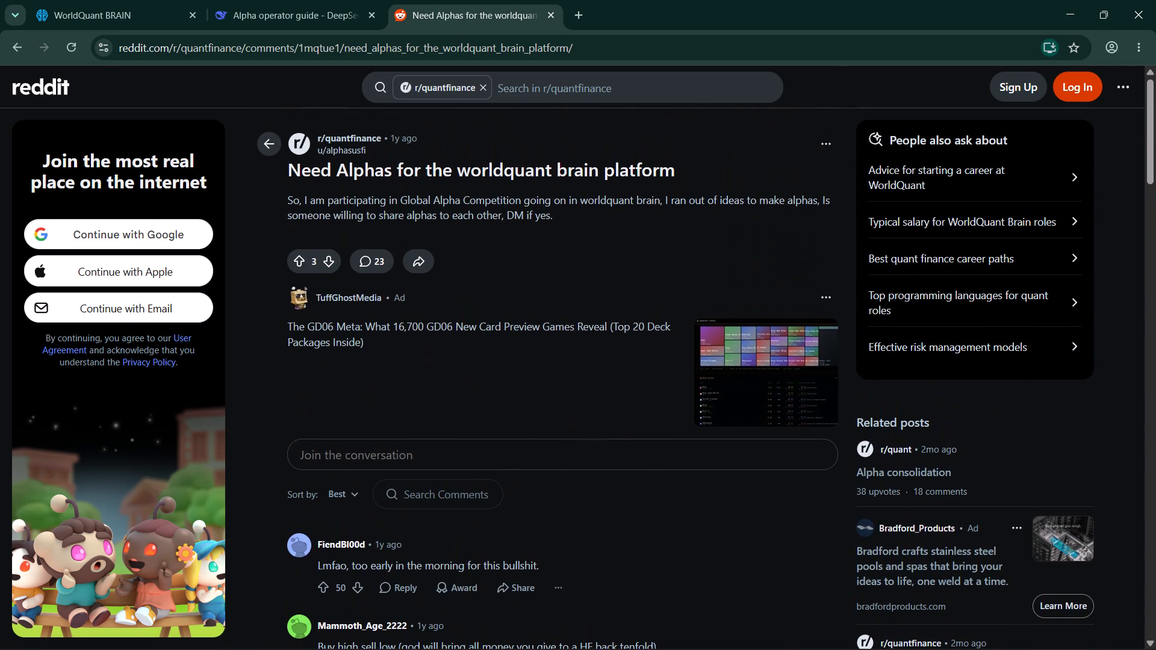
scroll(668, 485, "up", 1)
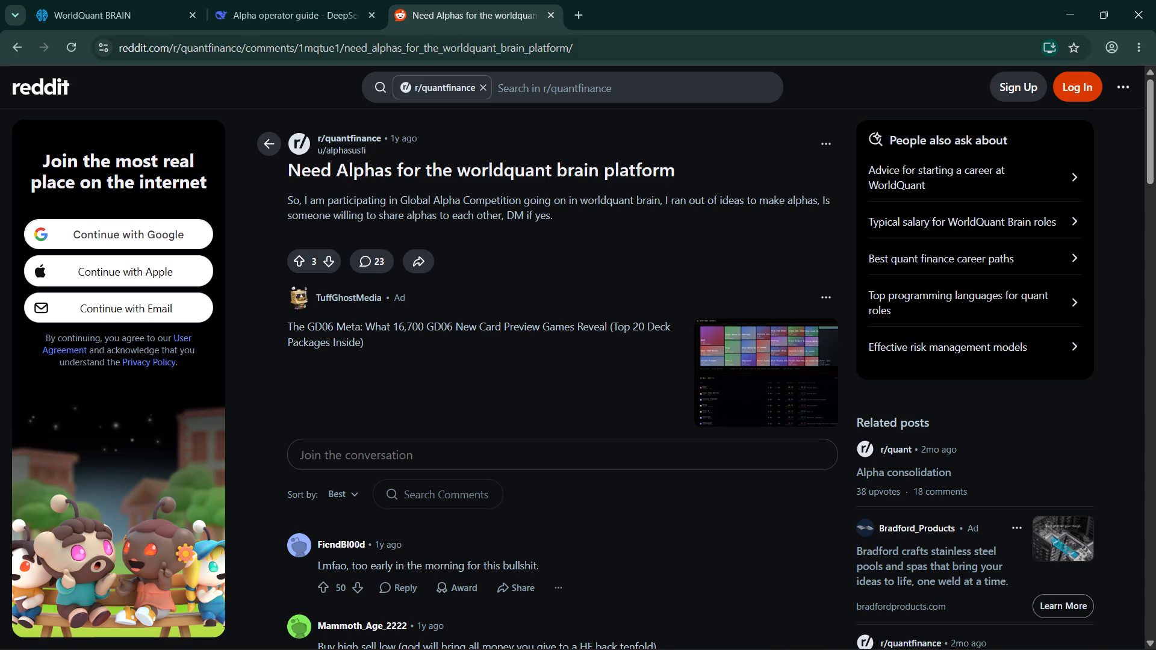
left_click(15, 47)
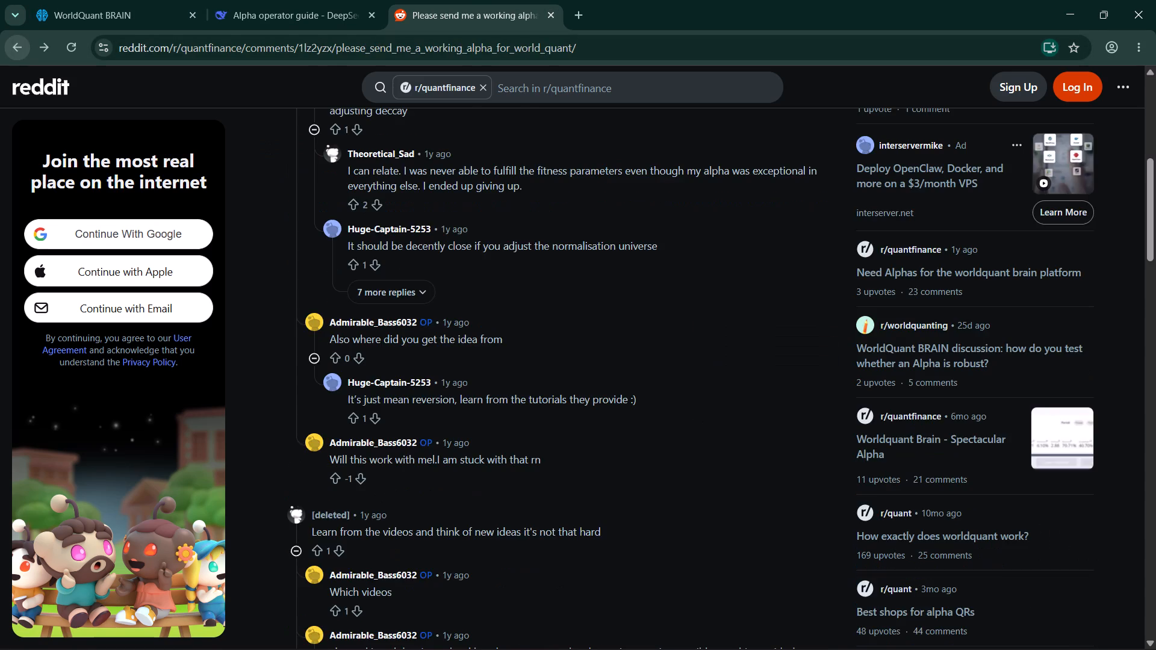
left_click(15, 47)
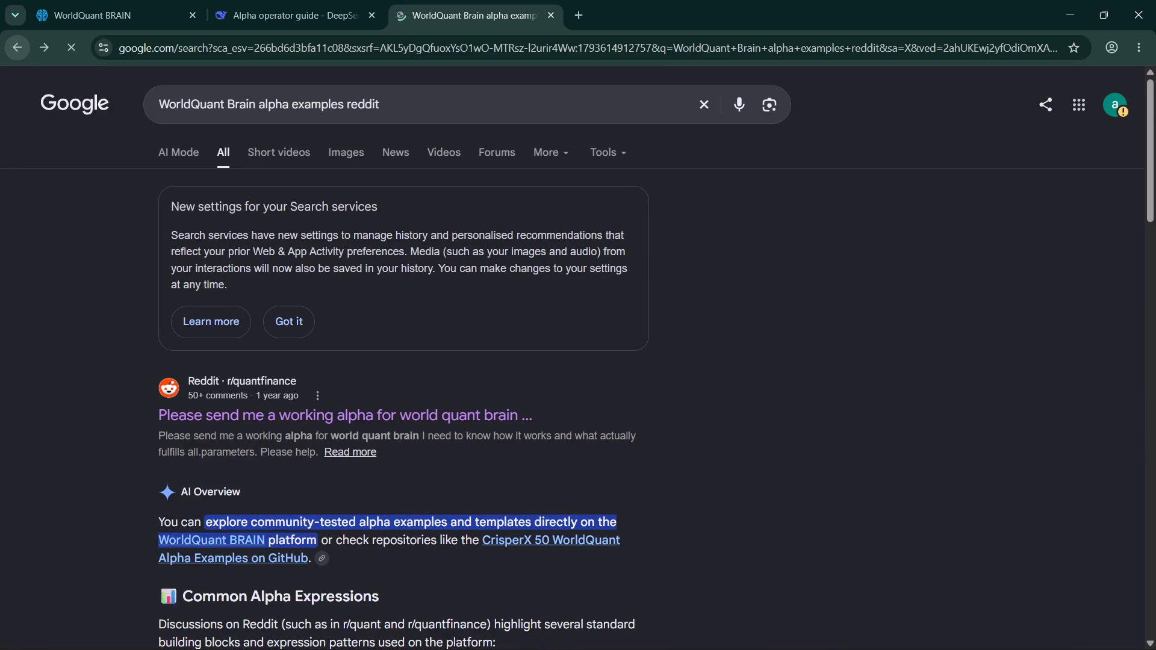
Switch to WorldQuant BRAIN and show the failed IS tests for the trade_when alpha in Simulation 1.
left_click(89, 0)
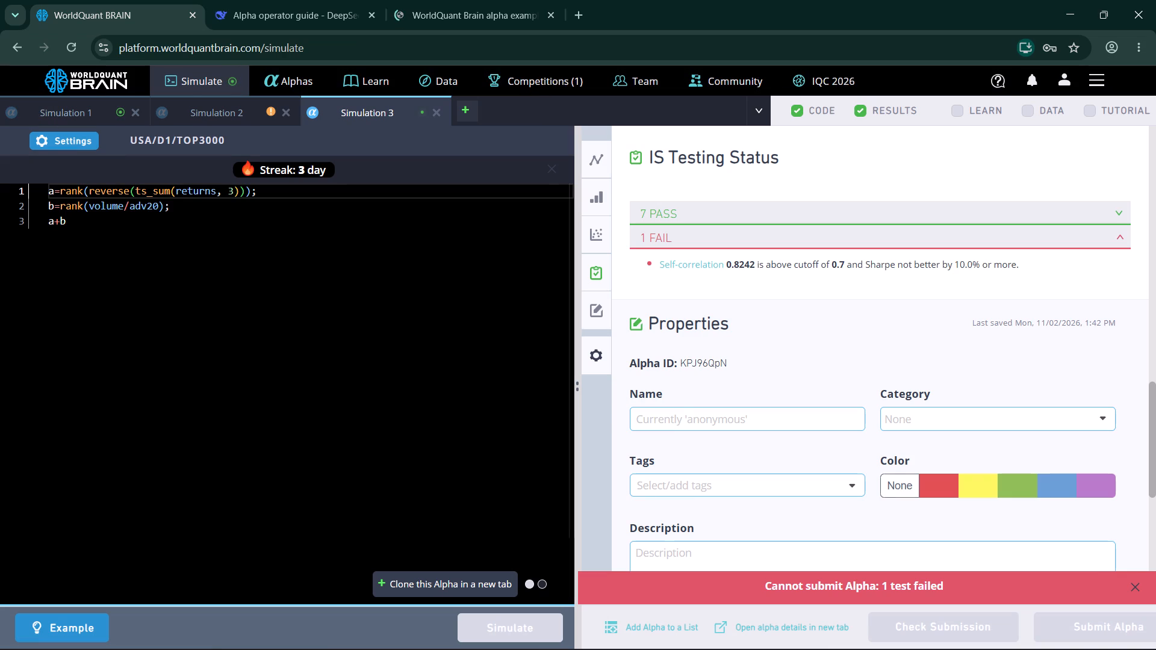
left_click(77, 114)
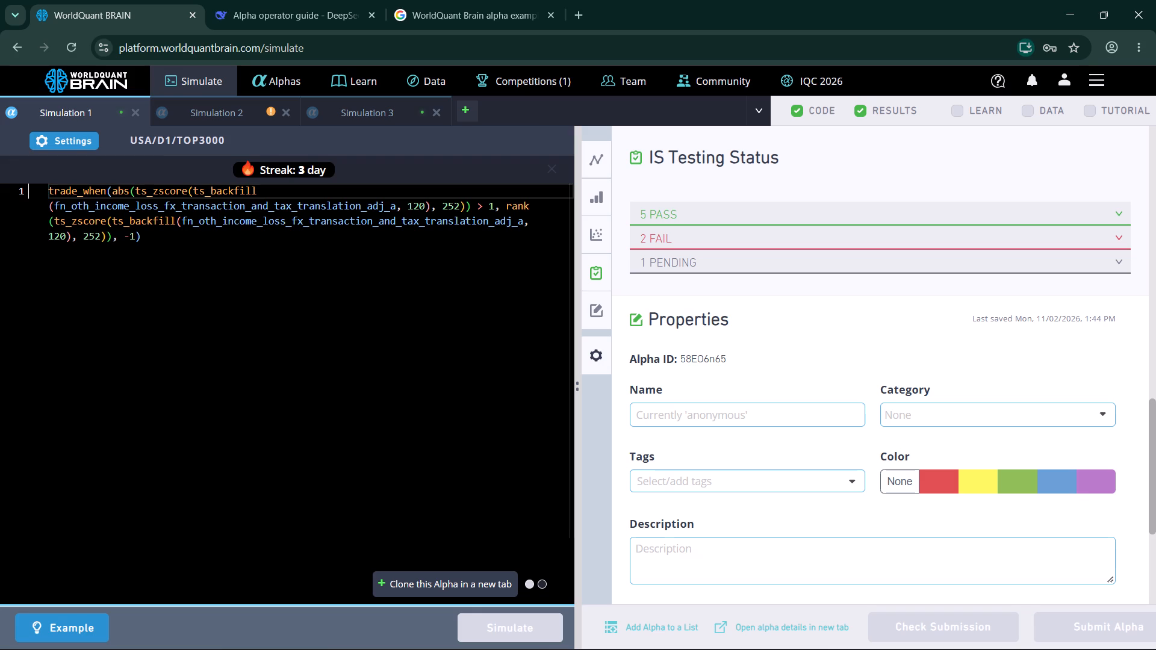
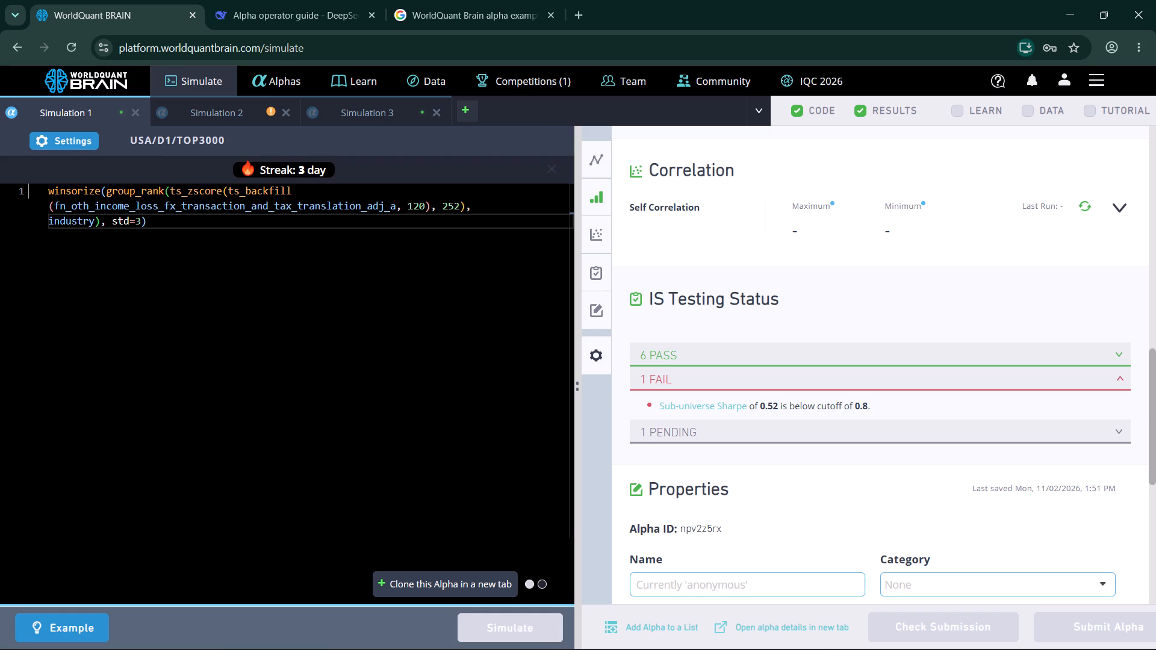
In Simulation 2, replace the alpha expression with an14_eps_ft and dismiss the incompatible unit warning.
left_click(234, 112)
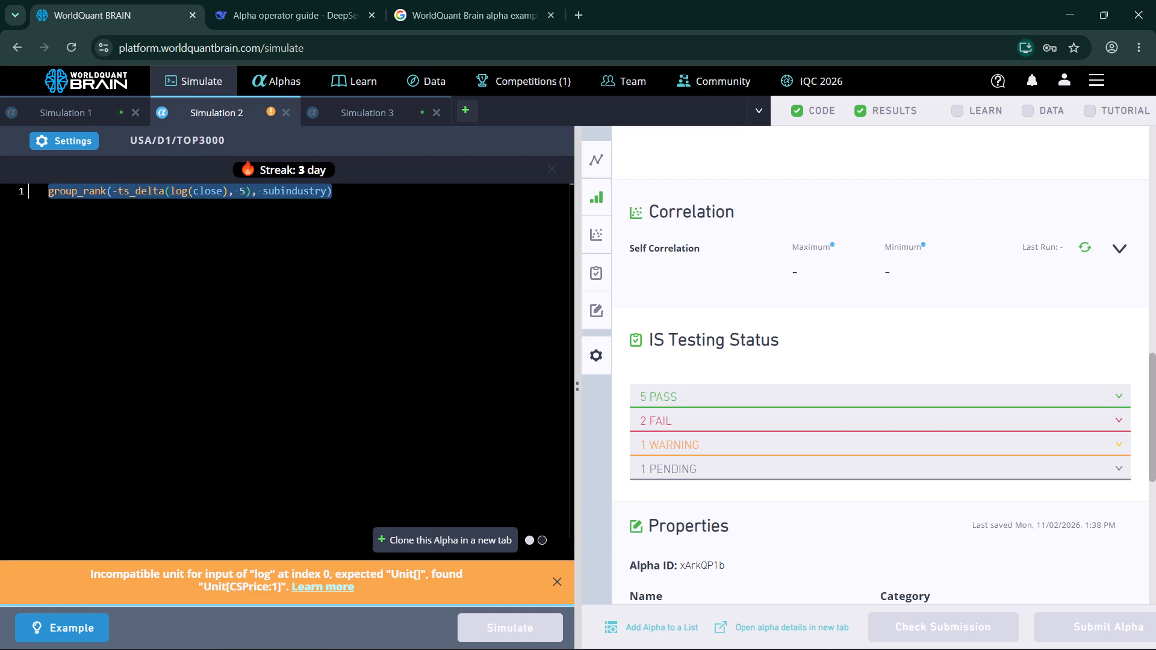
key("a")
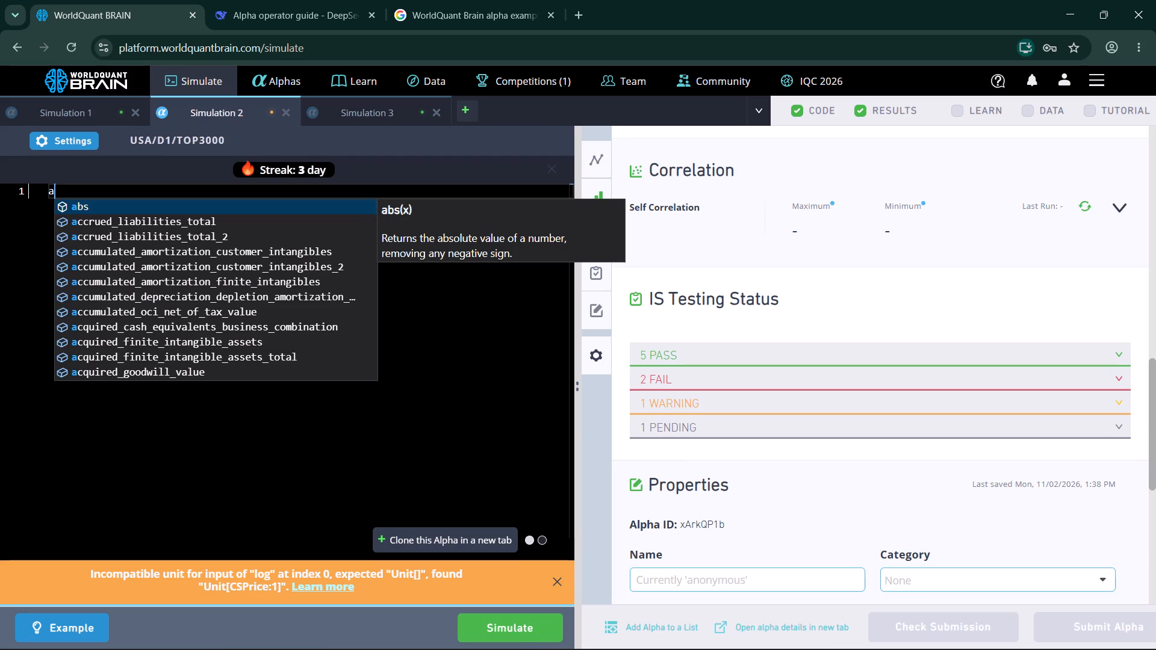
key("n")
key("1")
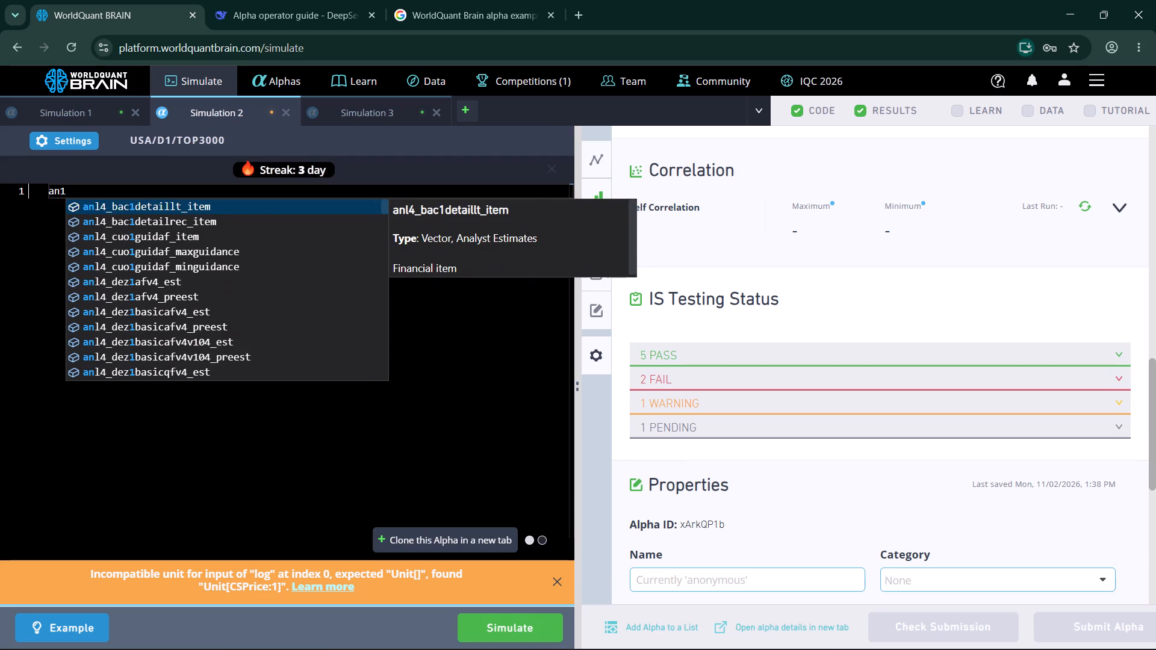
key("4")
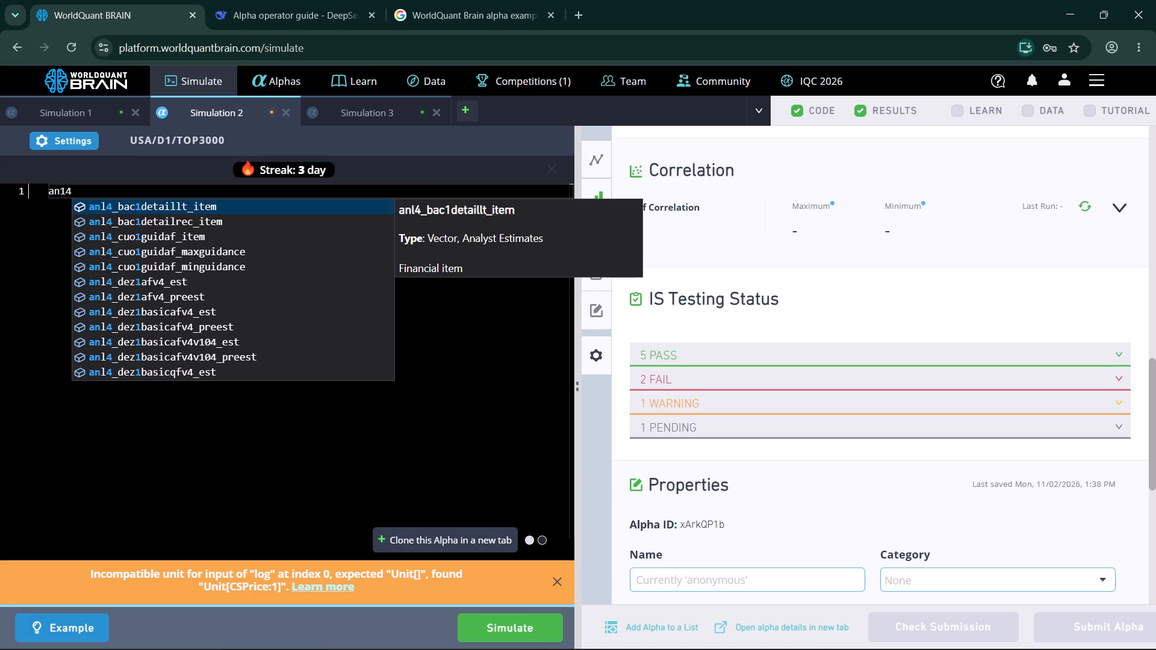
key("shift+underscore")
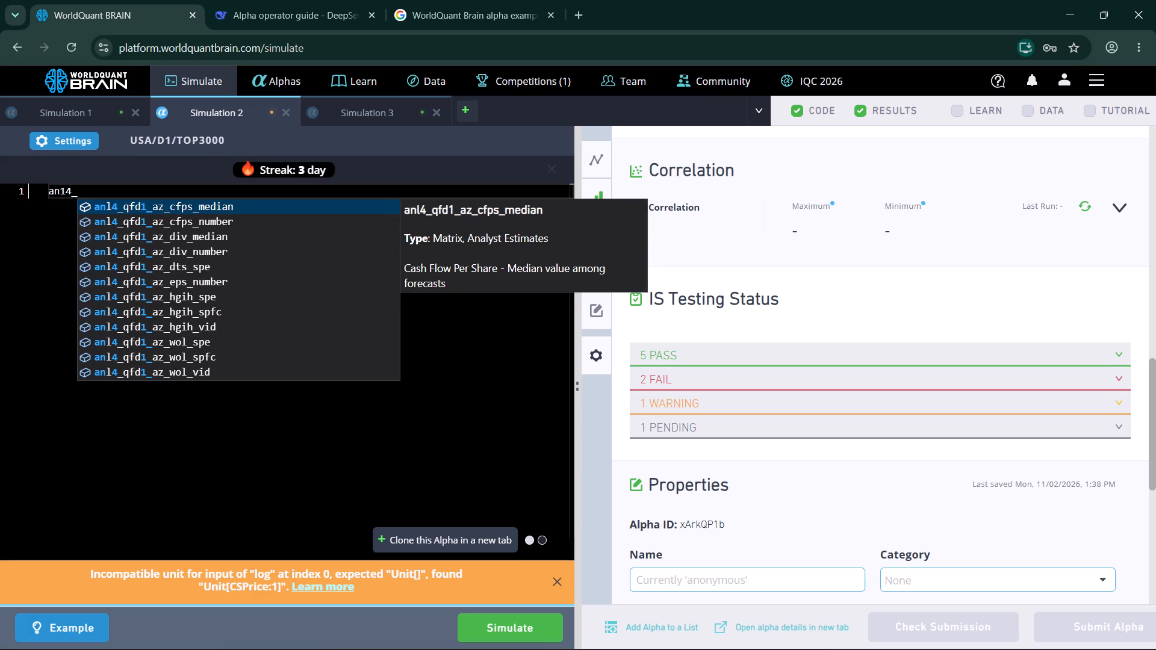
key("e")
key("p")
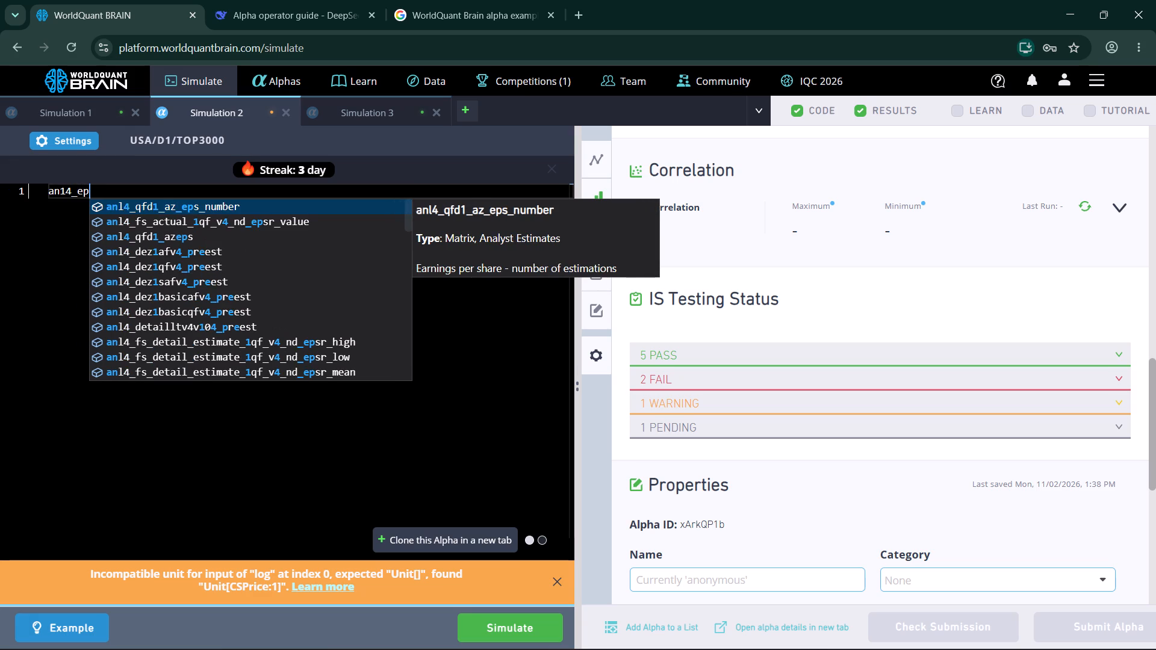
key("s")
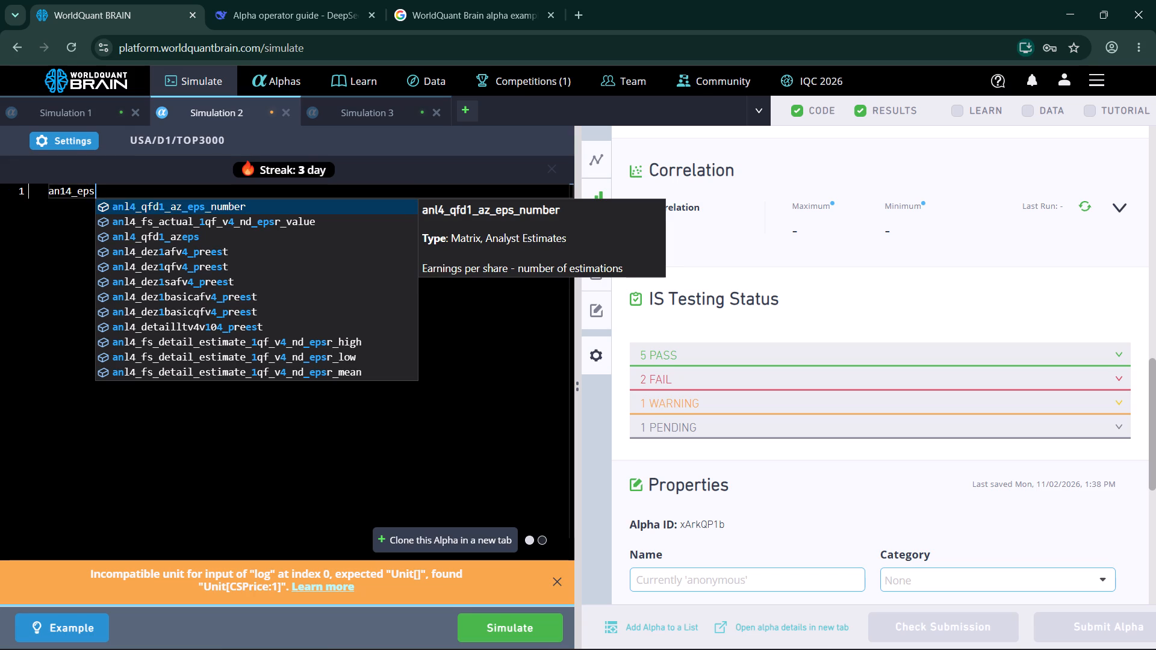
type("_ft")
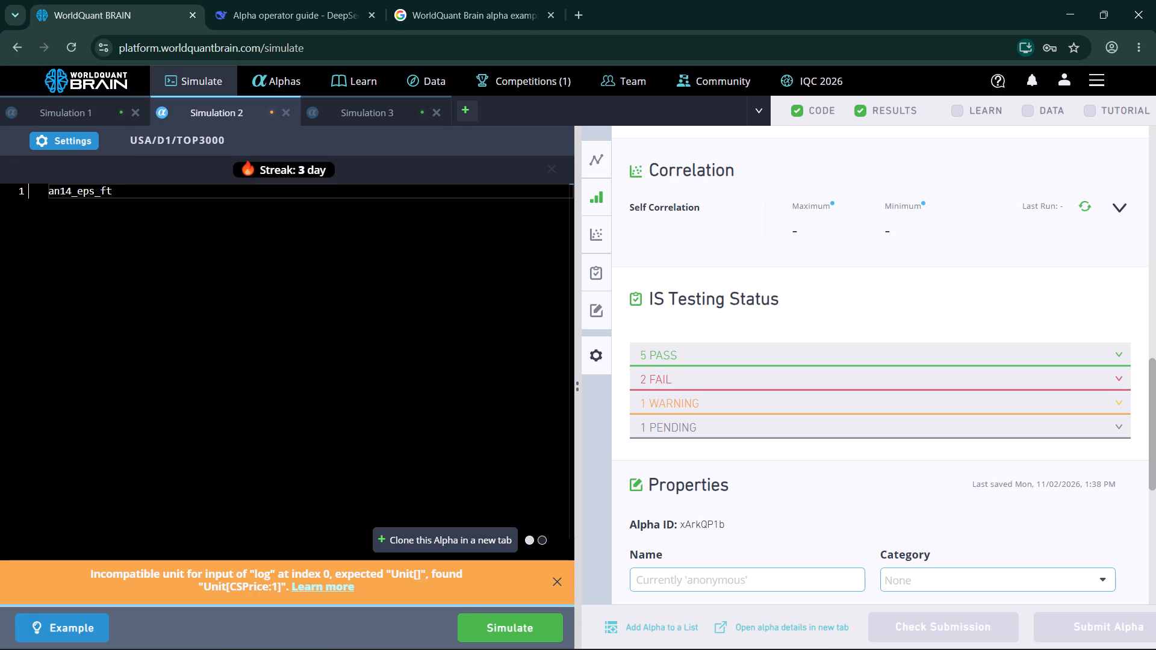
scroll(723, 414, "up", 10)
scroll(723, 414, "down", 2)
left_click(556, 583)
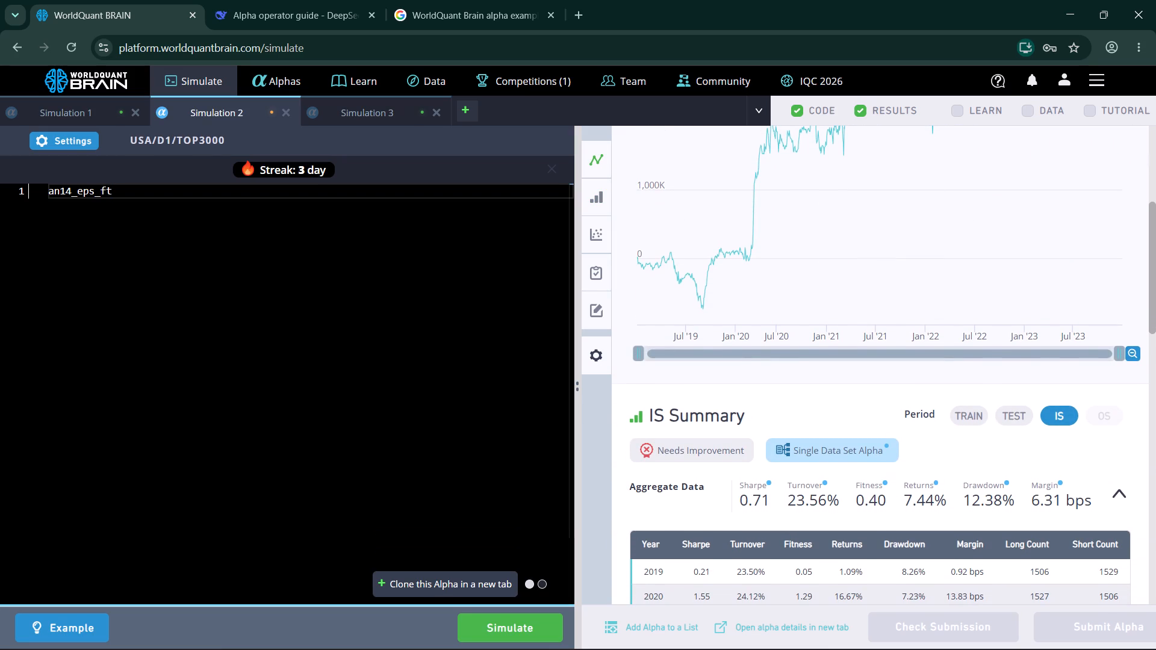
Correct the Simulation 2 expression to anl4_eps_ft, using the letter l in the prefix instead of the digit 1.
left_click(69, 195)
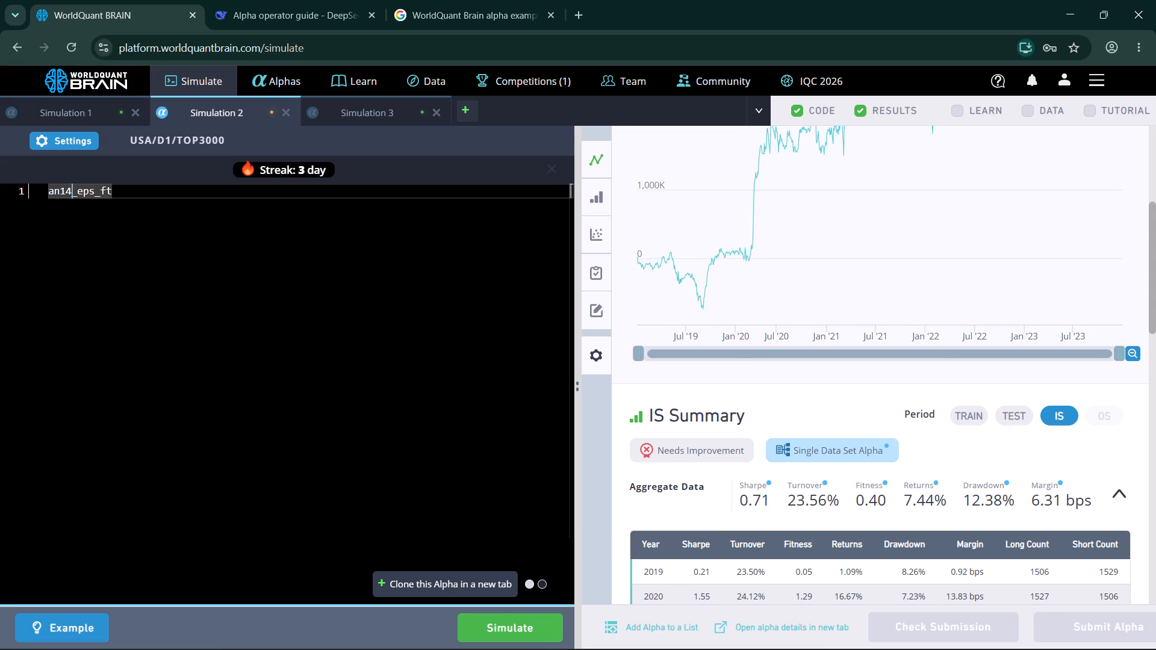
left_click(129, 191)
key("BackSpace")
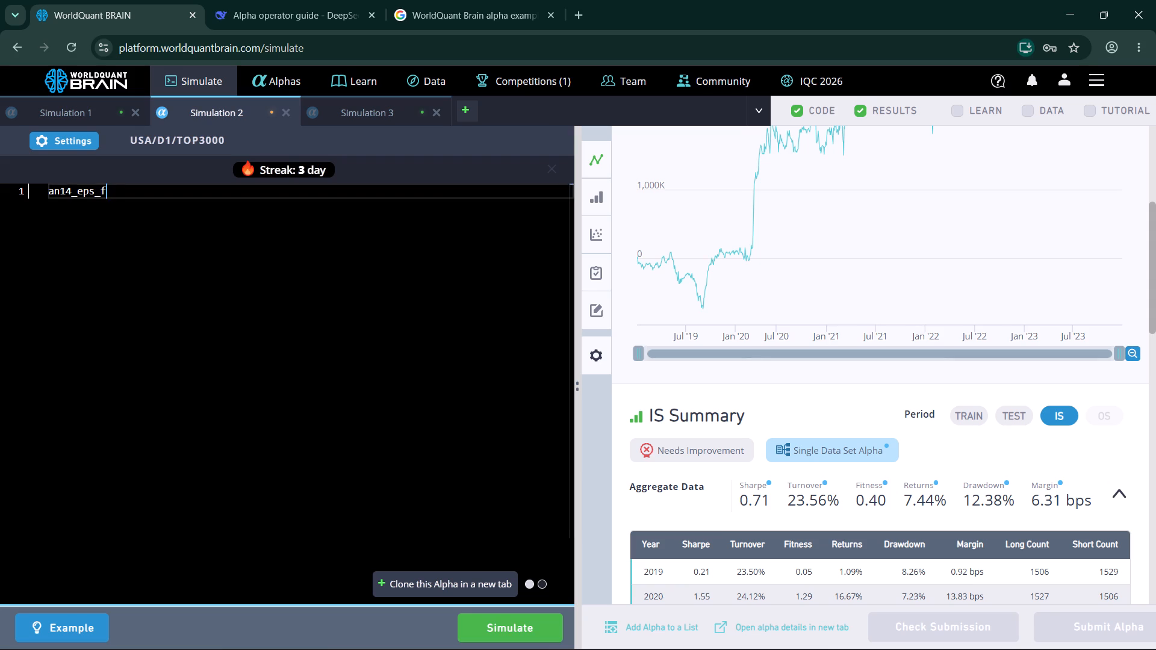
key("BackSpace")
key("BackSpace")
key("BackSpace")
key("BackSpace")
key("BackSpace")
key("BackSpace")
key("BackSpace")
key("BackSpace")
key("BackSpace")
key("n")
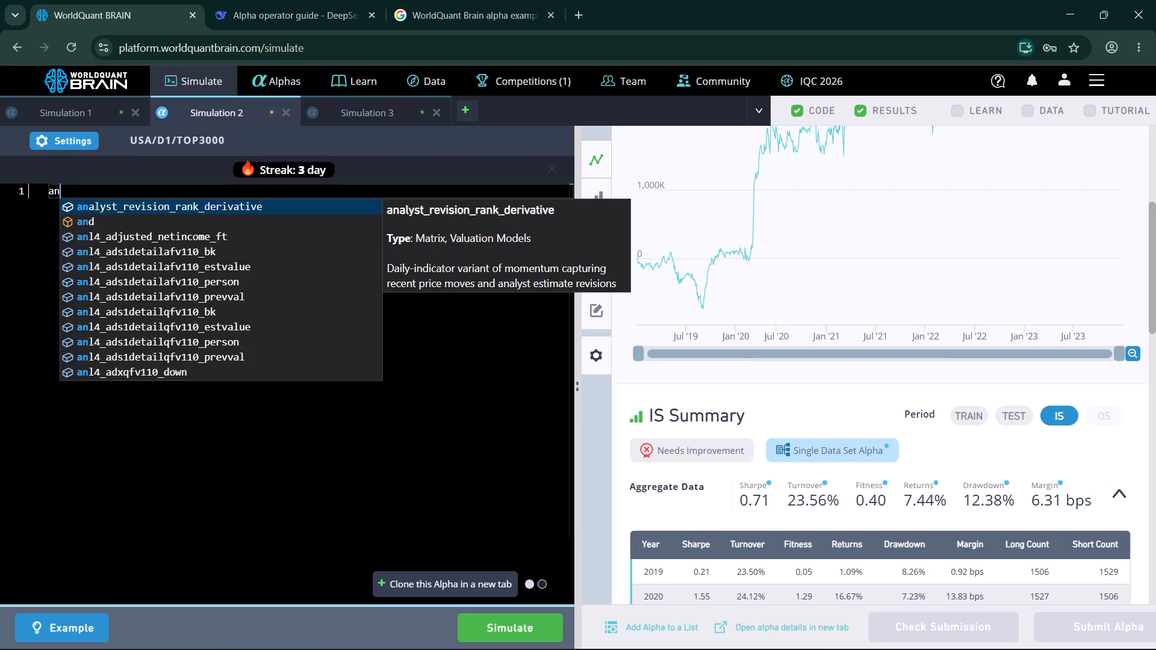
key("l")
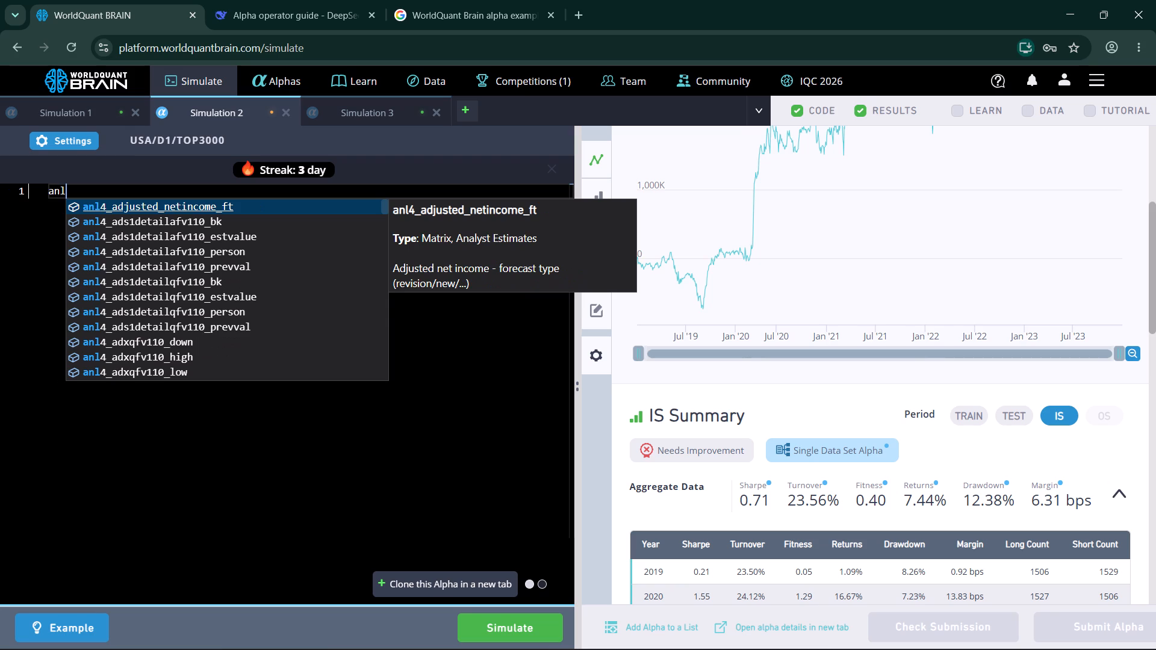
key("4")
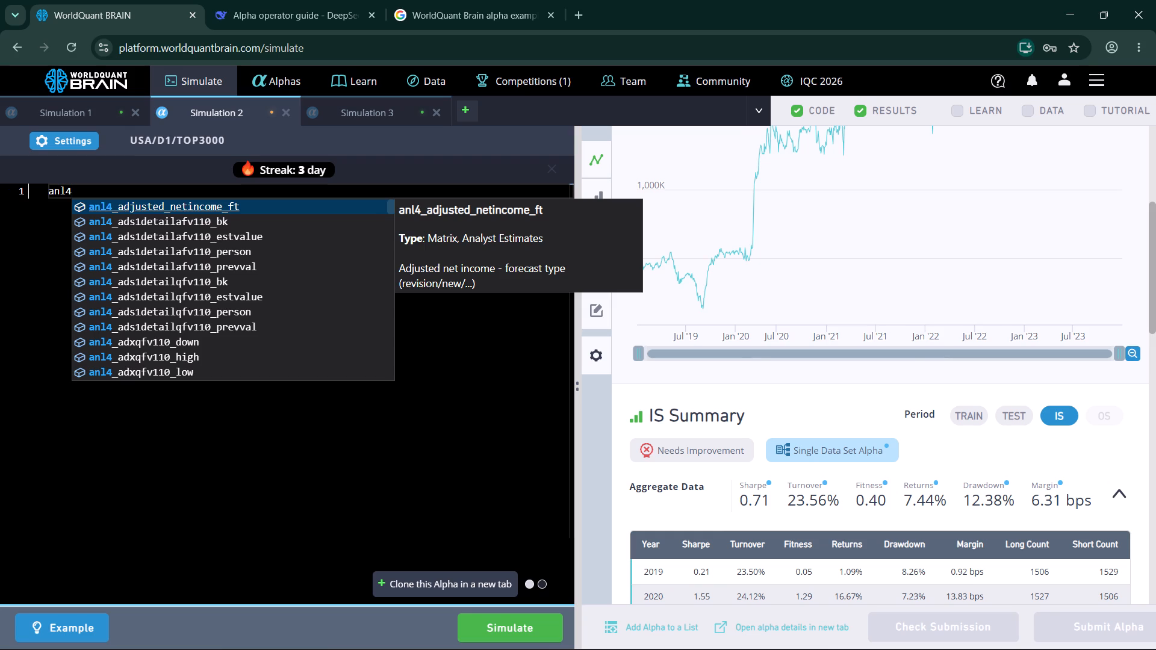
key("shift+underscore")
key("e")
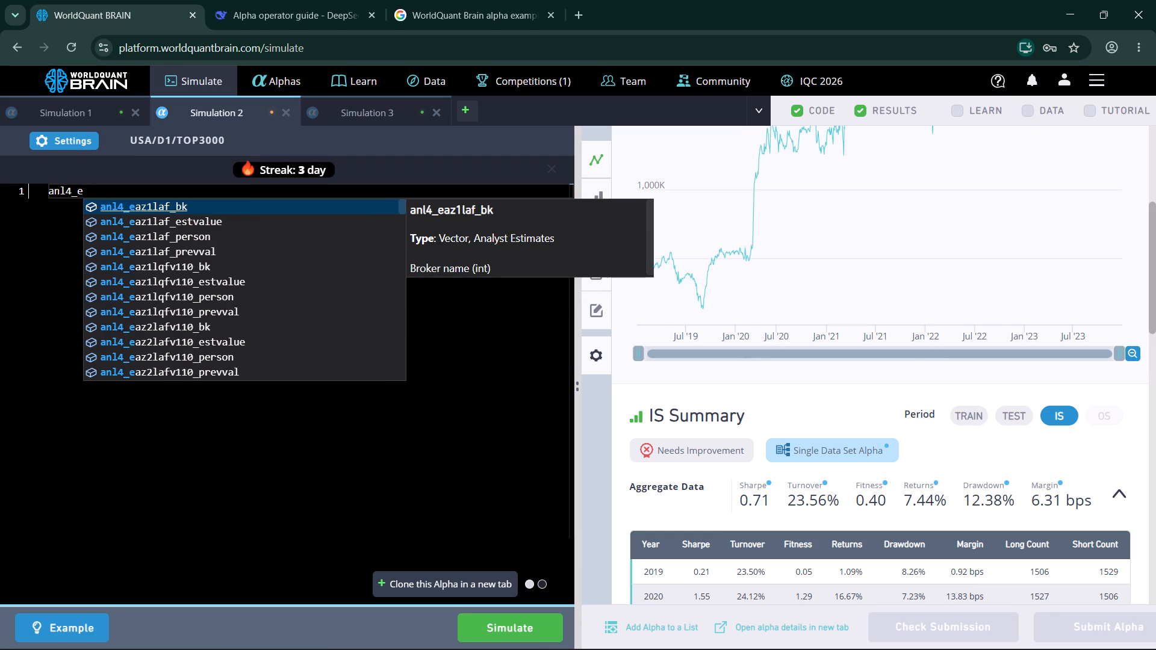
key("p")
key("s")
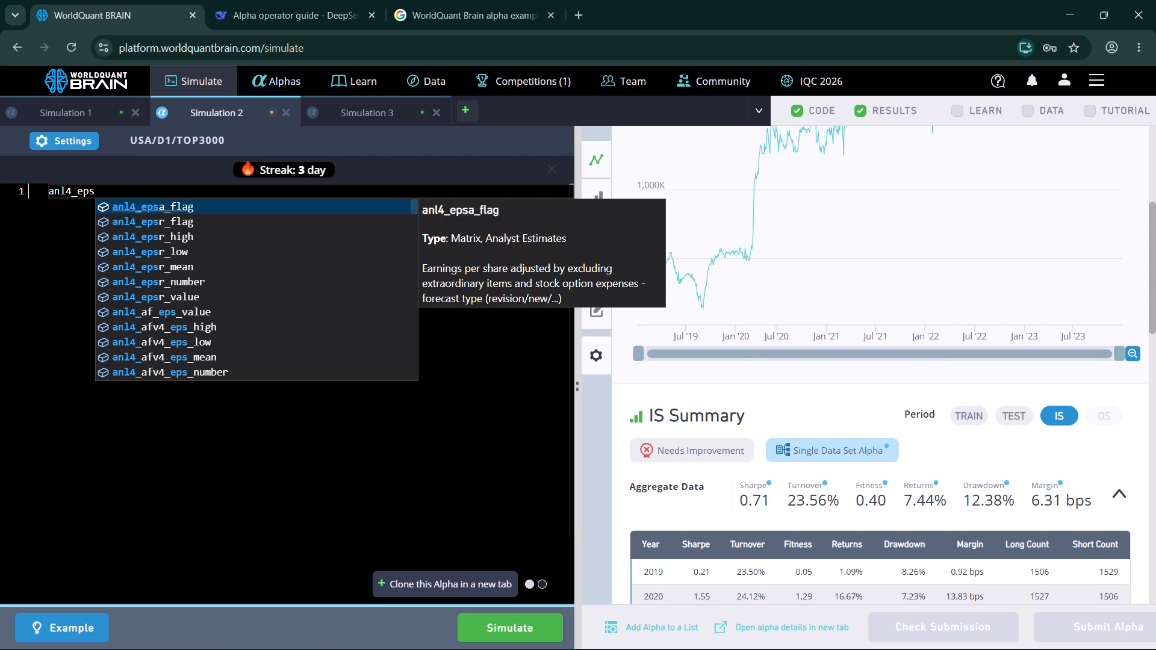
key("shift+underscore")
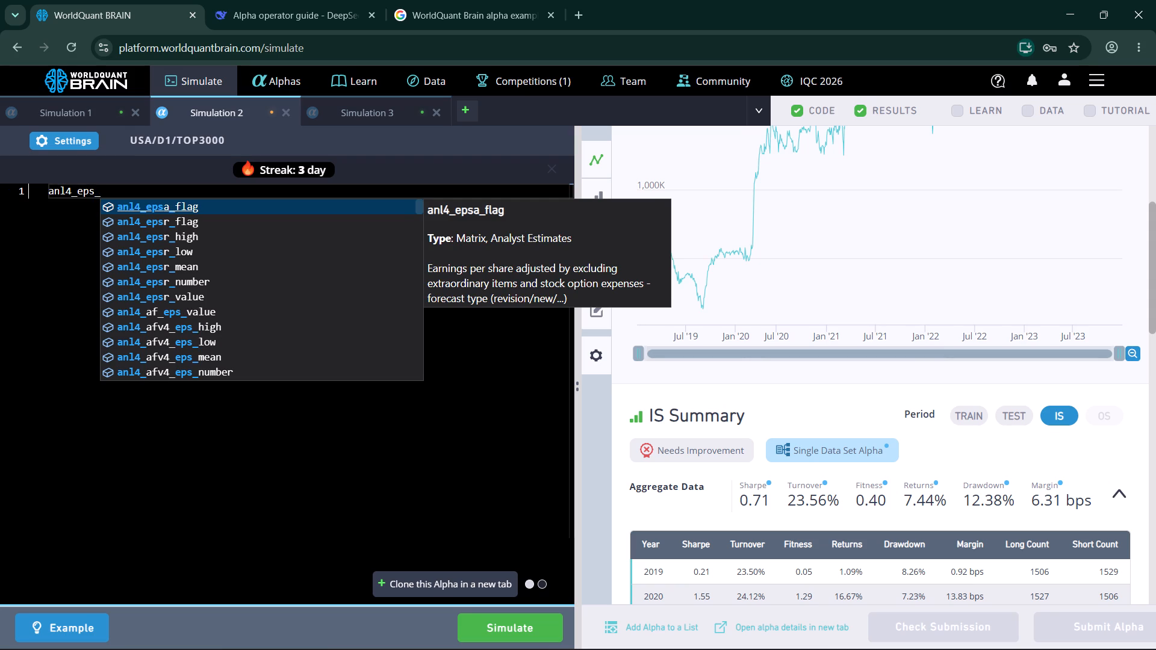
type("ft")
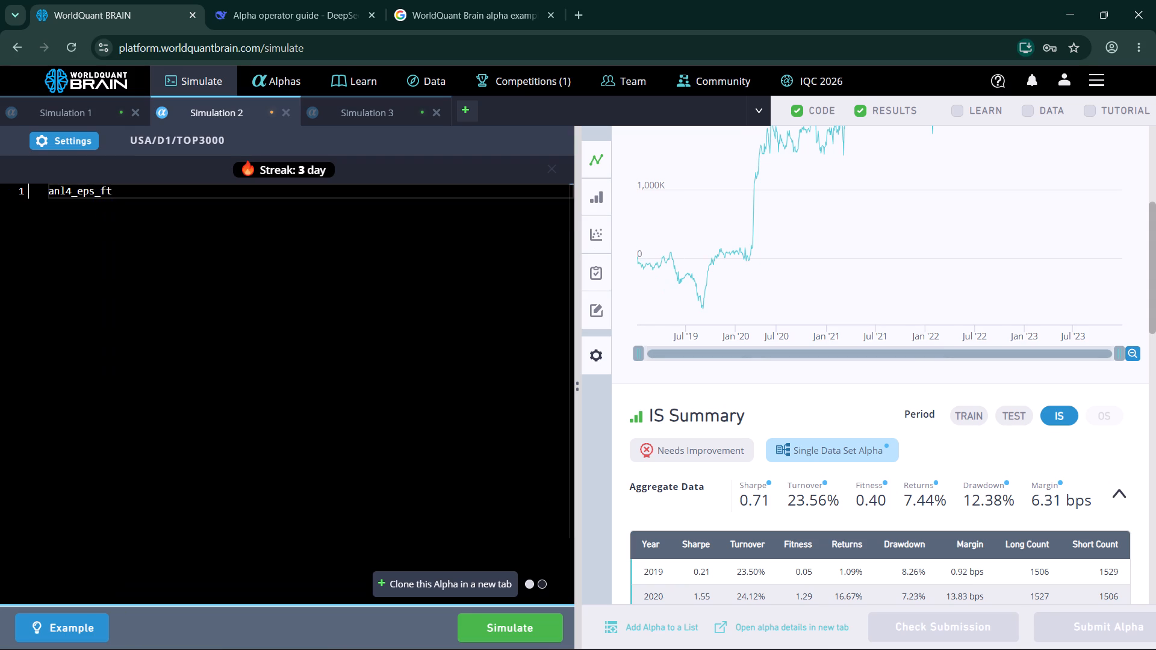
Change the Simulation 2 expression to the net profit forecast-type field anl4_netprofit_flag and simulate it.
key("BackSpace")
key("BackSpace")
key("BackSpace")
key("BackSpace")
key("BackSpace")
key("BackSpace")
key("n")
type("et")
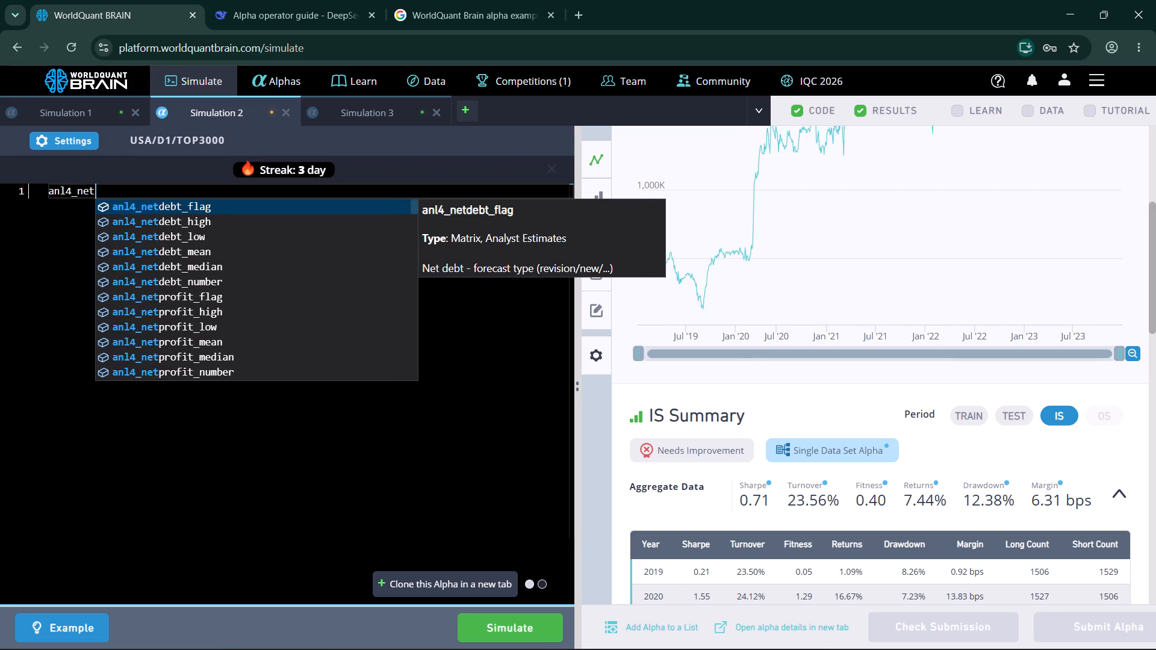
type("pr")
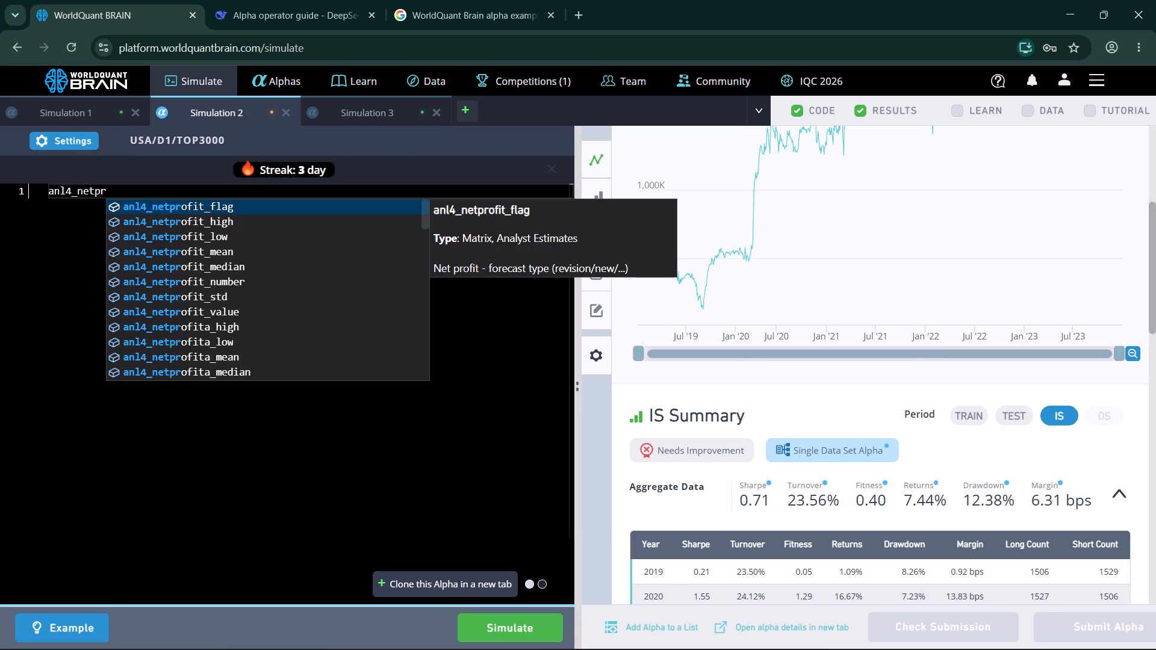
type("ofit")
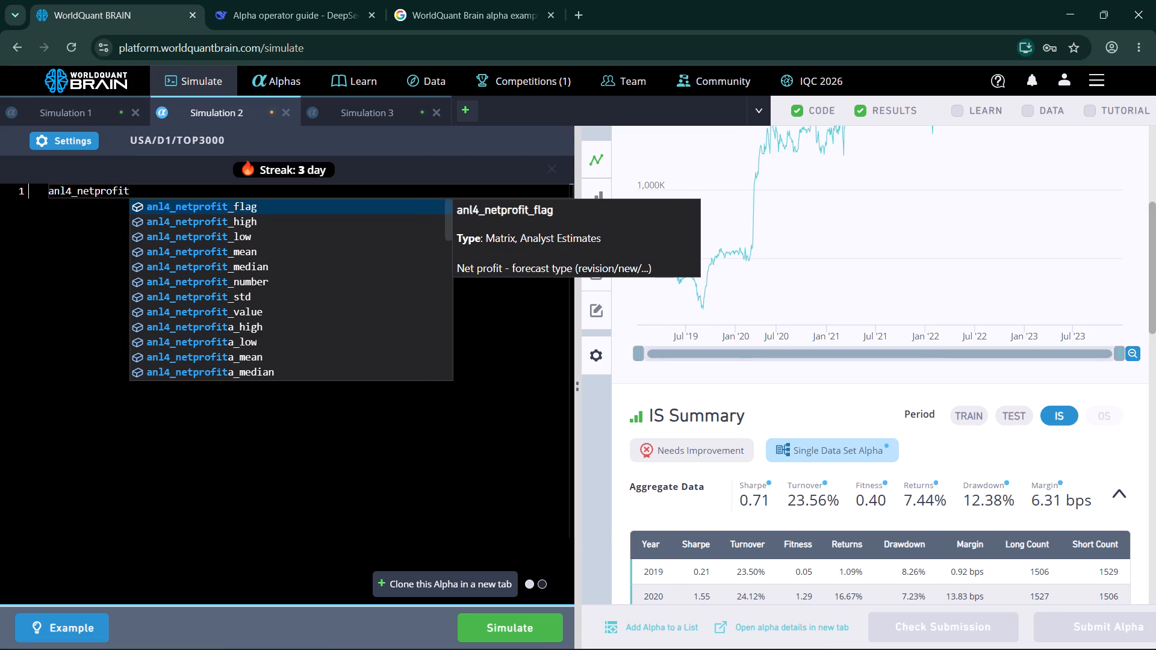
key("shift+underscore")
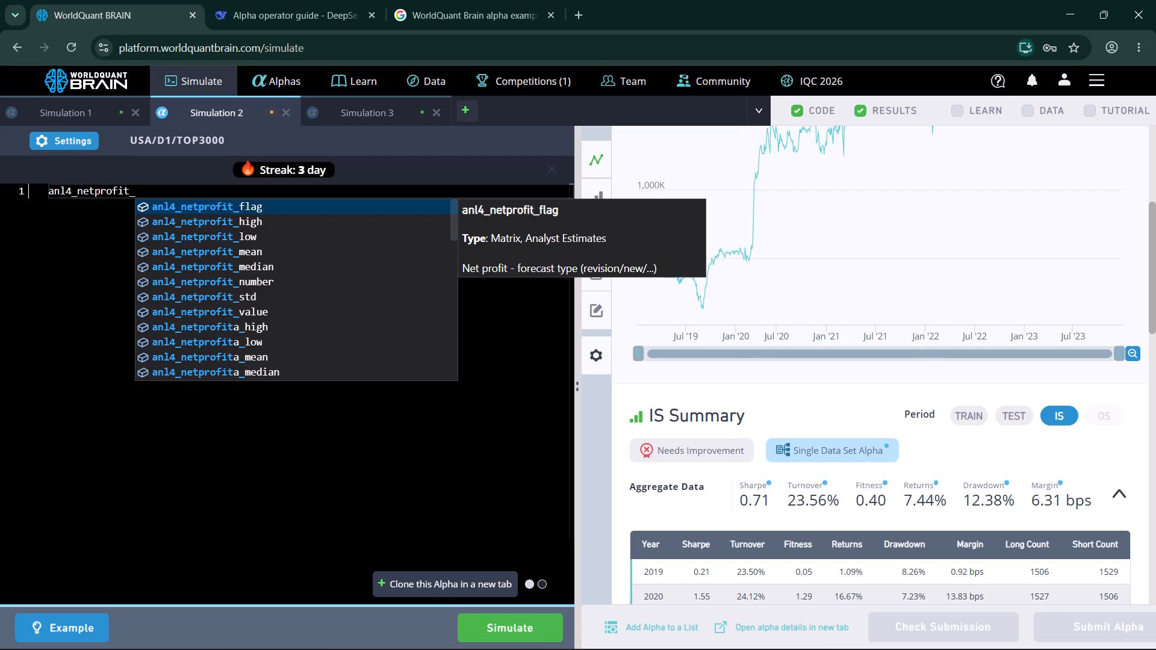
type("ft")
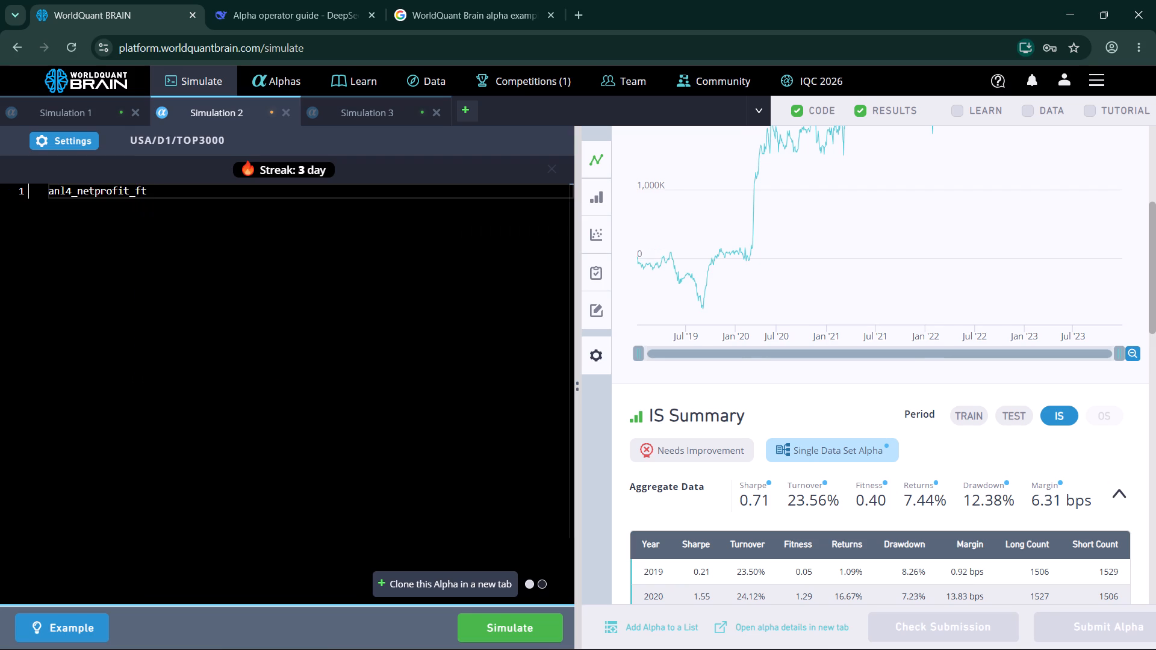
key("BackSpace")
key("l")
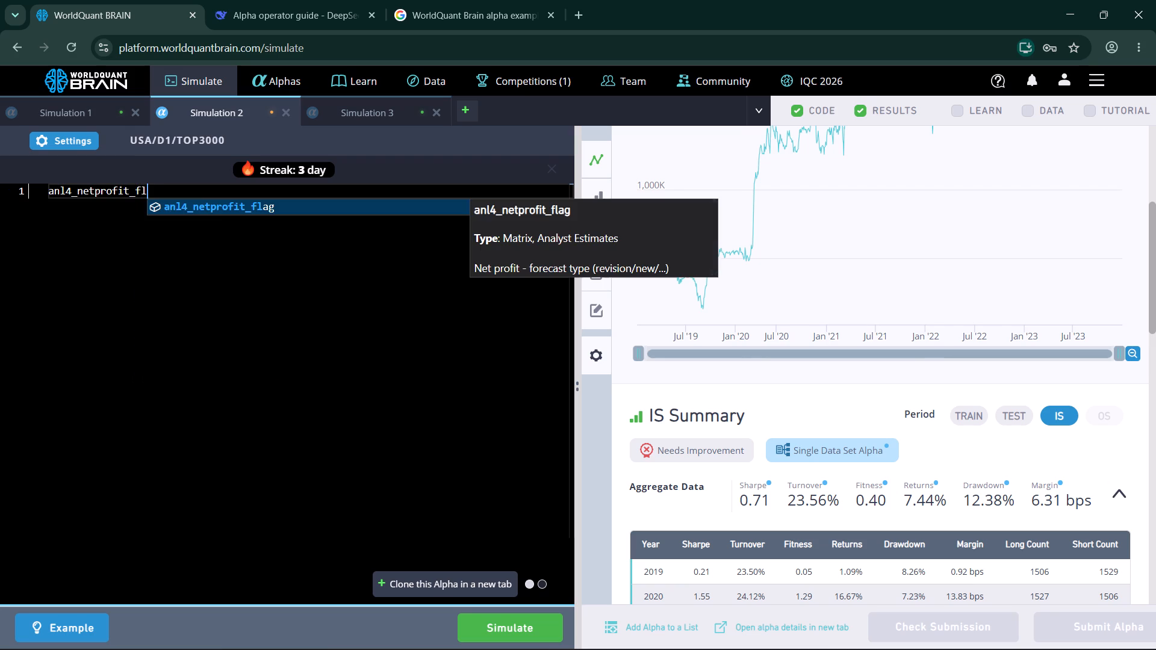
left_click(293, 209)
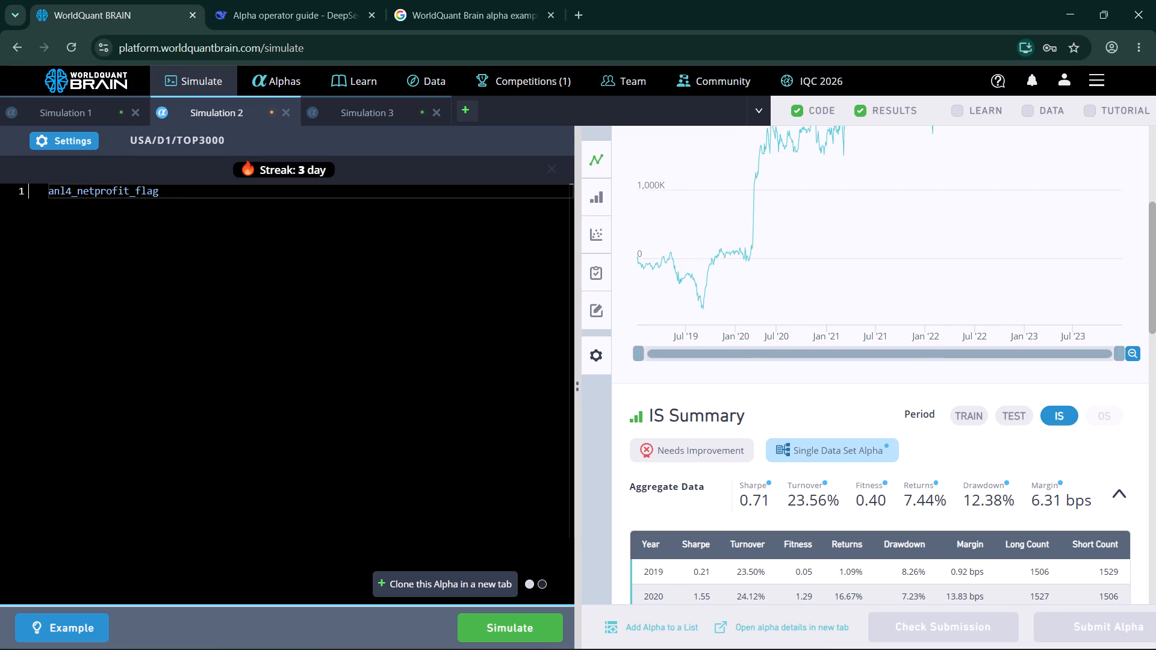
left_click(497, 620)
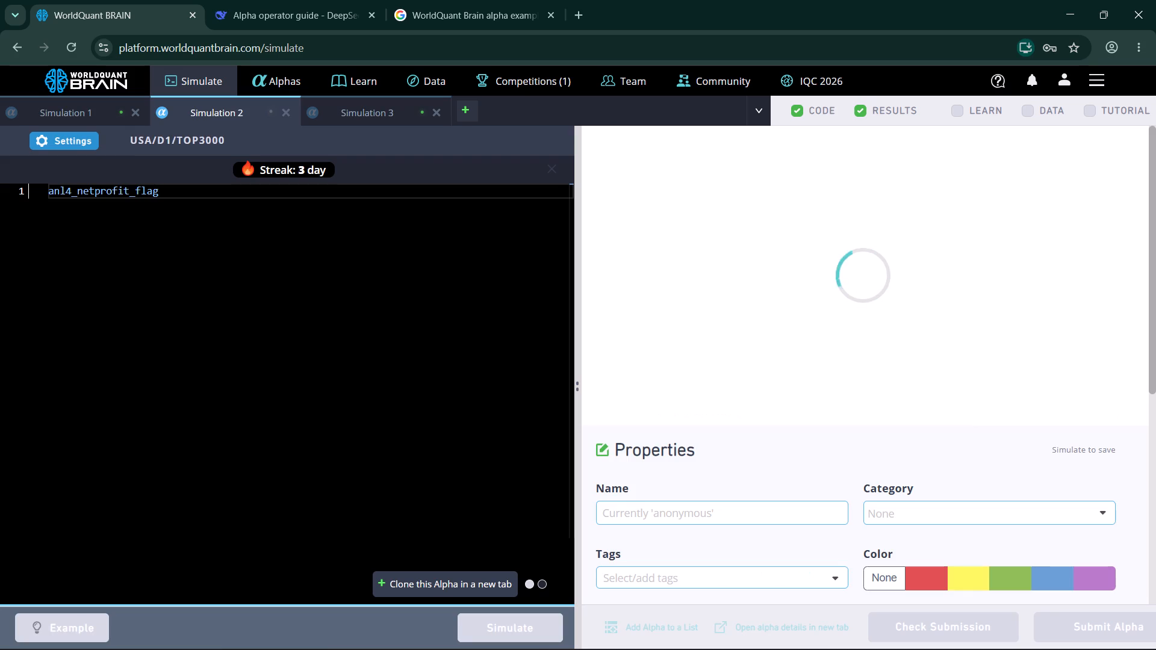
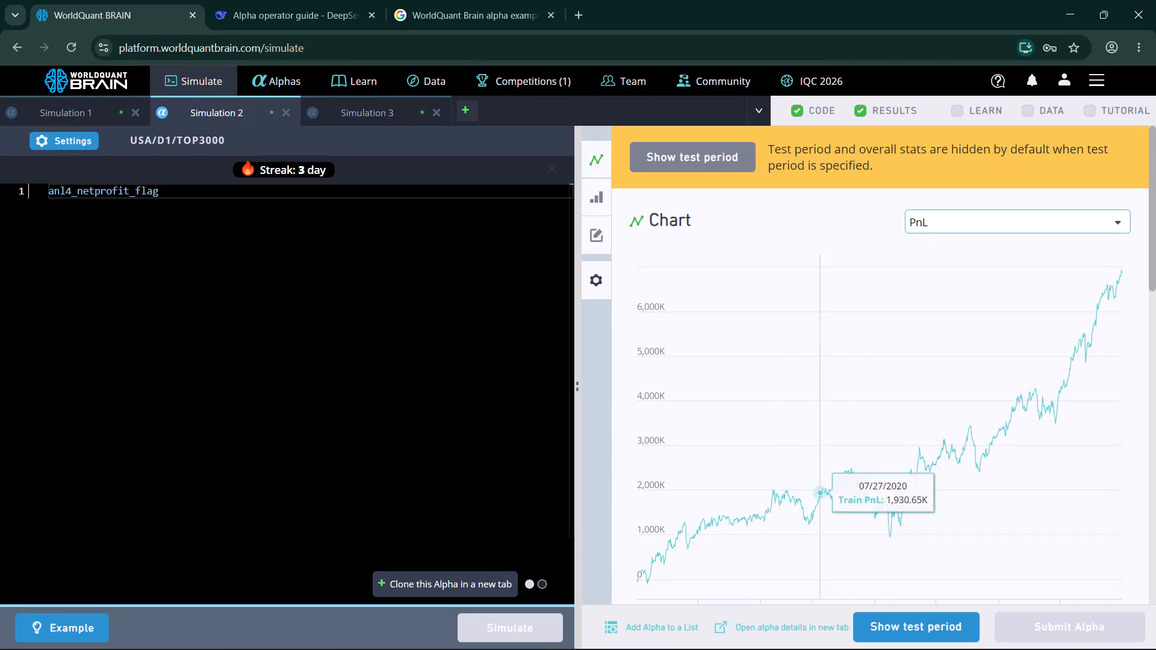
Reveal the test period for the anl4_netprofit_flag alpha and run its submission check, reviewing the IS testing status and yearly summary.
left_click(895, 625)
left_click(895, 625)
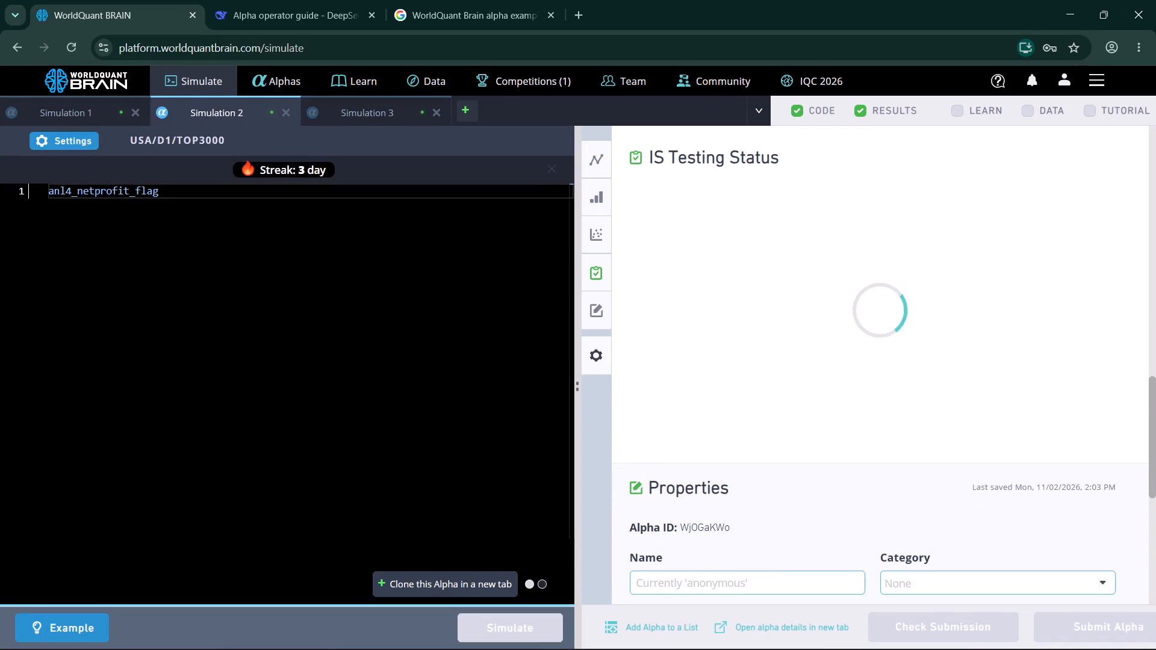
scroll(859, 447, "up", 3)
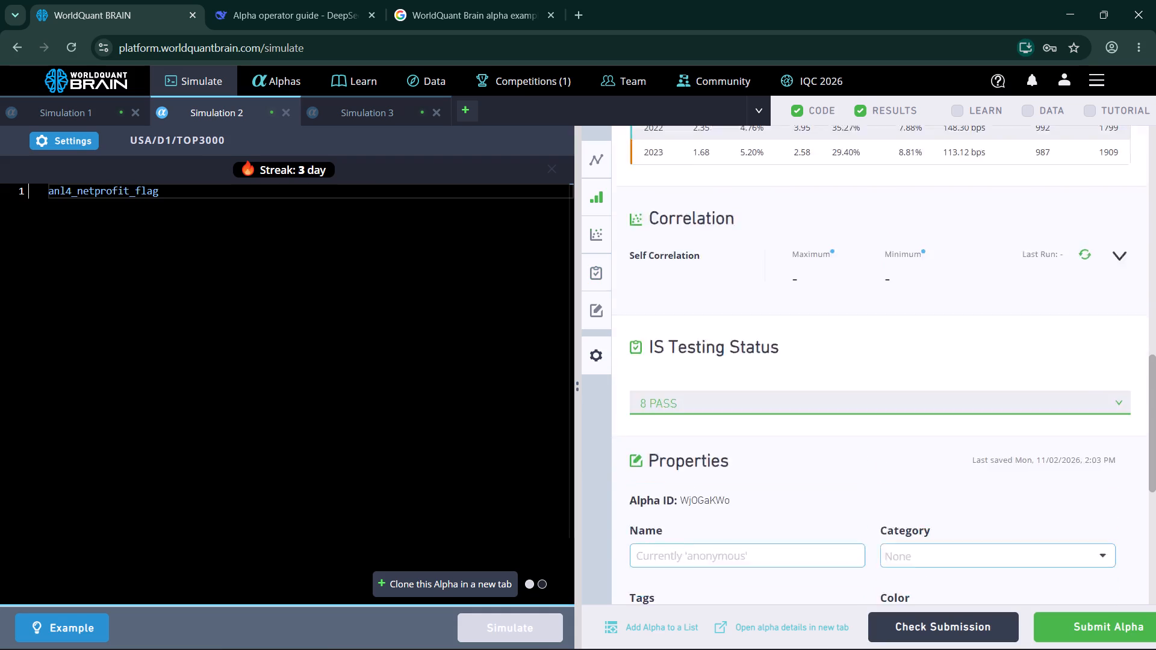
scroll(859, 447, "up", 2)
scroll(859, 447, "down", 1)
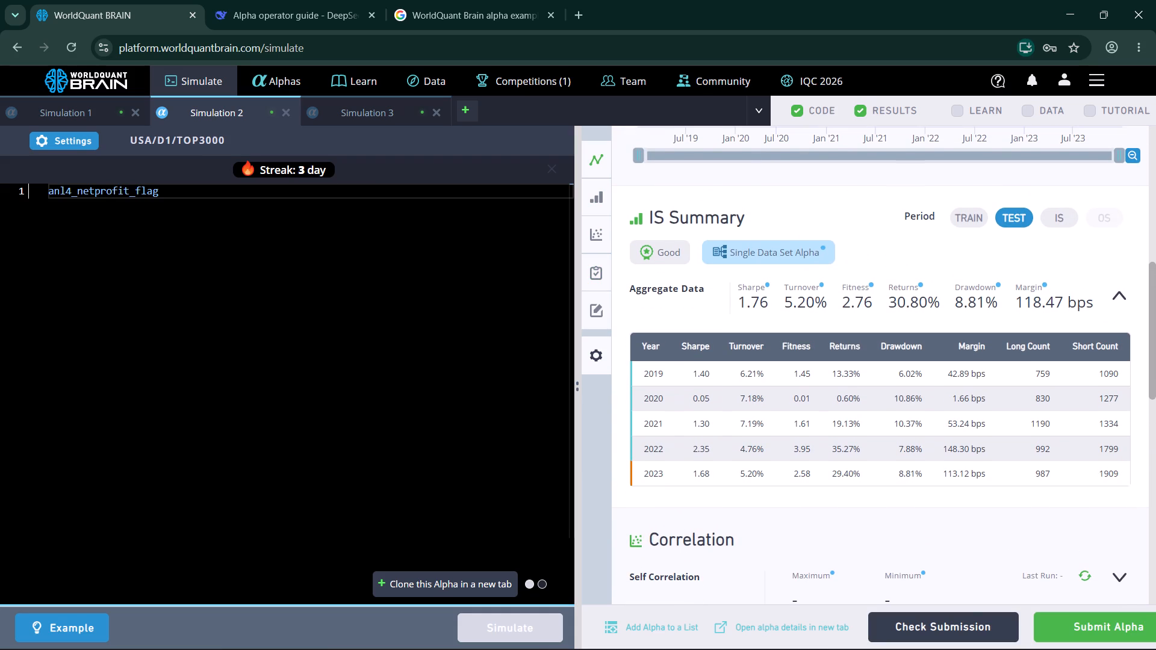
scroll(859, 447, "down", 1)
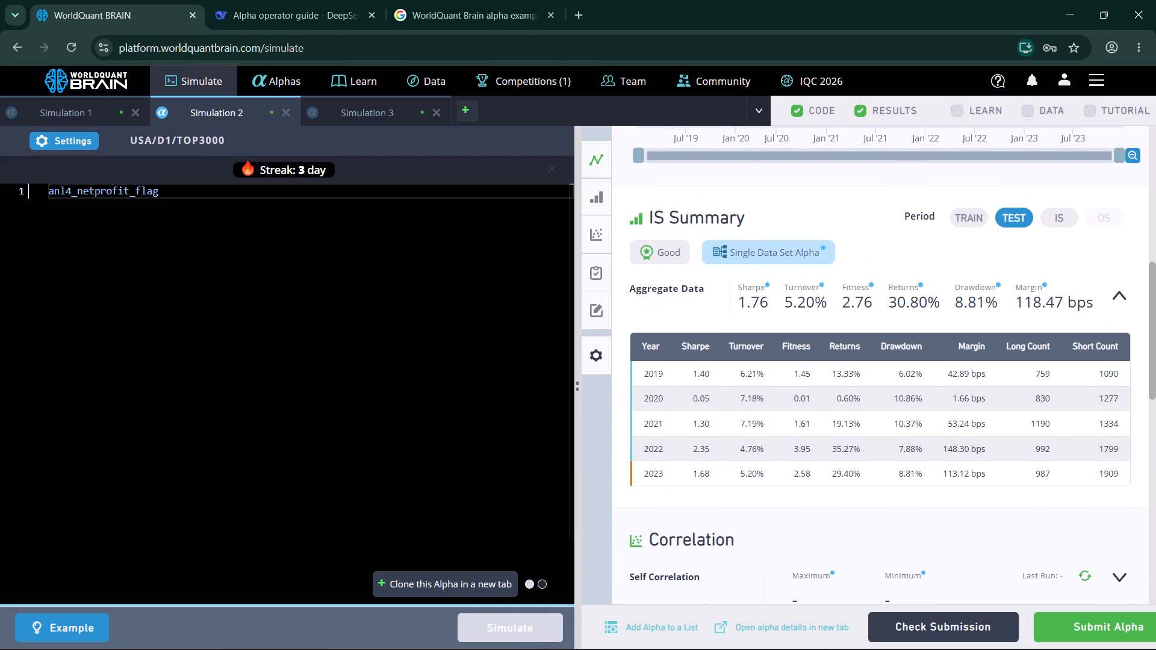
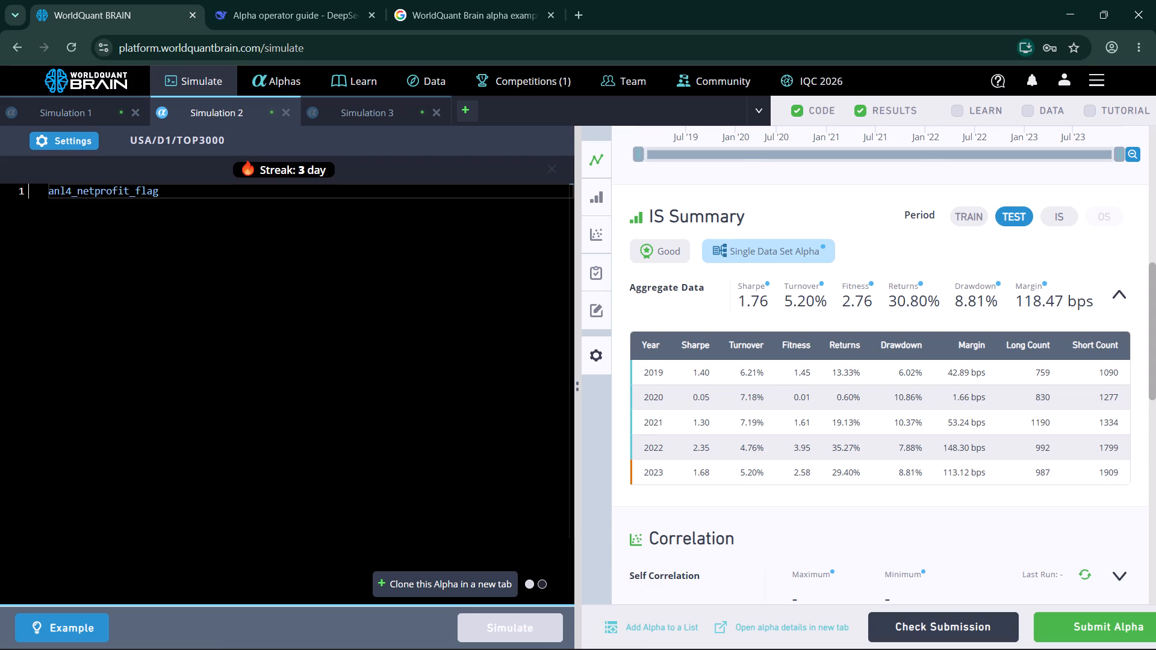
Review the PnL chart of the anl4_netprofit_flag alpha across the train and test periods, along with its IS Summary.
scroll(946, 325, "up", 2)
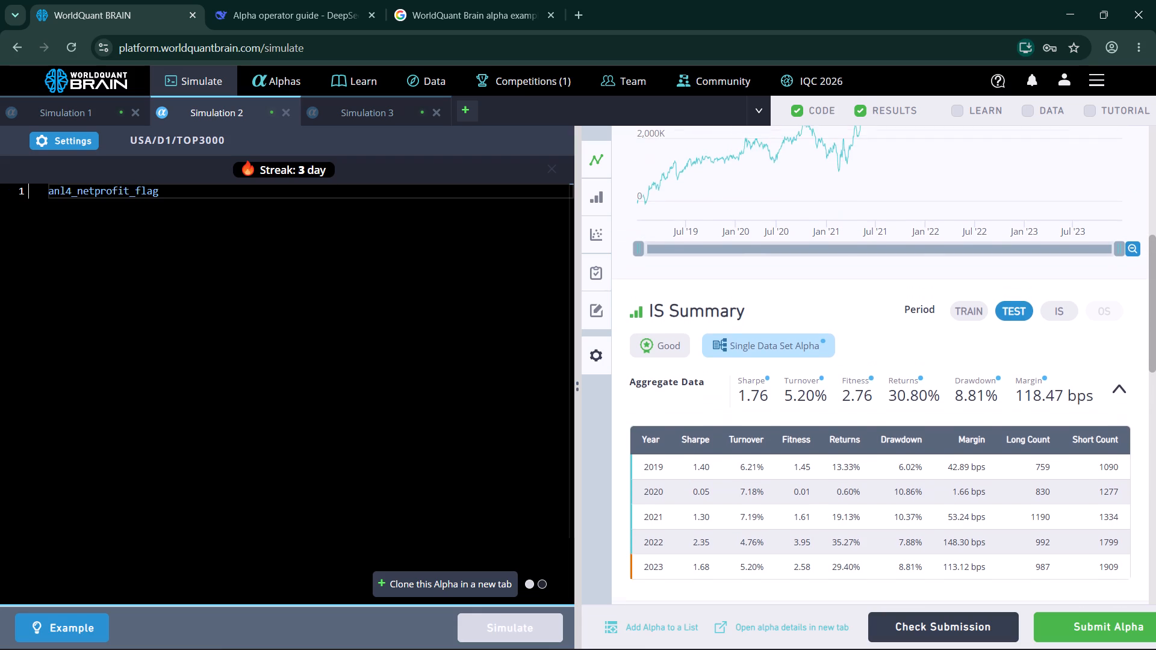
scroll(946, 325, "up", 2)
scroll(946, 325, "right", 1)
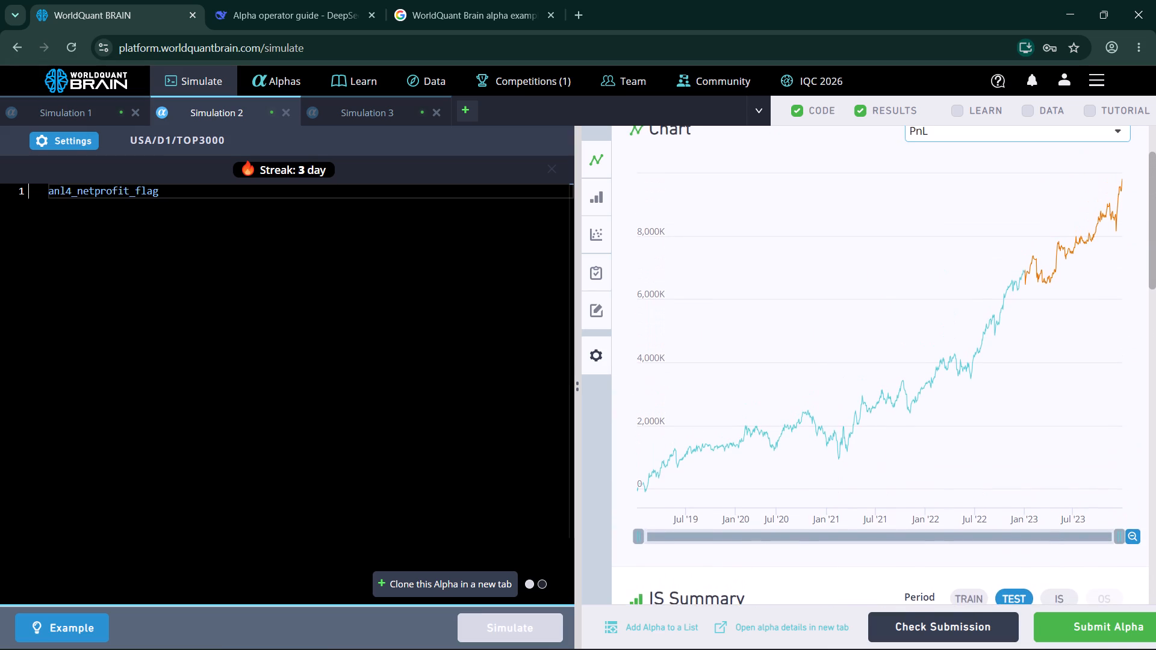
scroll(946, 325, "right", 1)
scroll(946, 325, "up", 2)
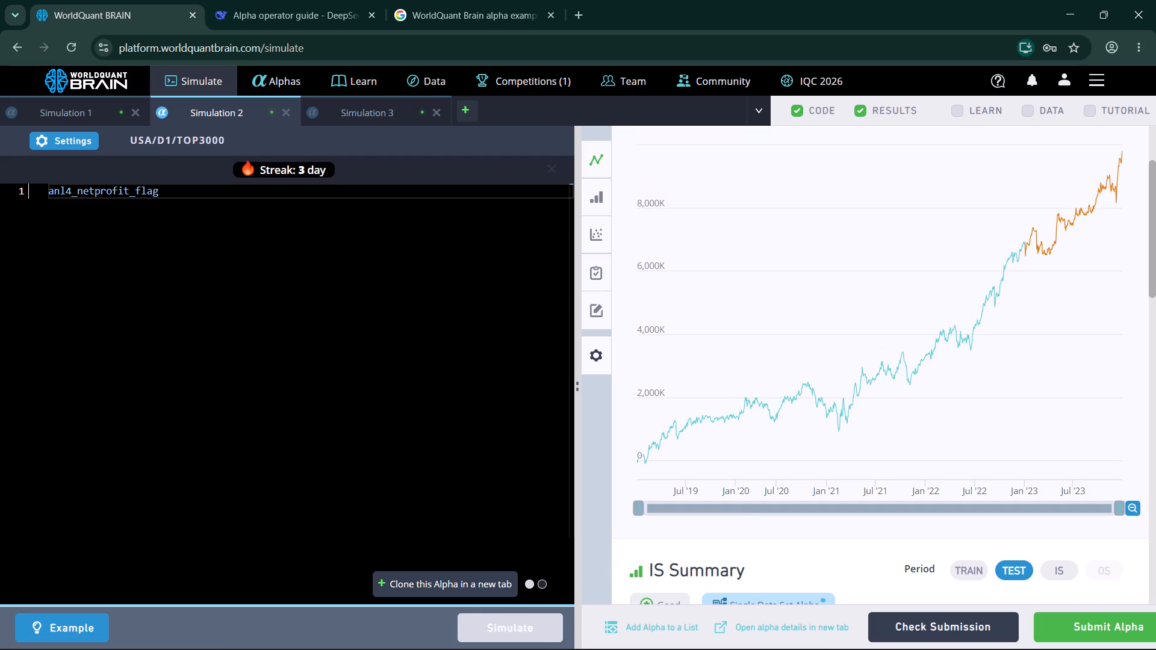
scroll(946, 325, "down", 2)
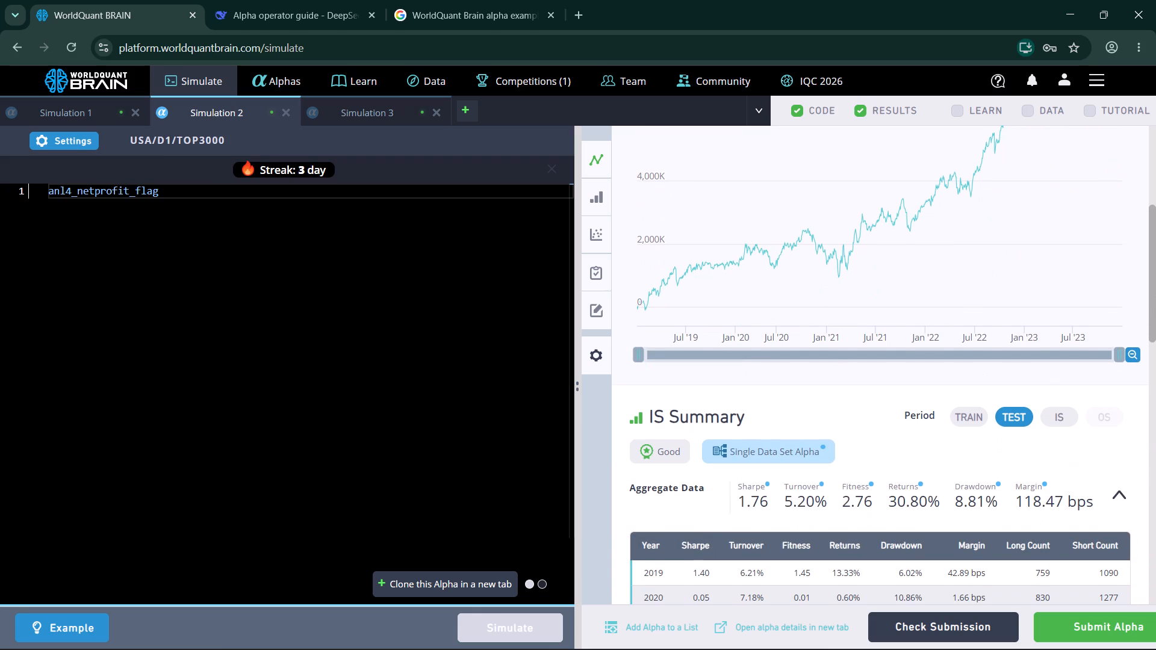
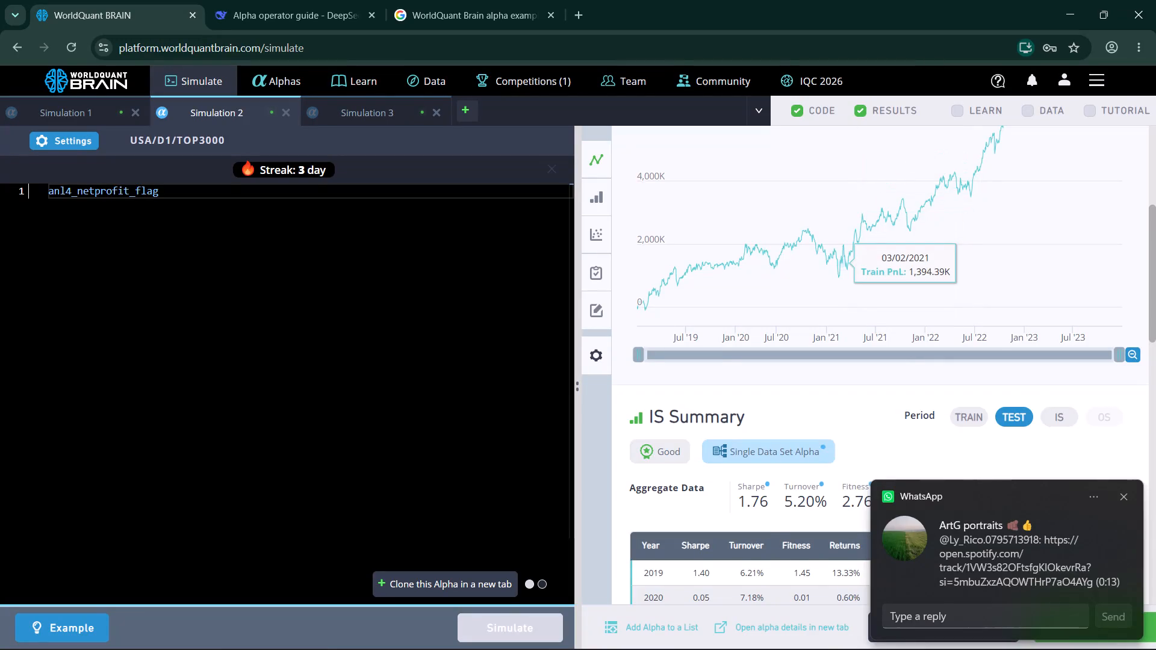
scroll(824, 339, "down", 7)
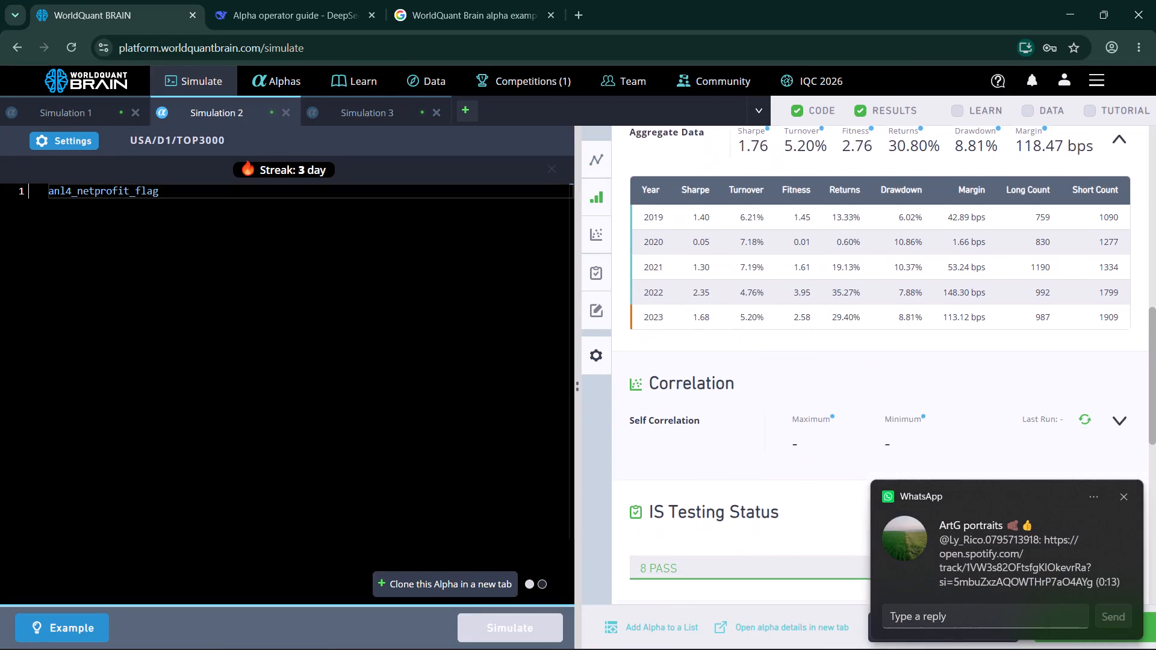
scroll(824, 339, "down", 1)
scroll(824, 339, "up", 1)
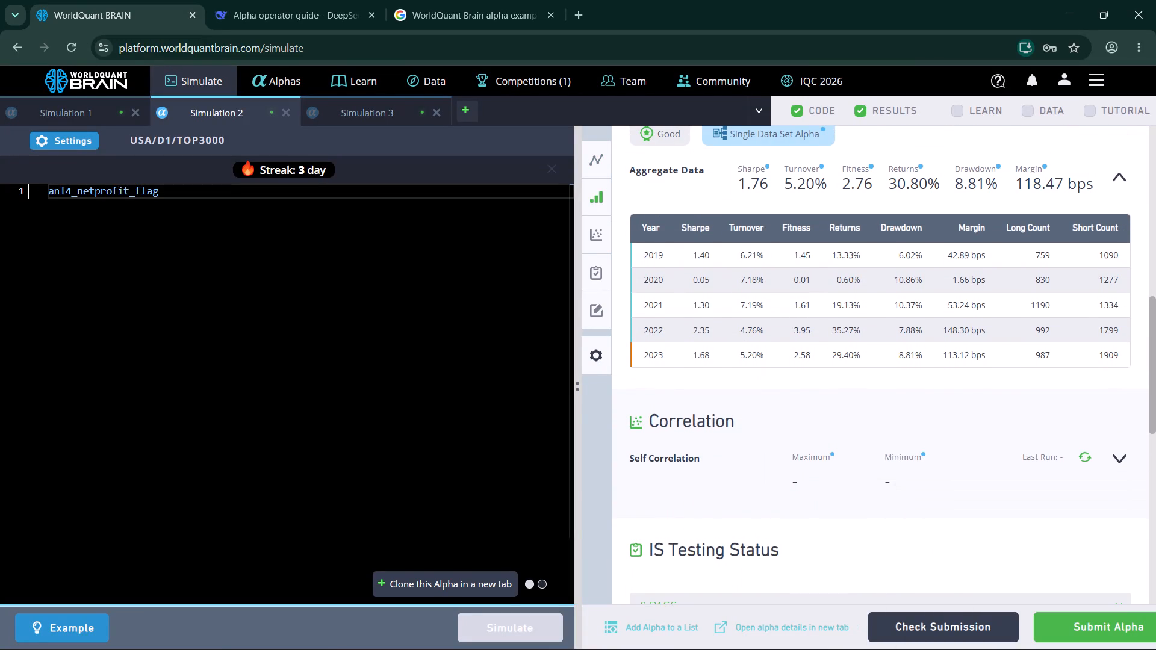
scroll(824, 339, "up", 2)
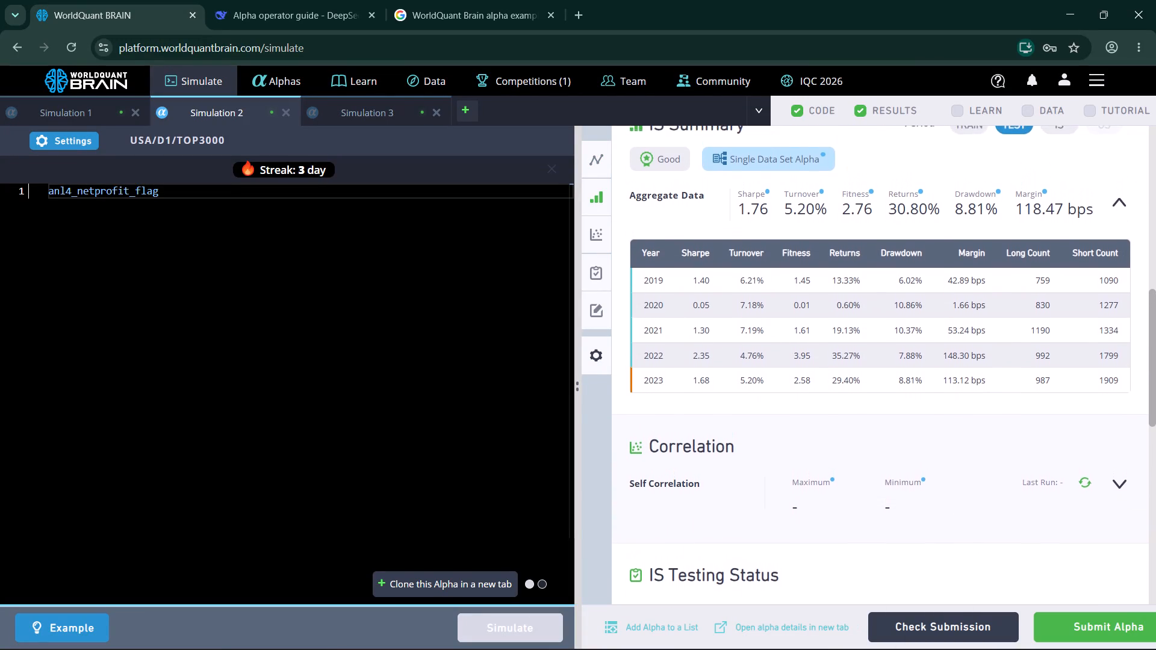
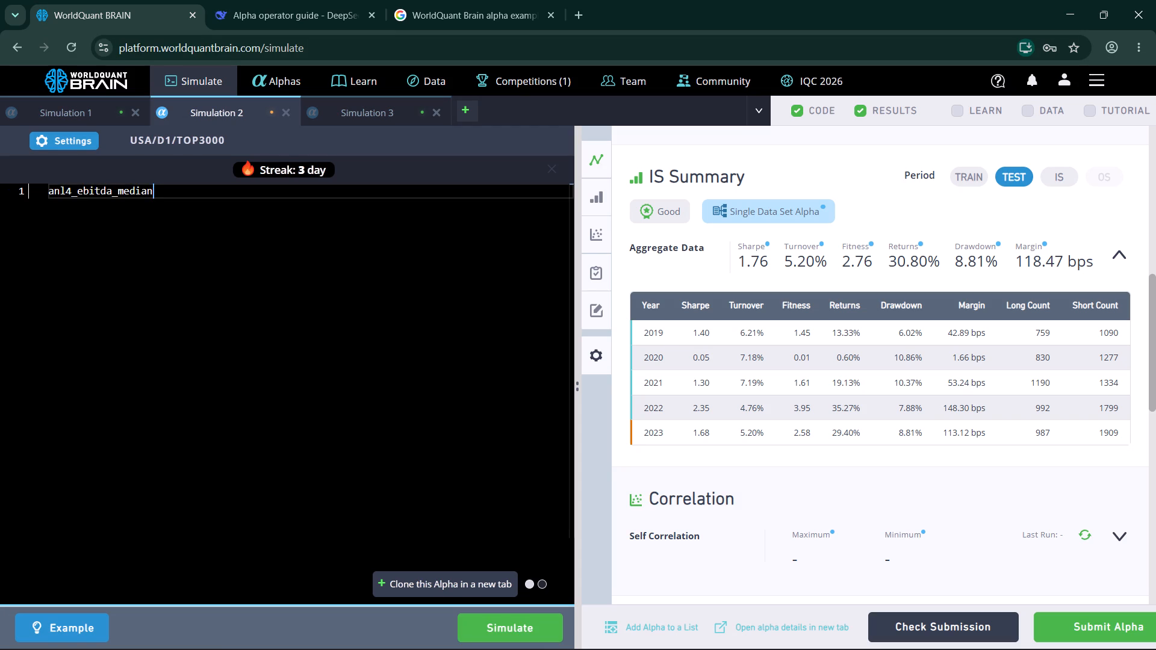
Change the Simulation 2 expression to the suggested field anl4_ebitda_mean and run the simulation.
key("BackSpace")
key("BackSpace")
key("BackSpace")
key("BackSpace")
key("BackSpace")
key("BackSpace")
key("m")
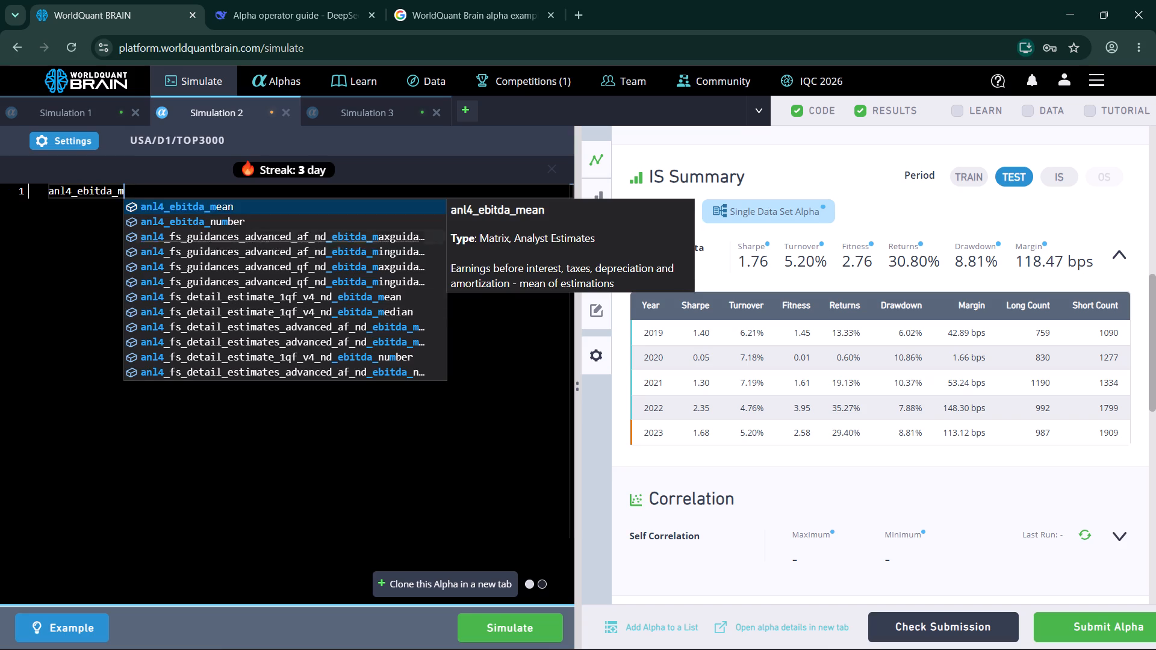
left_click(301, 206)
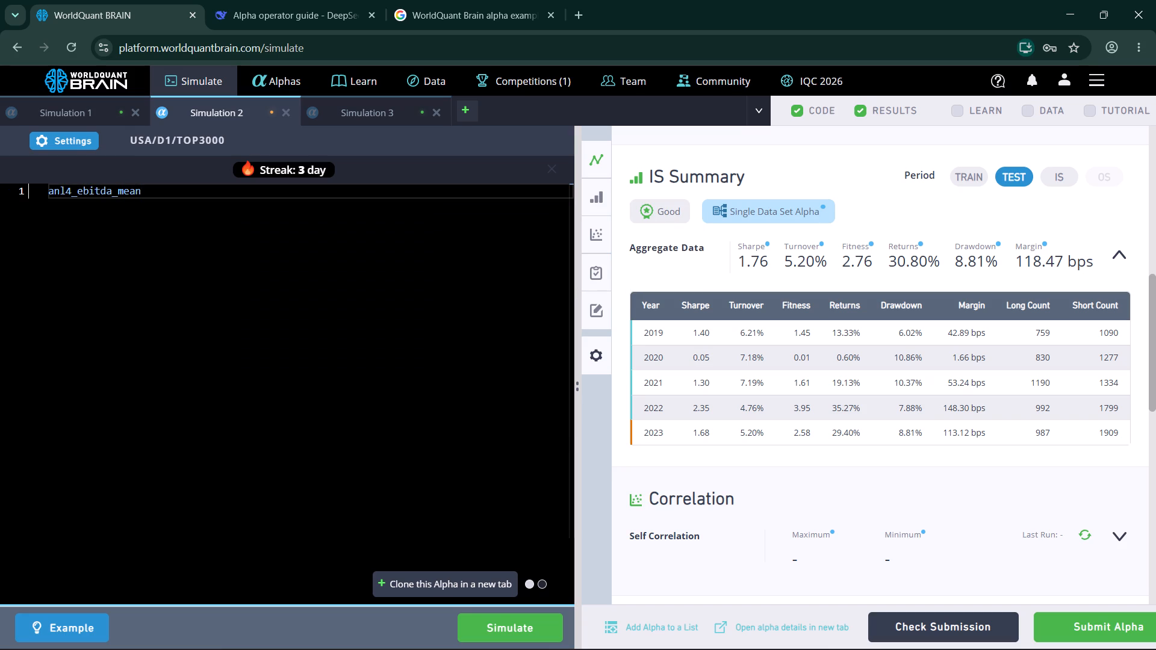
left_click(523, 630)
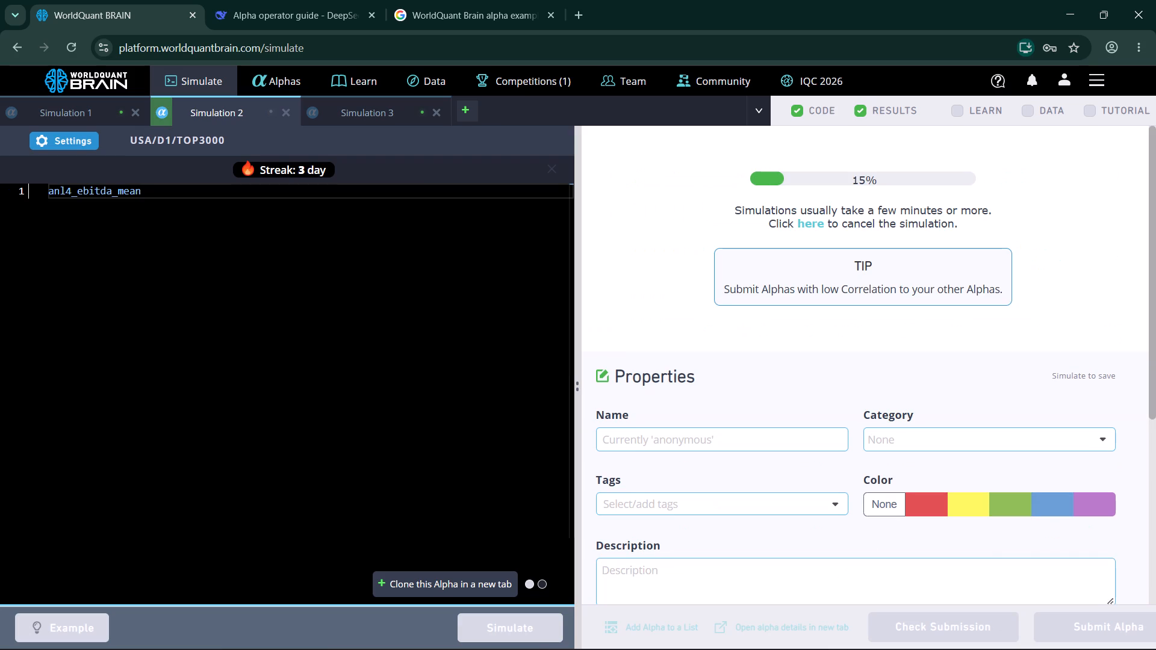
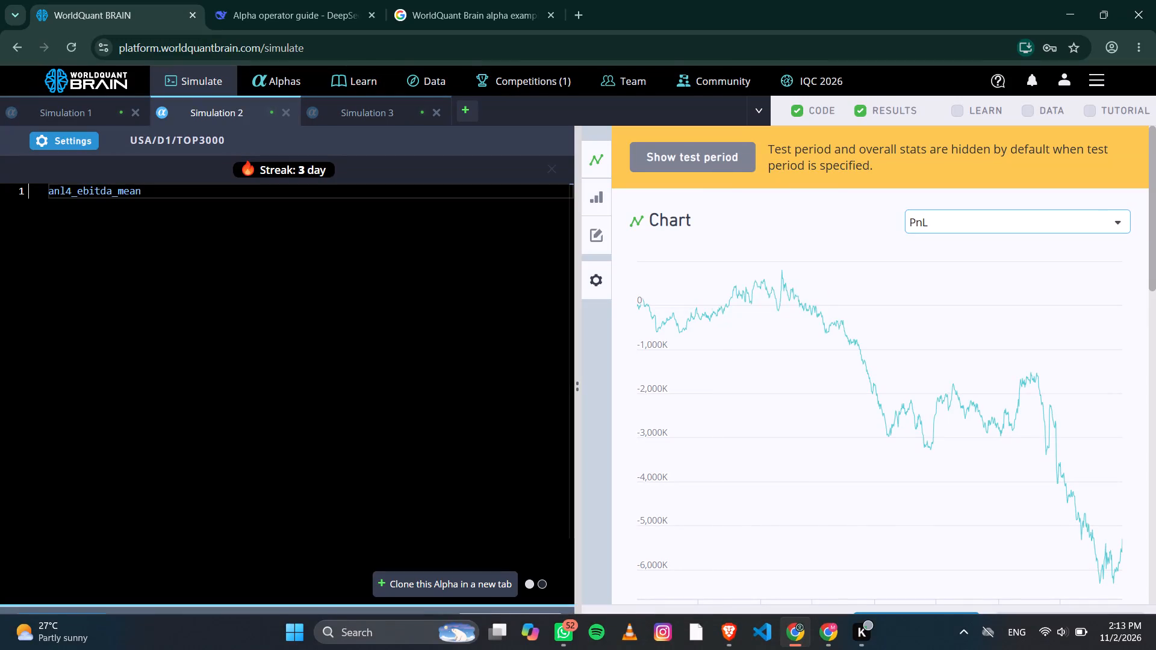
Negate the Simulation 2 expression so it reads -anl4_ebitda_mean and run the simulation.
left_click(49, 191)
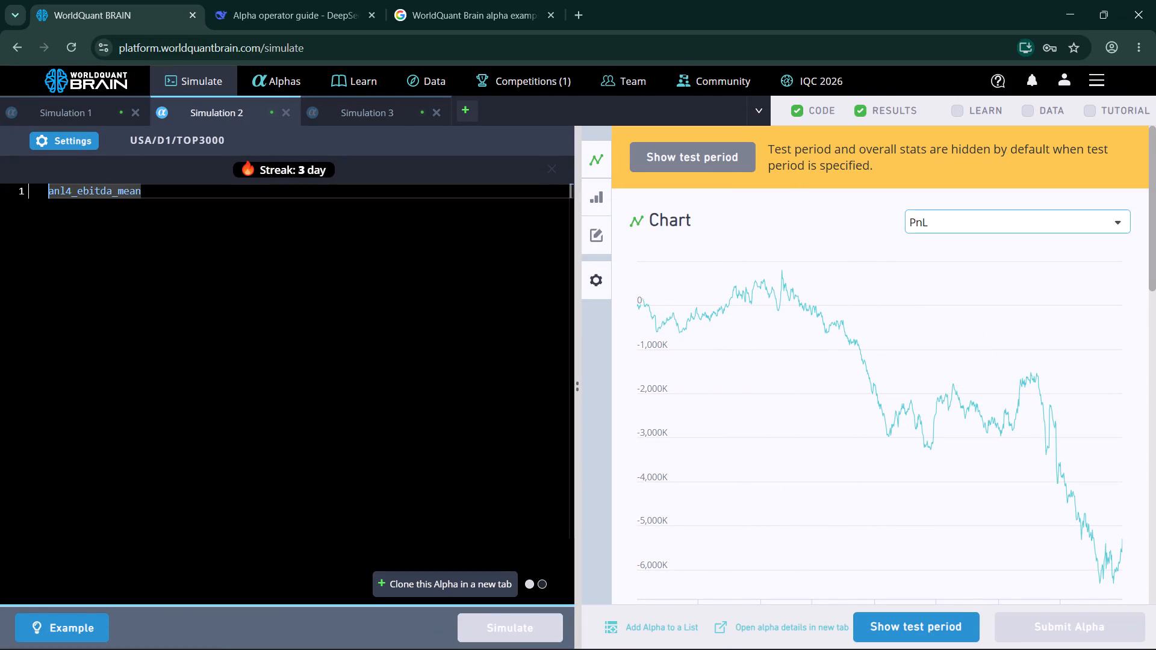
key("minus")
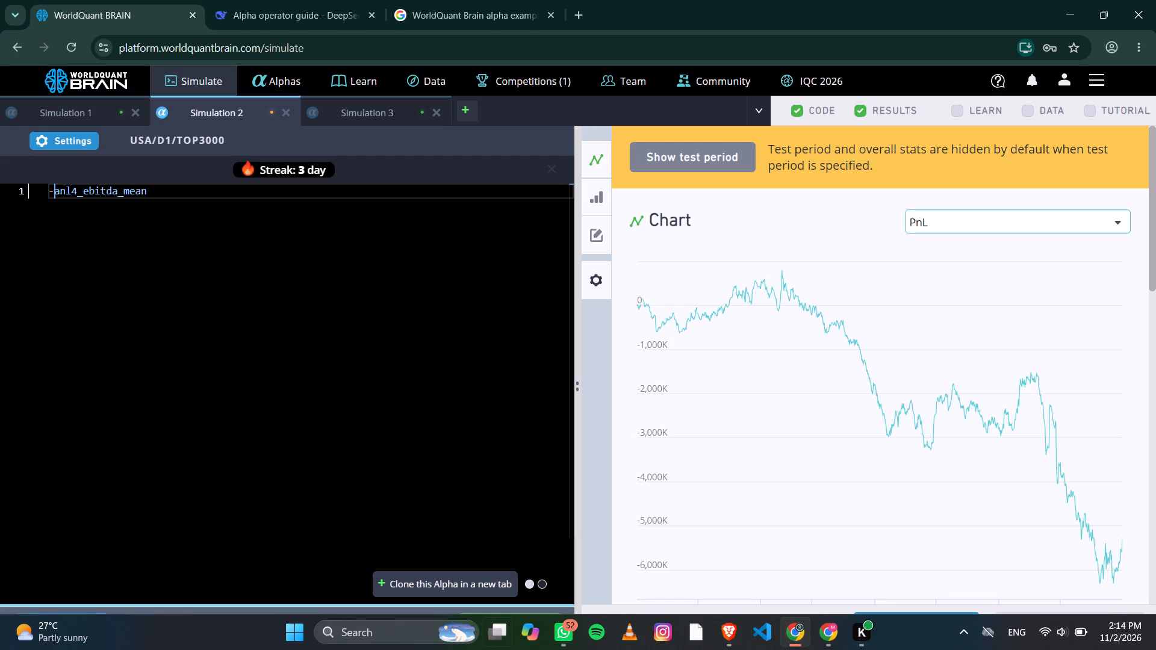
left_click(509, 620)
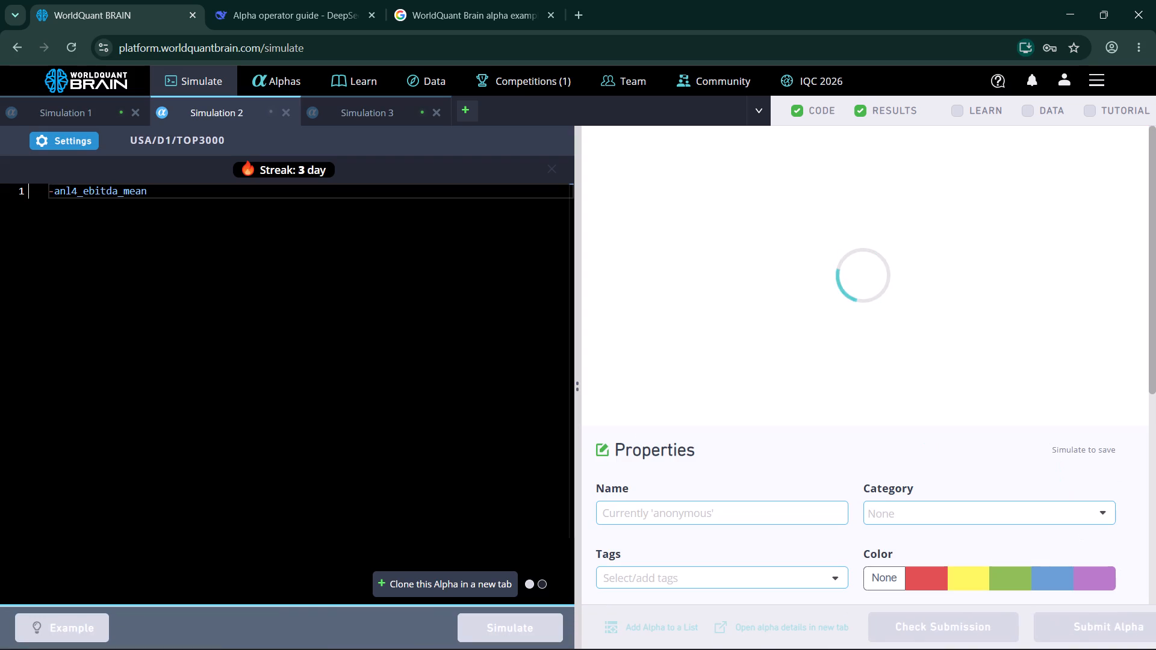
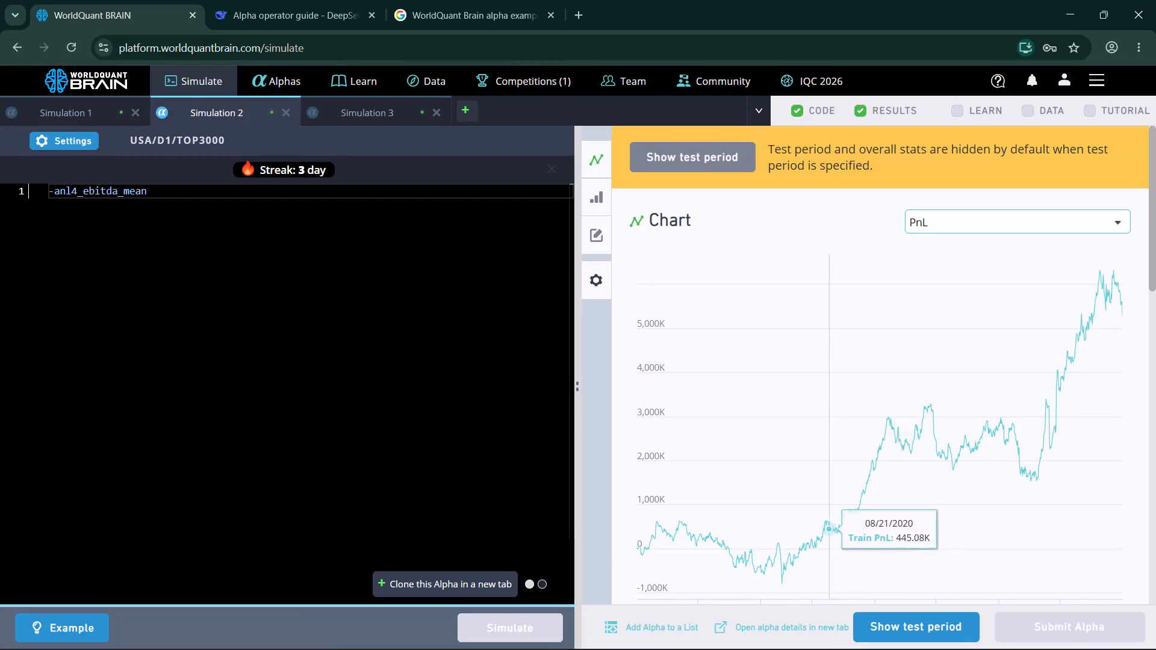
Reveal the test period results for the -anl4_ebitda_mean alpha and expand the failed checks in IS Testing Status.
left_click(909, 634)
scroll(909, 522, "down", 3)
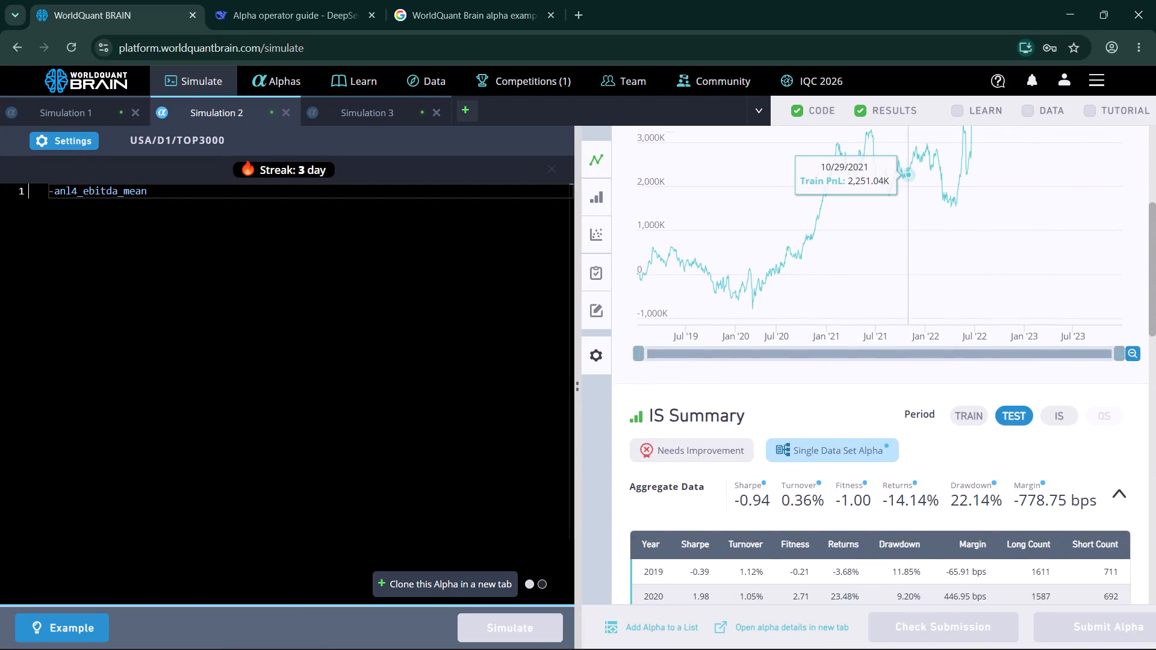
scroll(909, 522, "down", 5)
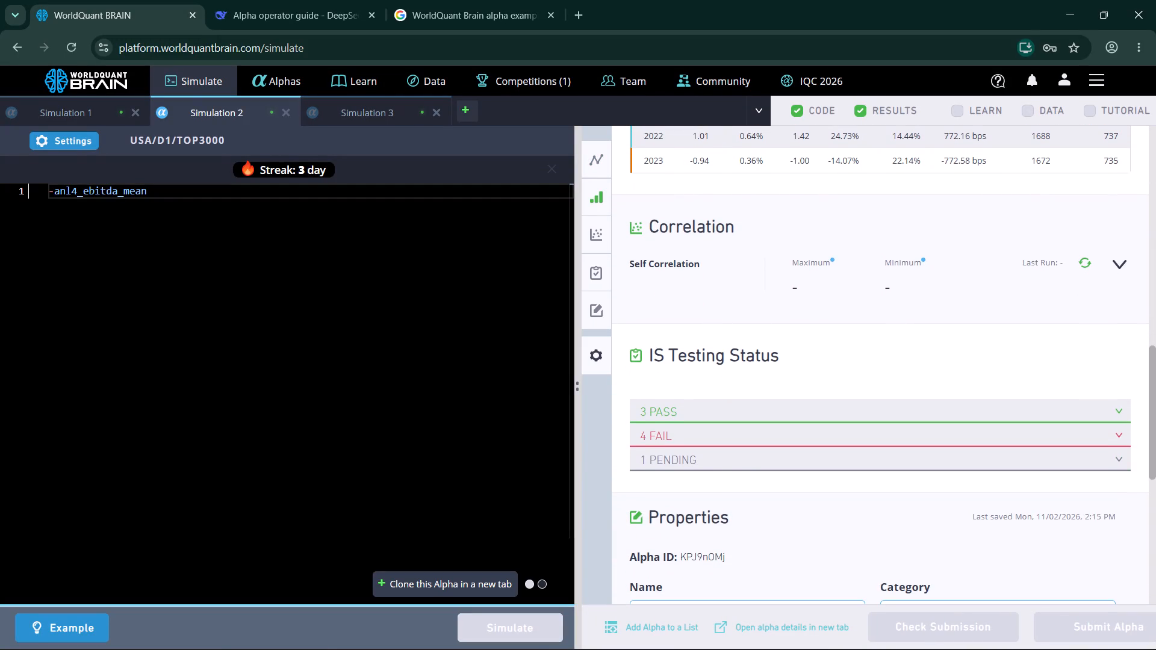
left_click(860, 432)
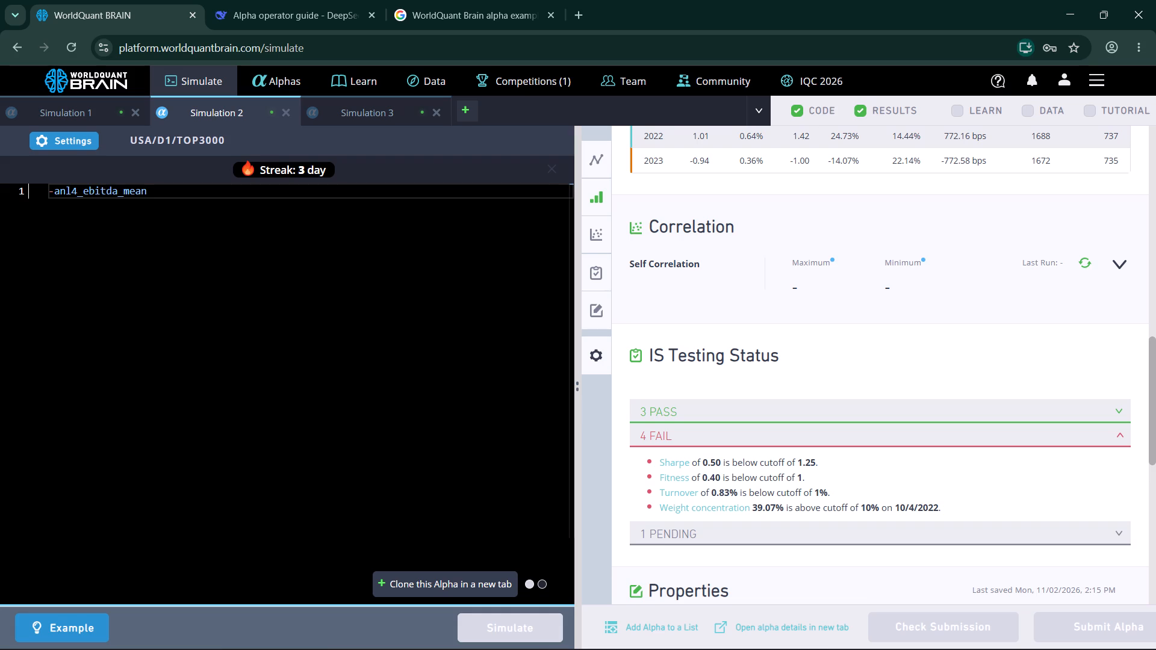
Begin editing at the end of the -anl4_ebitda_mean expression in Simulation 2.
left_click(183, 193)
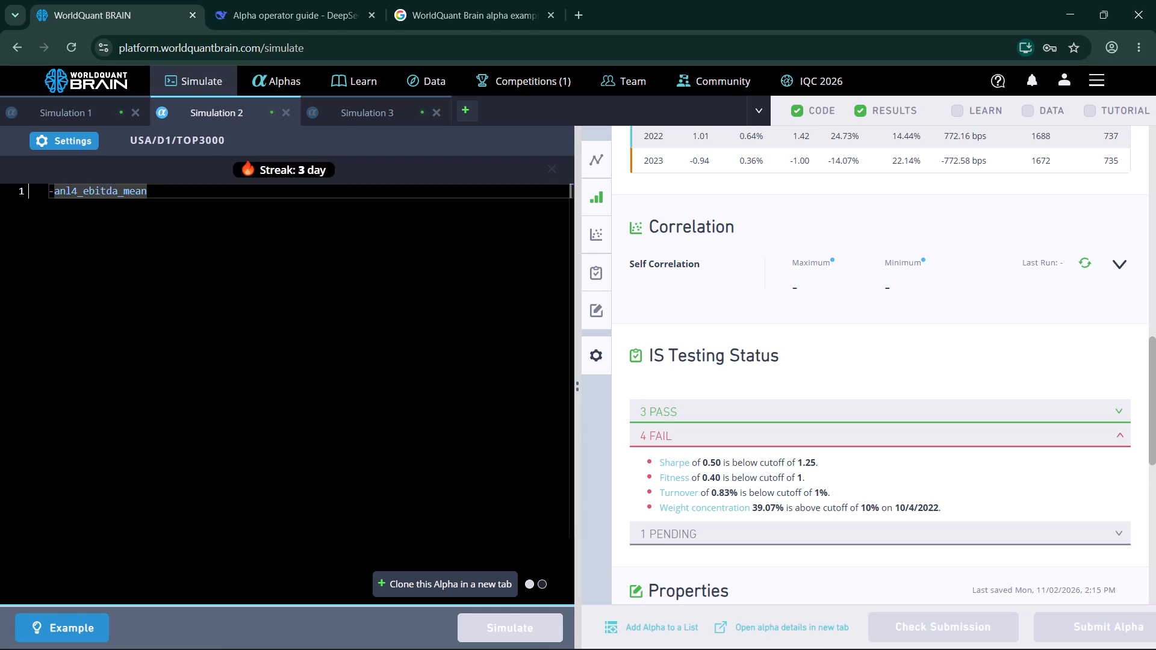
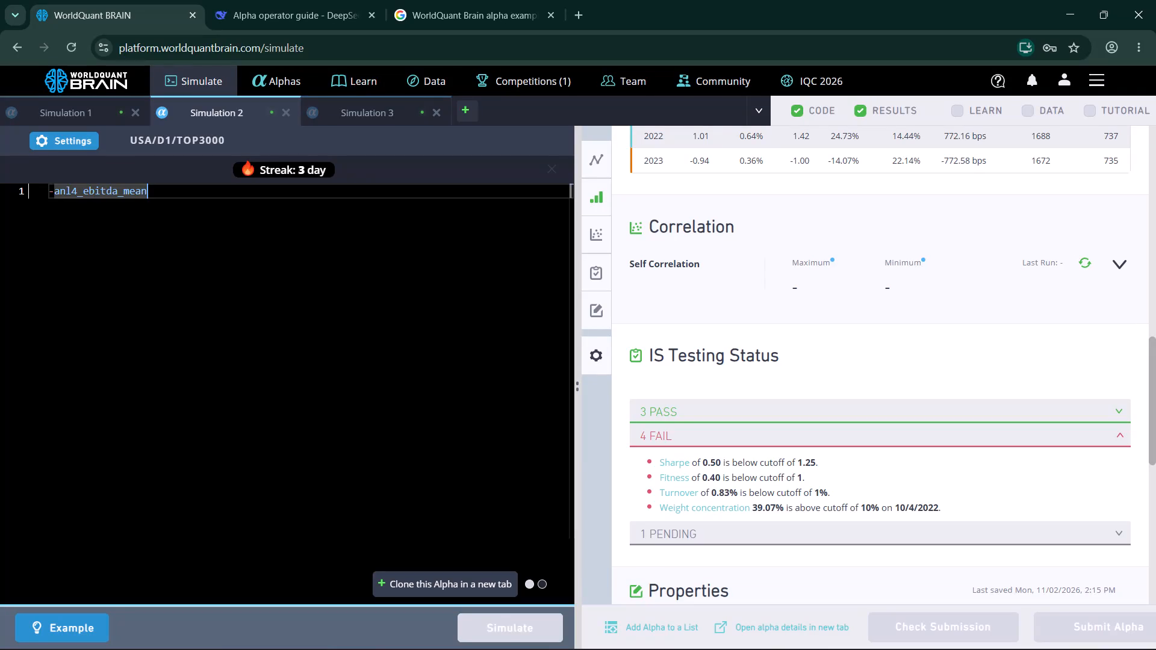
Replace the Simulation 2 expression with anl4_netdebt_flag, without the leading minus sign, and simulate it.
key("BackSpace")
key("BackSpace")
key("BackSpace")
key("BackSpace")
key("BackSpace")
key("BackSpace")
key("BackSpace")
key("BackSpace")
key("BackSpace")
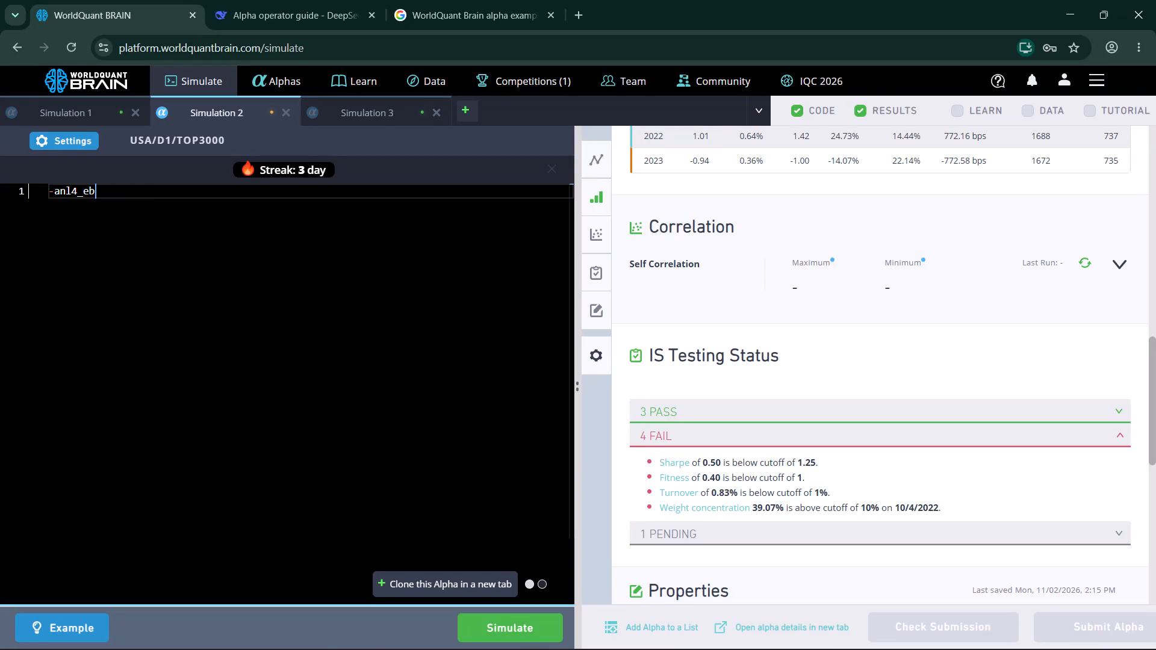
key("BackSpace")
key("BackSpace")
type("ne")
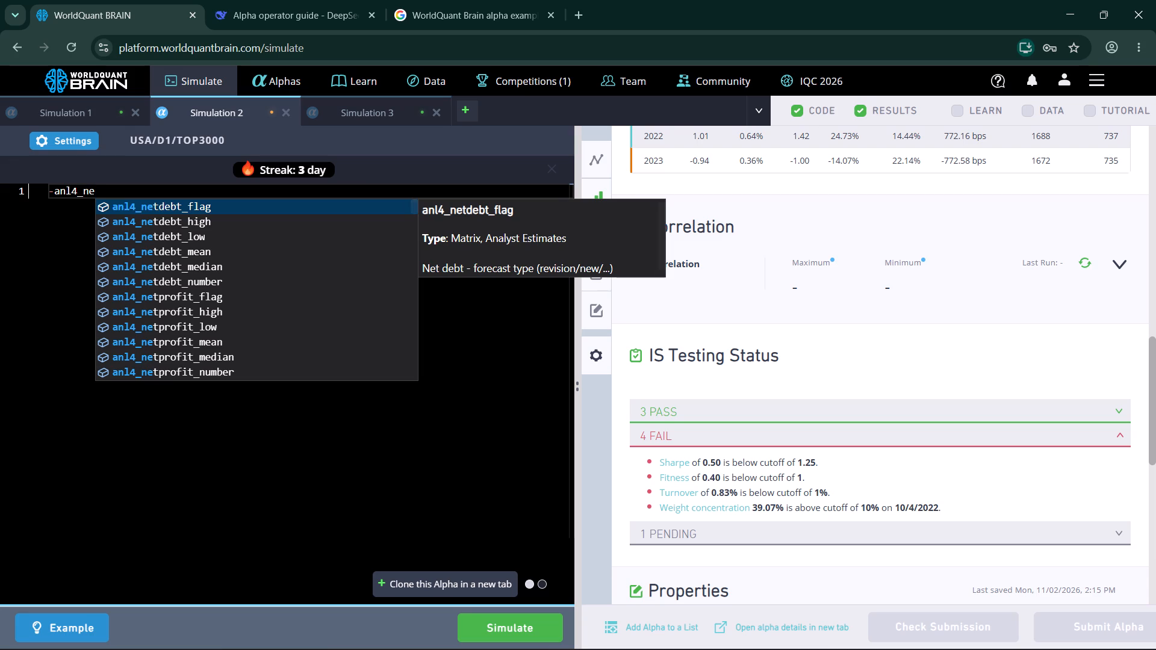
left_click(150, 202)
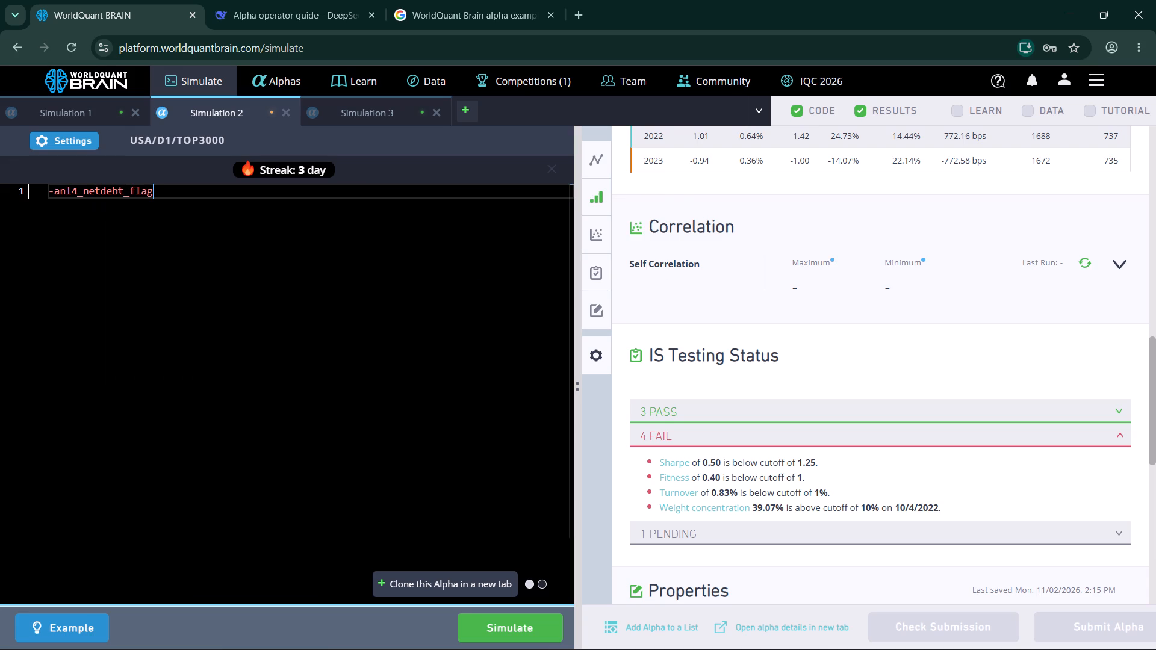
left_click(57, 193)
key("BackSpace")
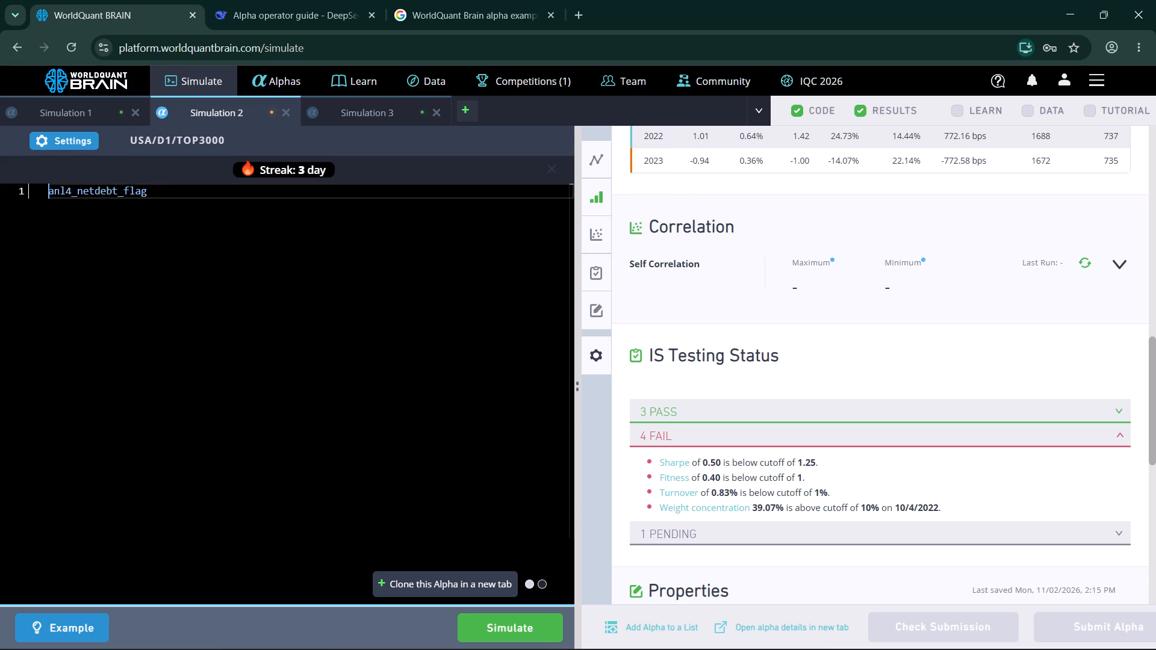
left_click(518, 619)
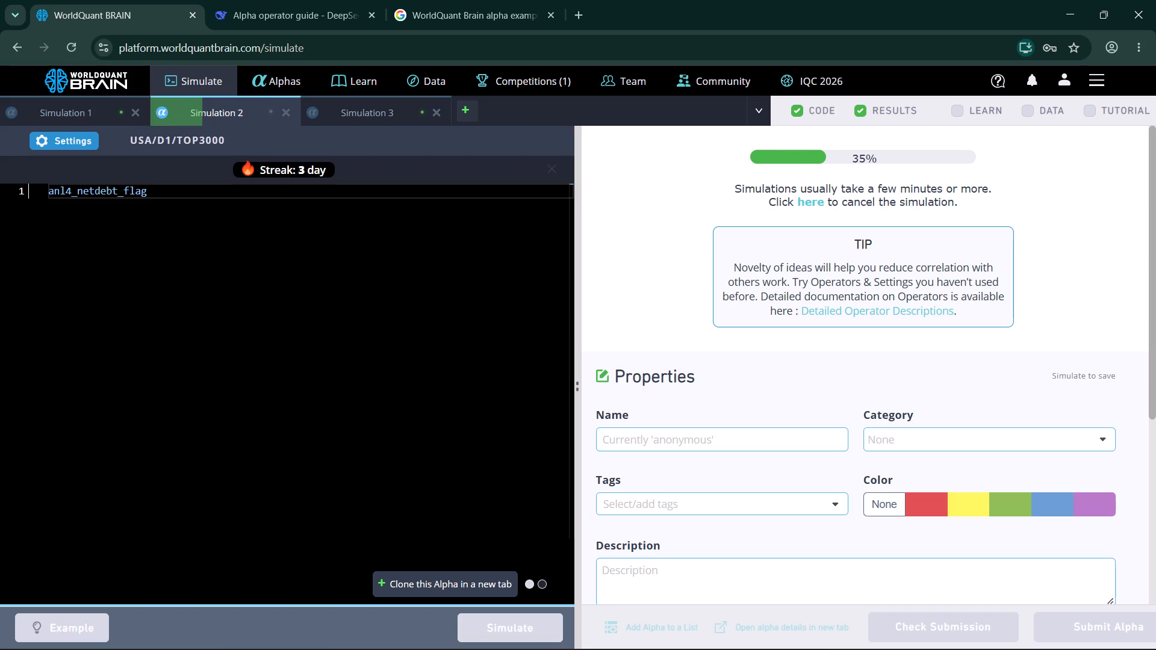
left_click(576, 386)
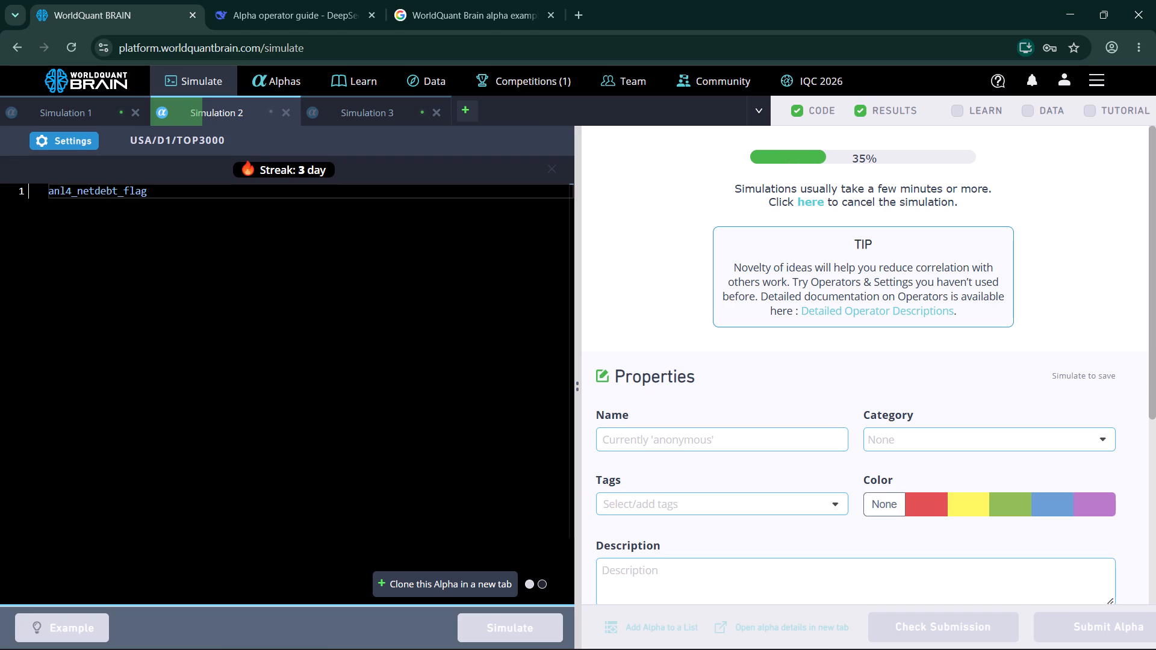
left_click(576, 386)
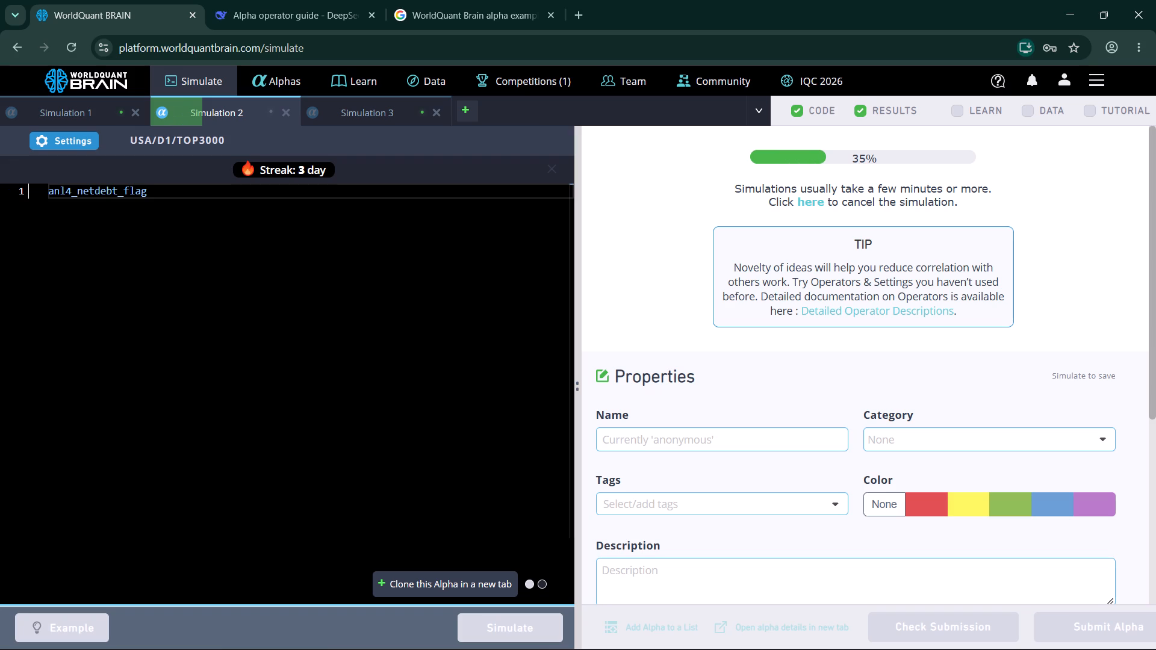
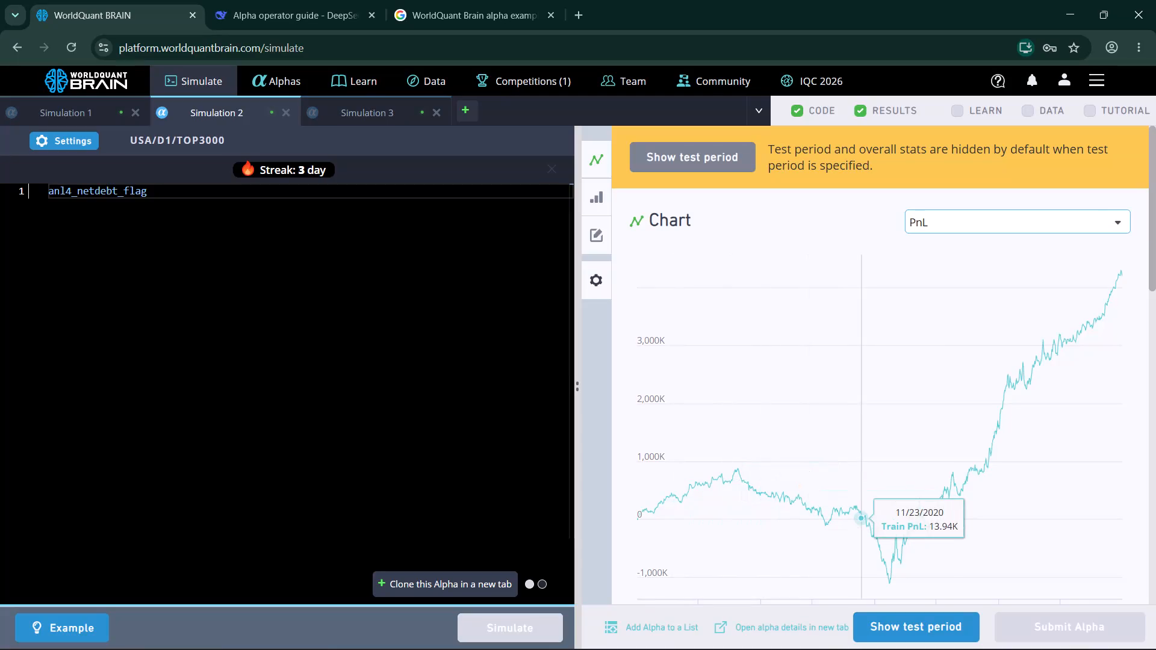
Reveal the test-period results of the anl4_netdebt_flag alpha in Simulation 2 and run its submission check.
left_click(887, 617)
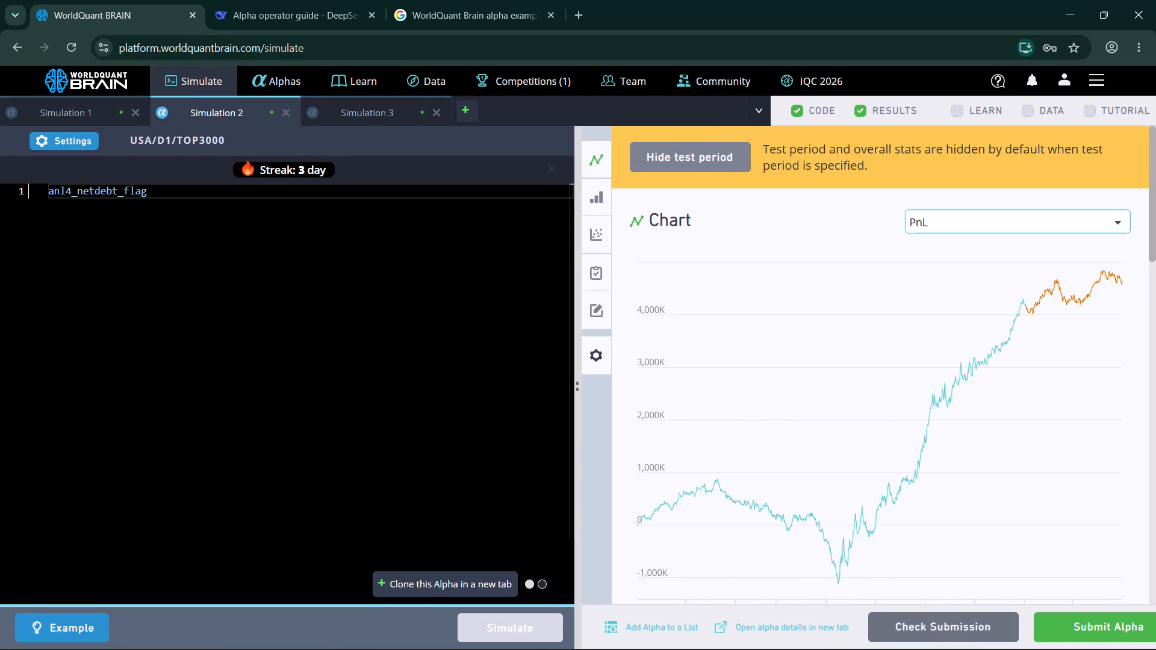
left_click(906, 618)
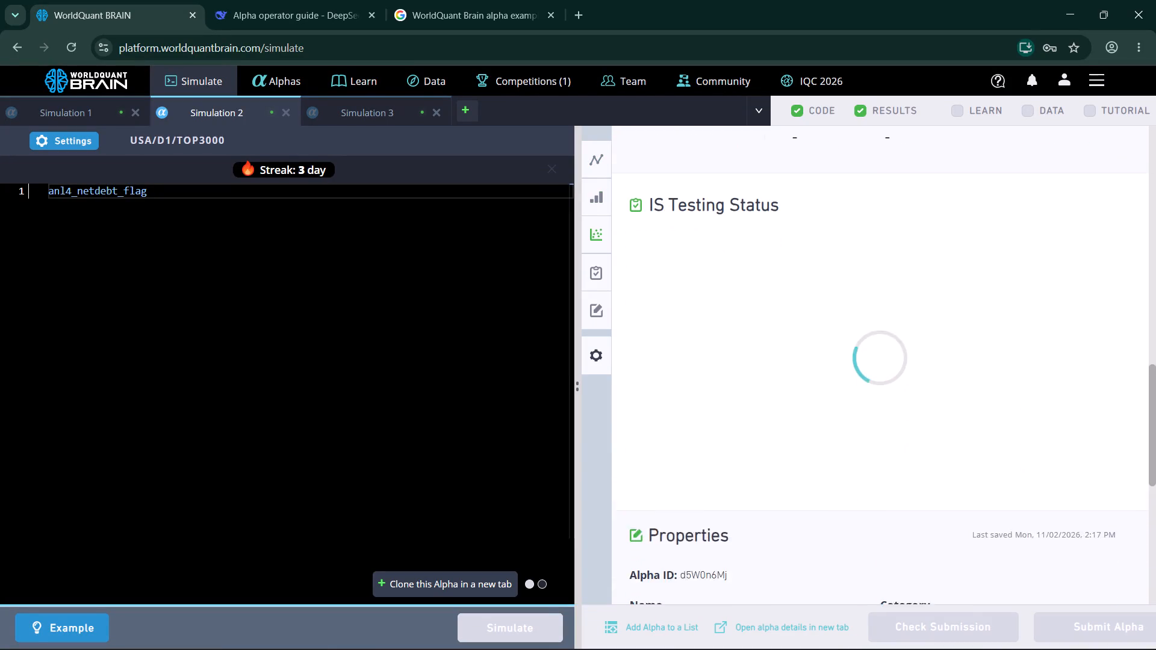
scroll(722, 370, "up", 7)
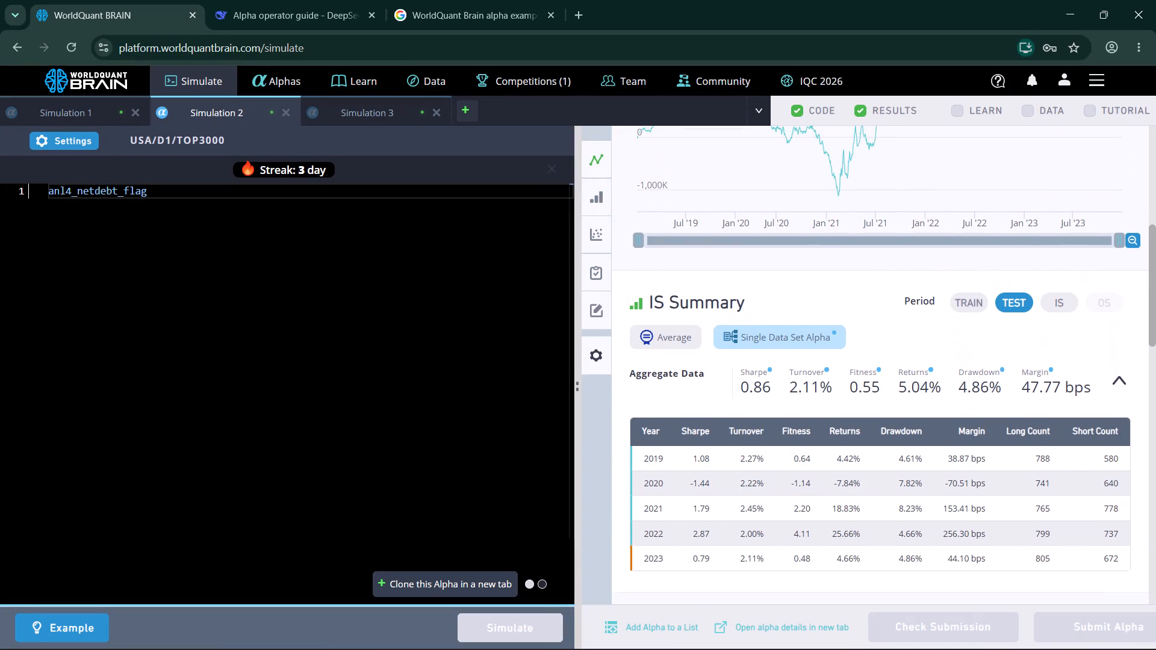
scroll(722, 370, "up", 2)
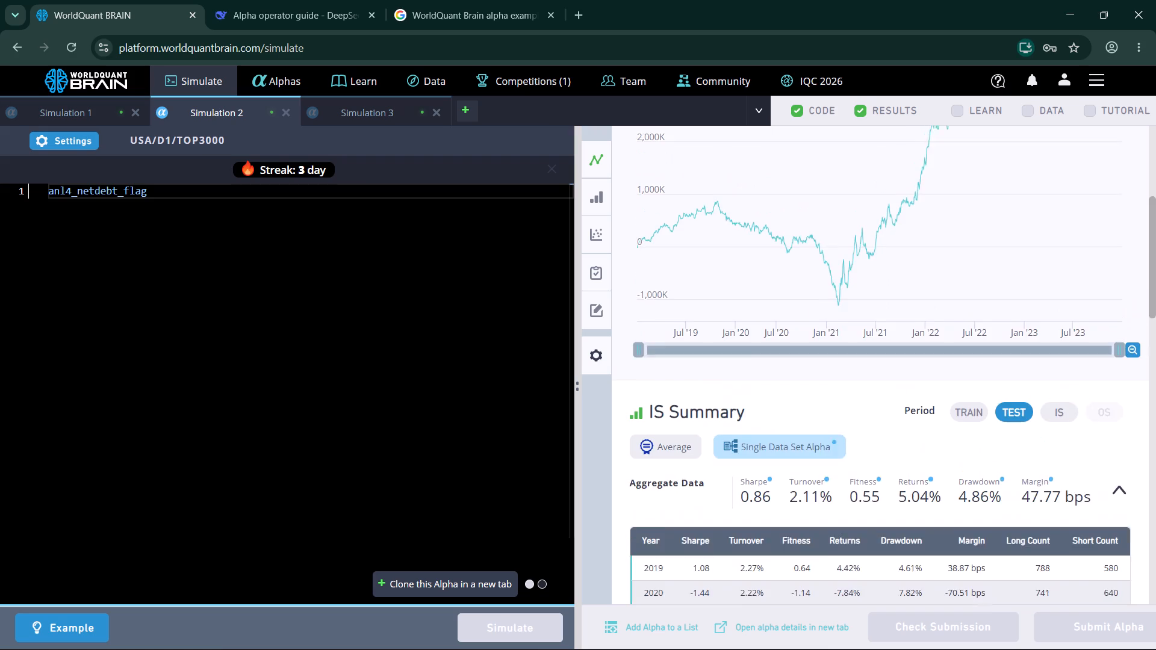
scroll(722, 370, "up", 1)
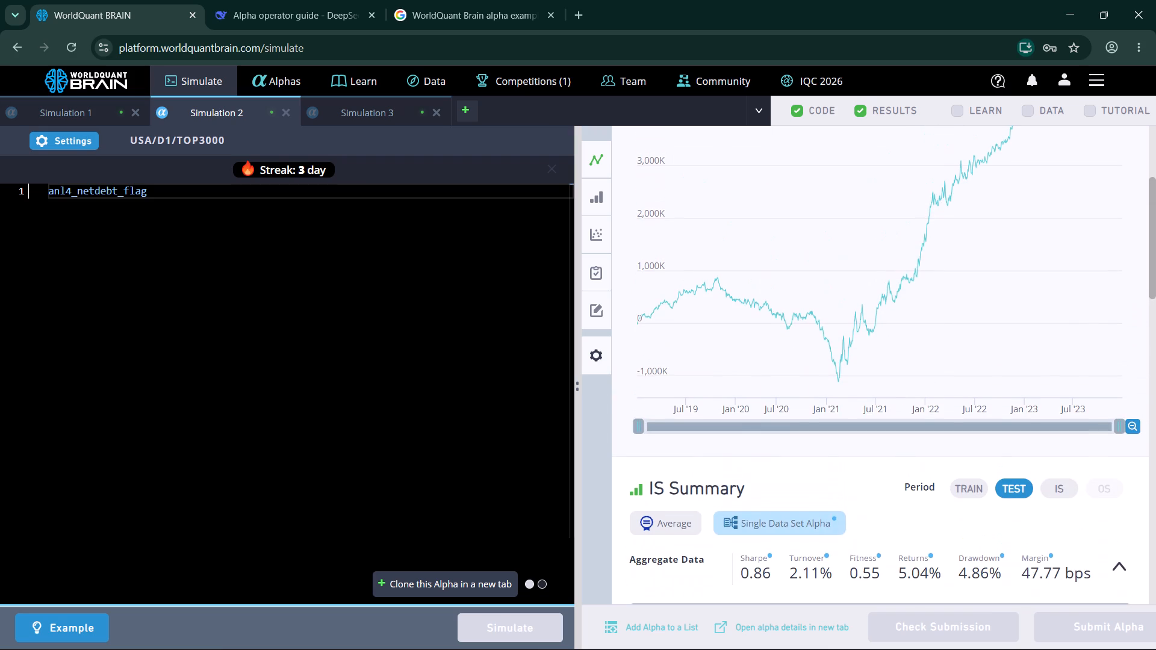
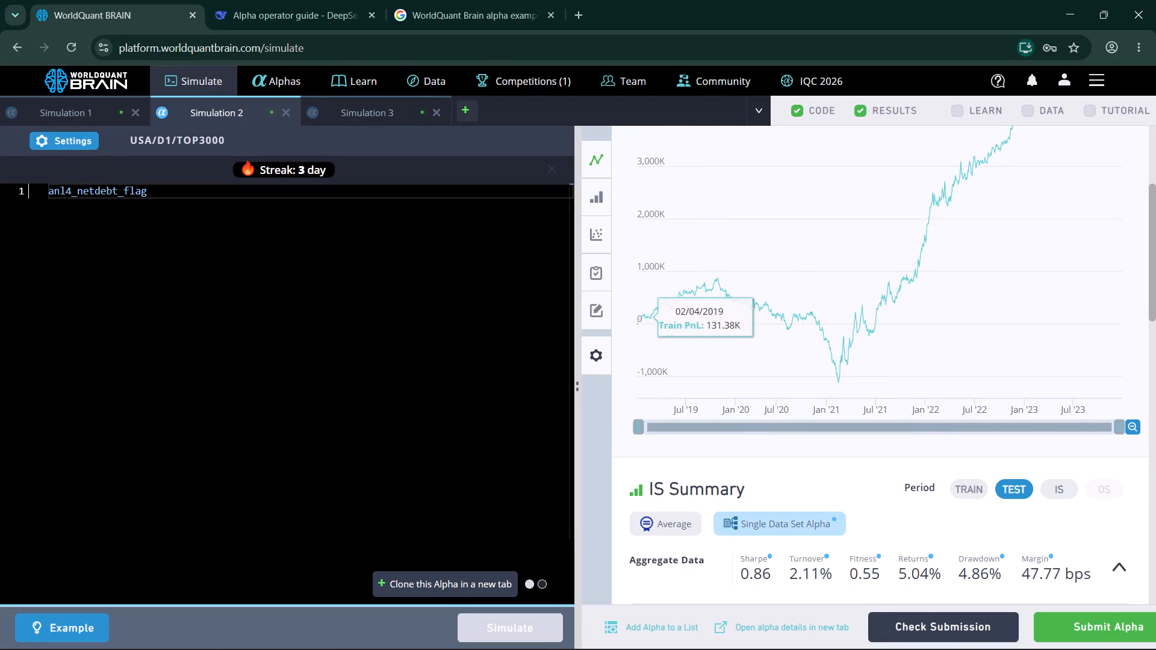
Replace the whole alpha expression in Simulation 3 with the anl4_cff_flag field and run the simulation.
left_click(385, 107)
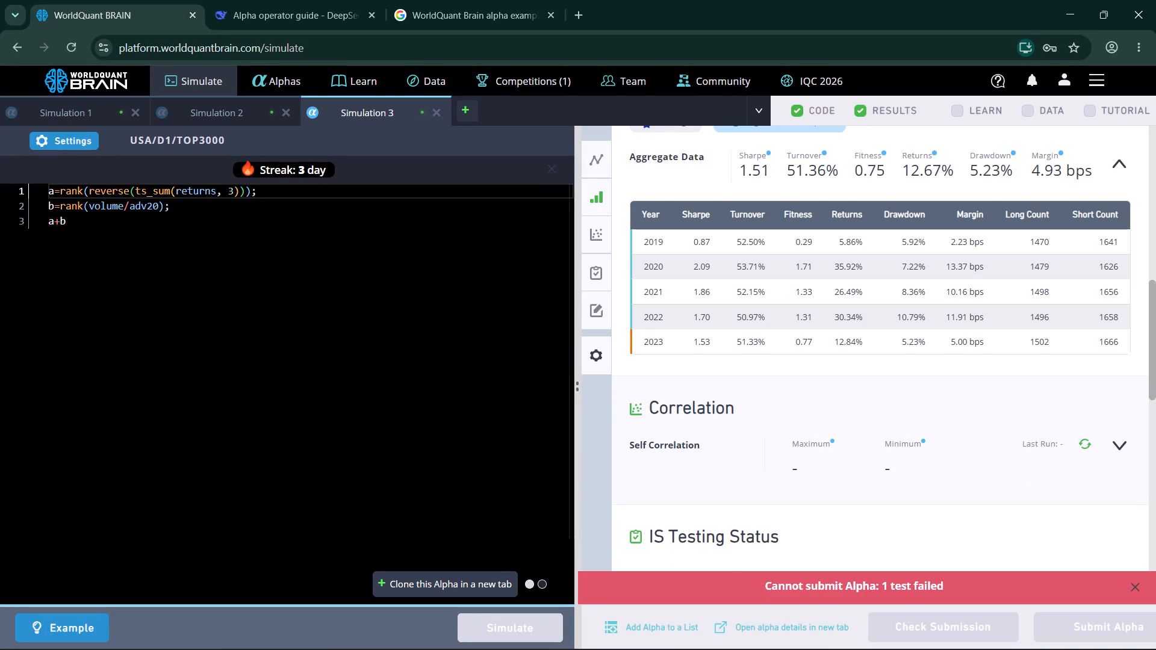
type("an")
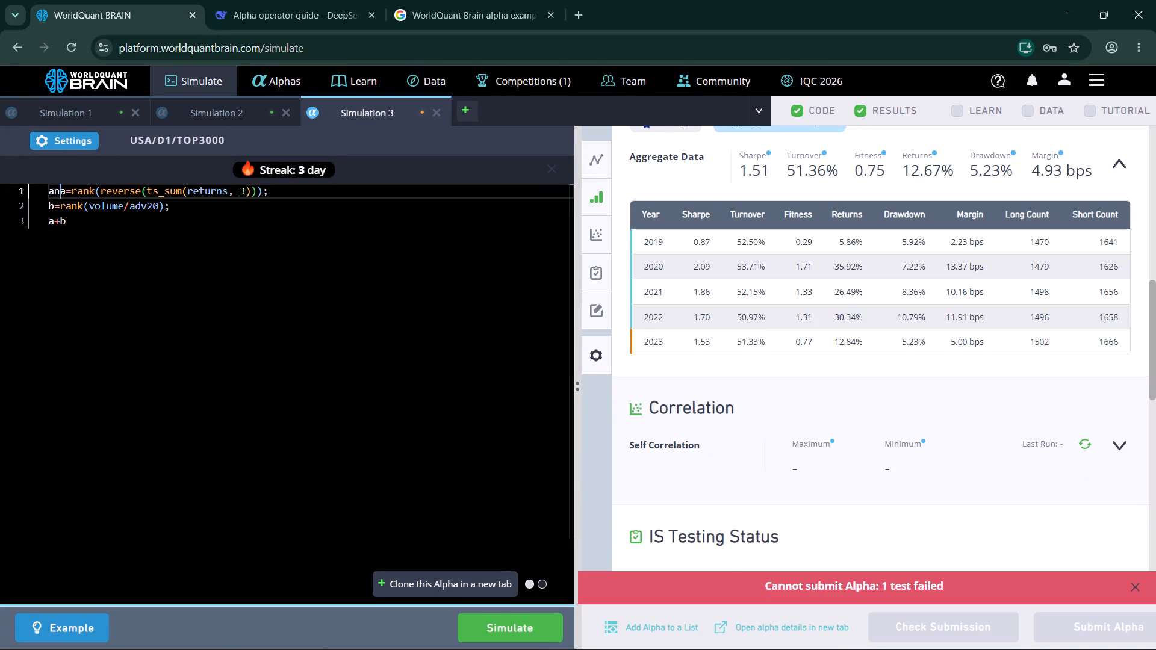
key("ctrl+a")
type("an")
key("l")
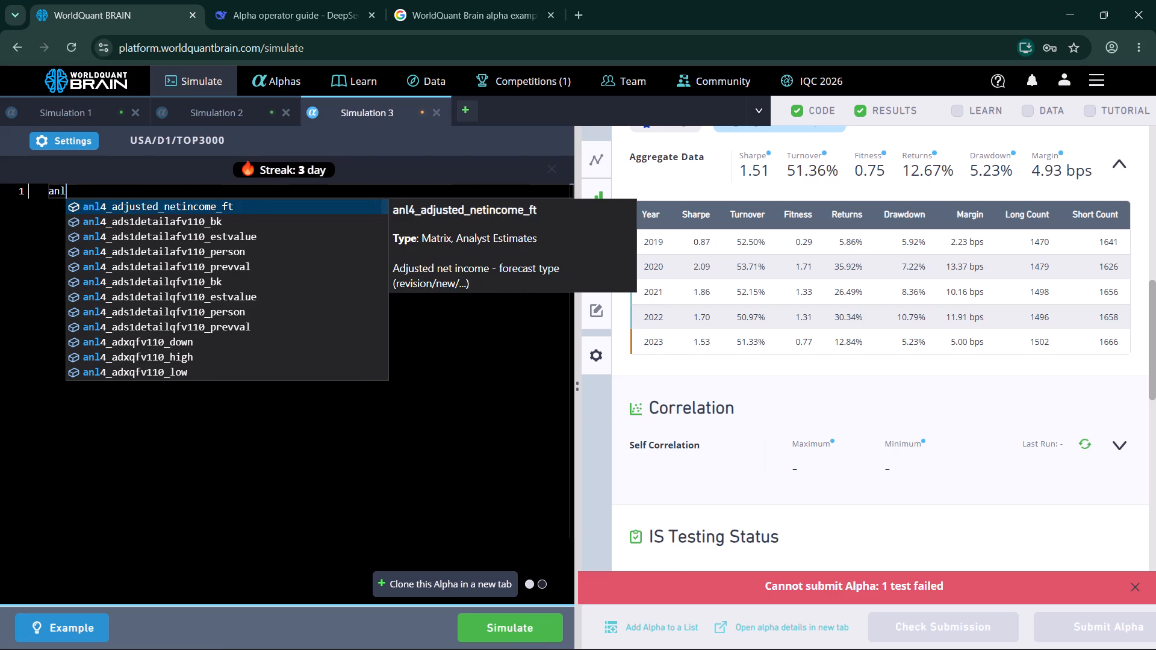
key("4")
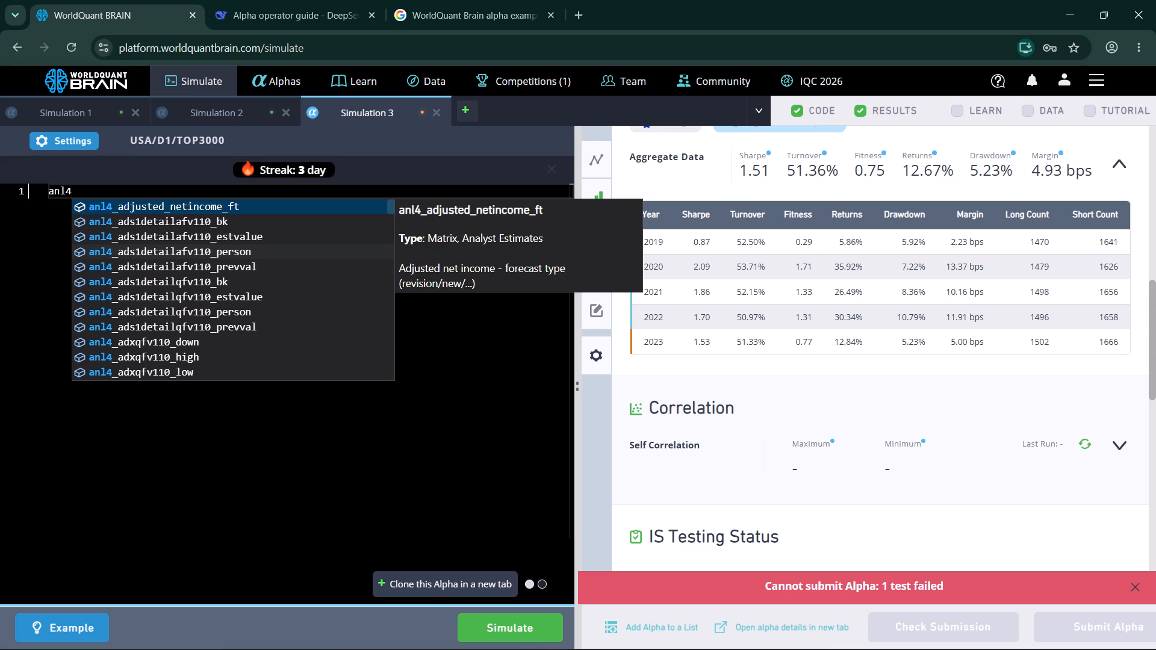
key("shift+underscore")
key("f")
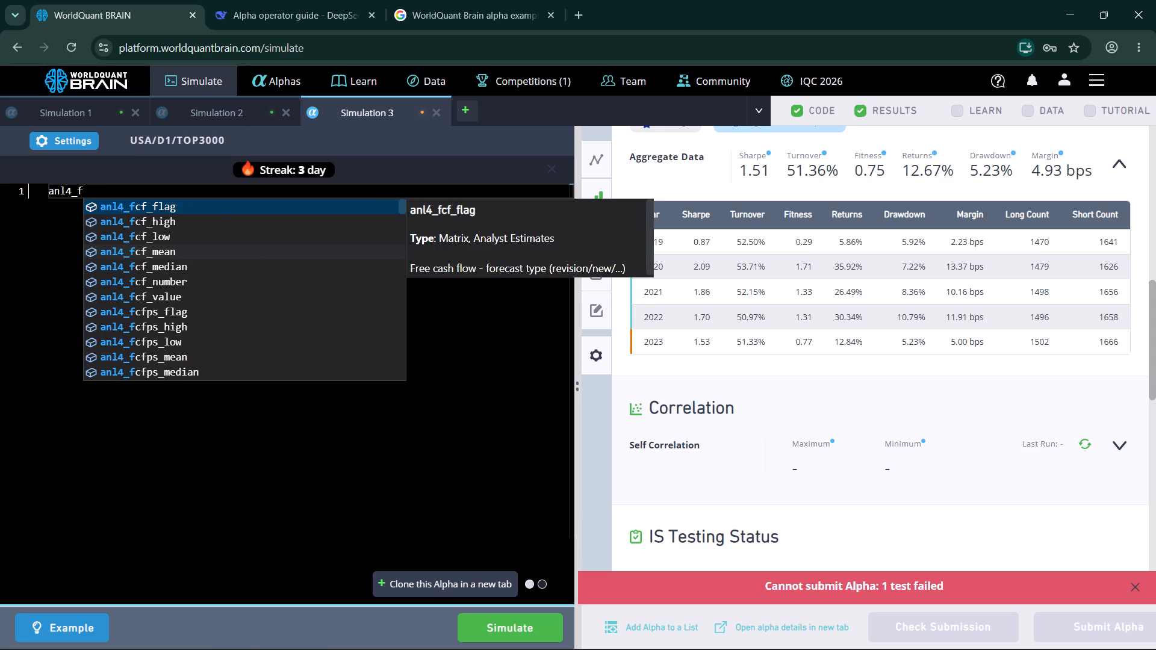
key("l")
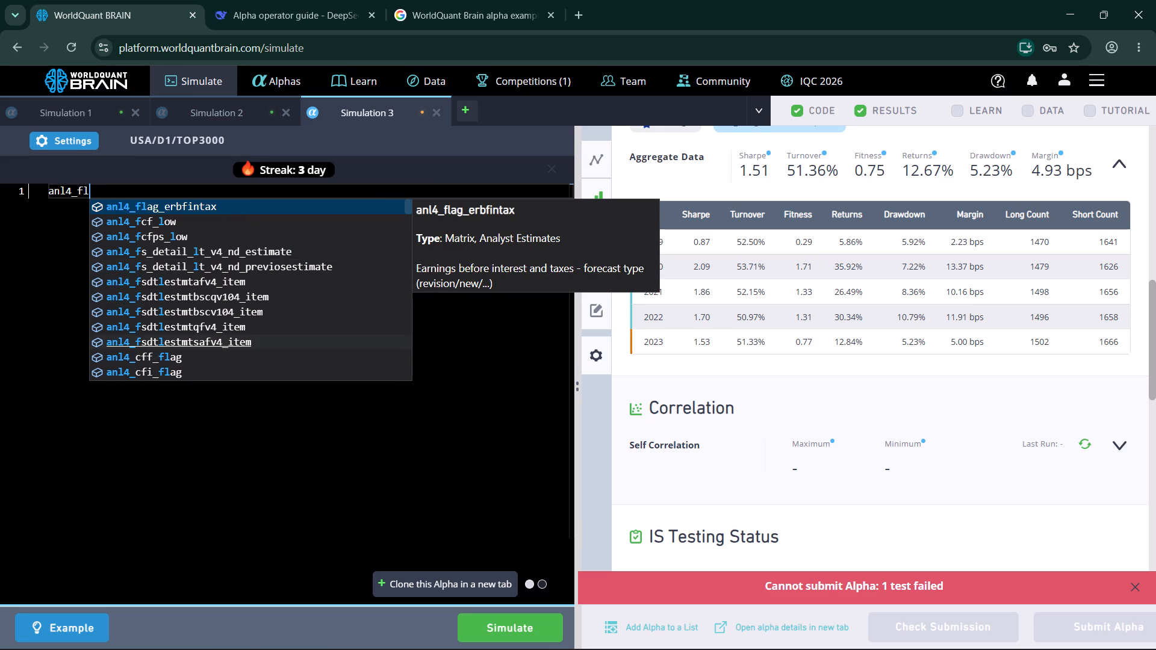
left_click(181, 353)
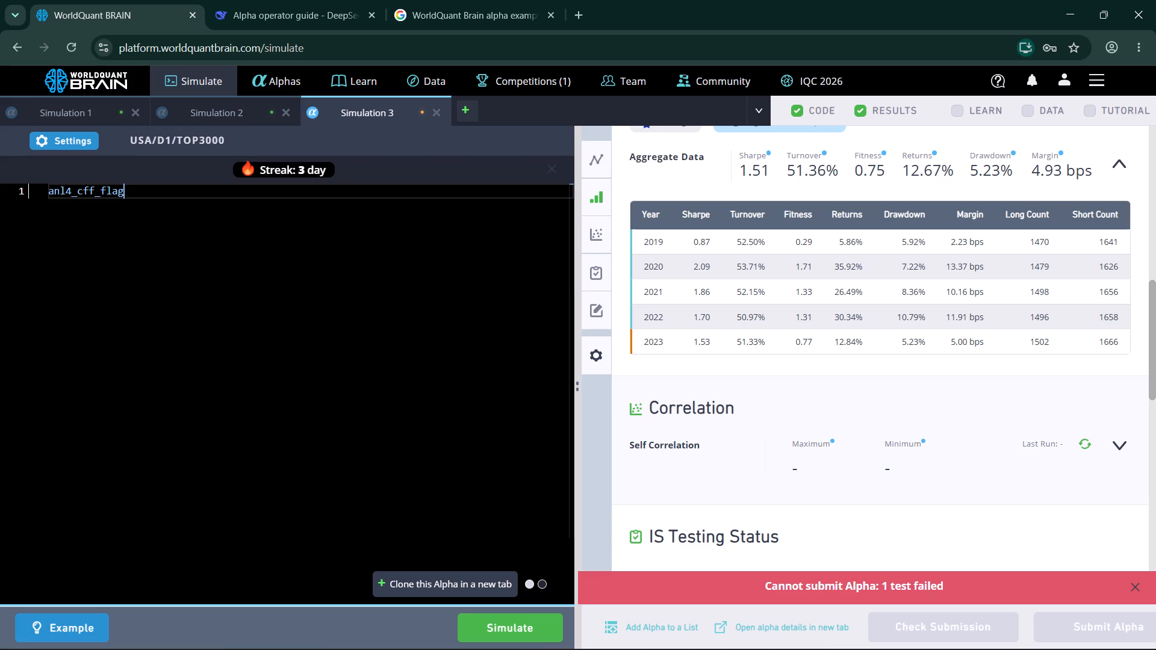
left_click(510, 615)
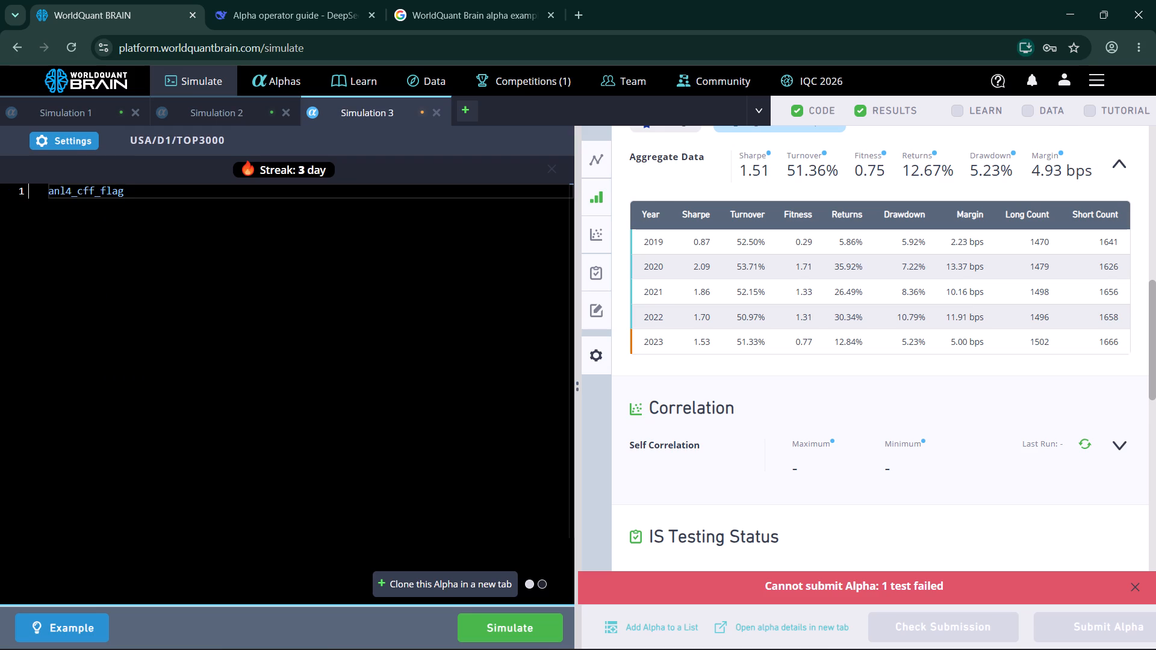
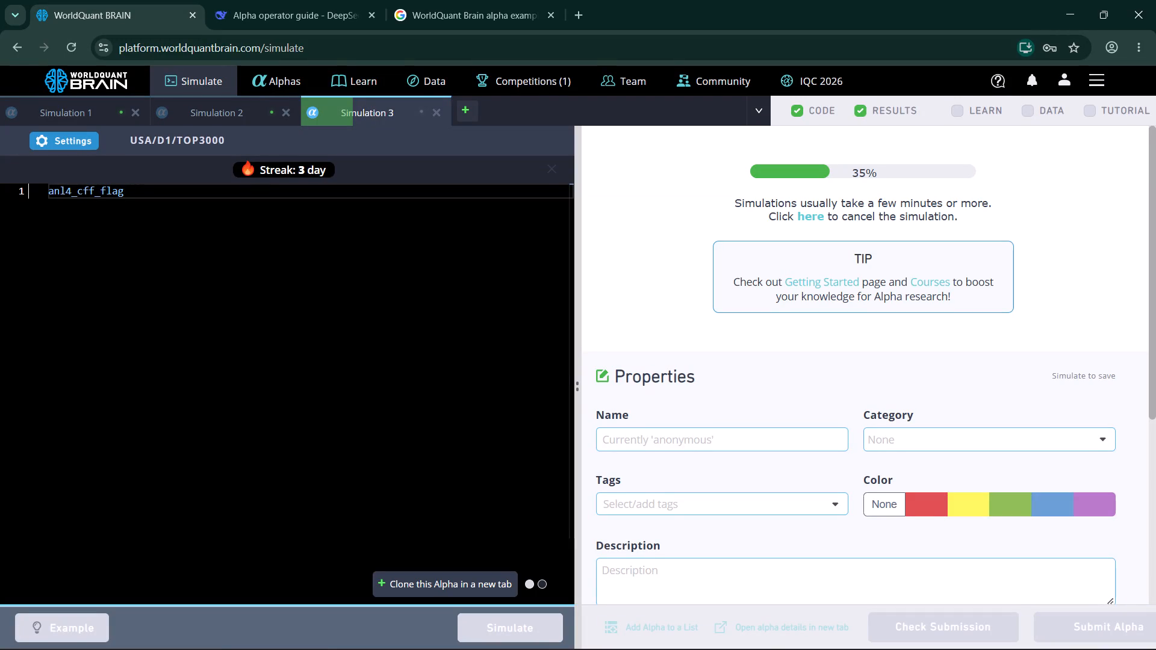
Open the settings of Simulation 2, the anl4_netdebt_flag alpha, to review its neutralization, decay and truncation.
left_click(234, 112)
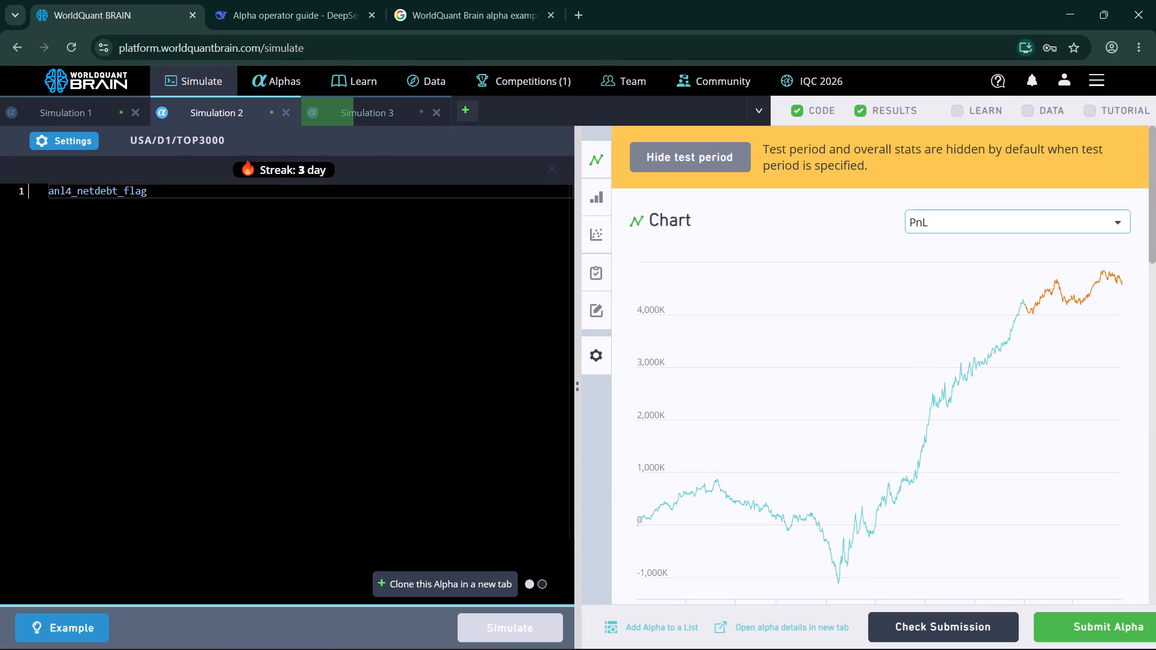
left_click(65, 138)
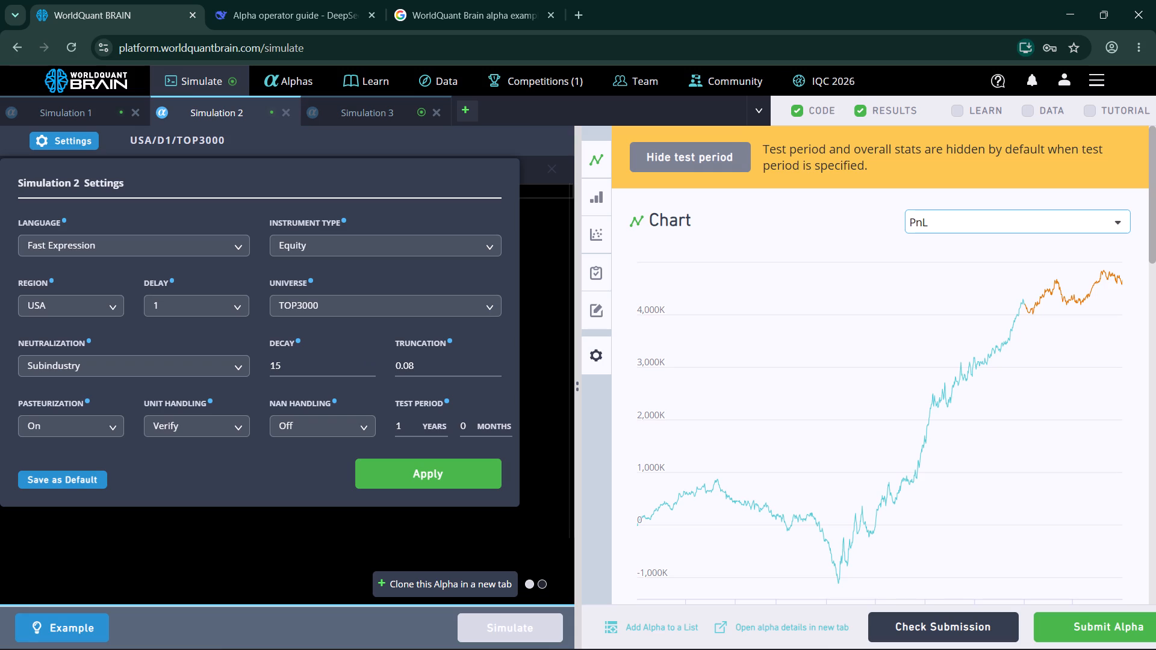
Show the test period results for Simulation 3 and expand its failed tests under IS Testing Status.
left_click(373, 109)
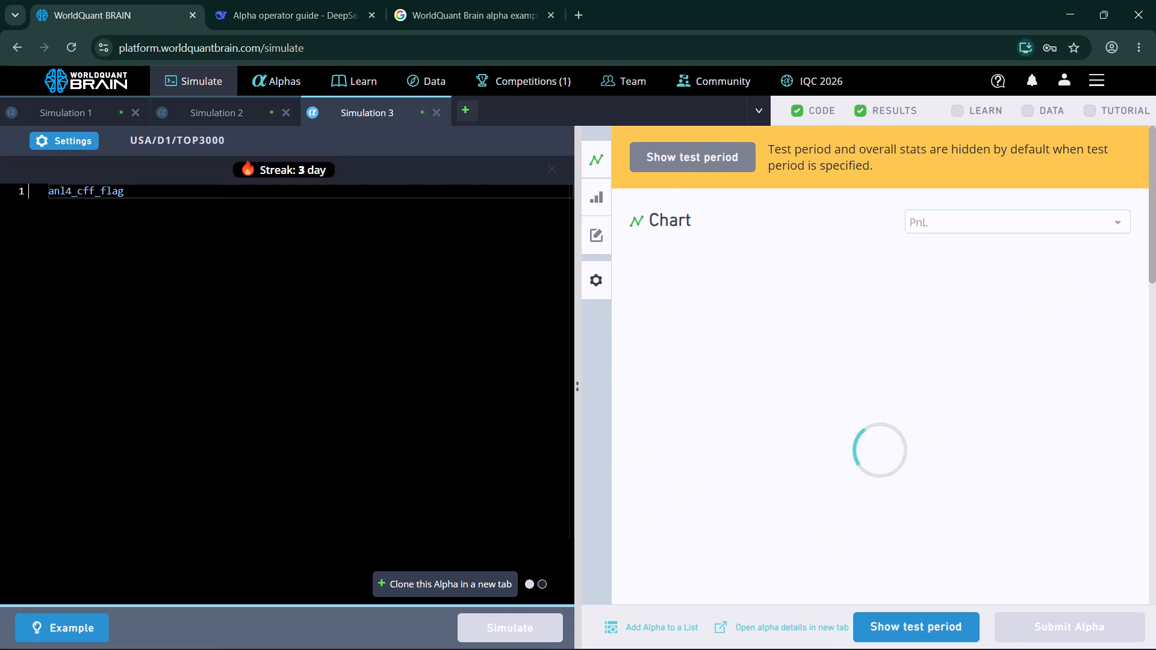
left_click(906, 616)
scroll(904, 500, "down", 2)
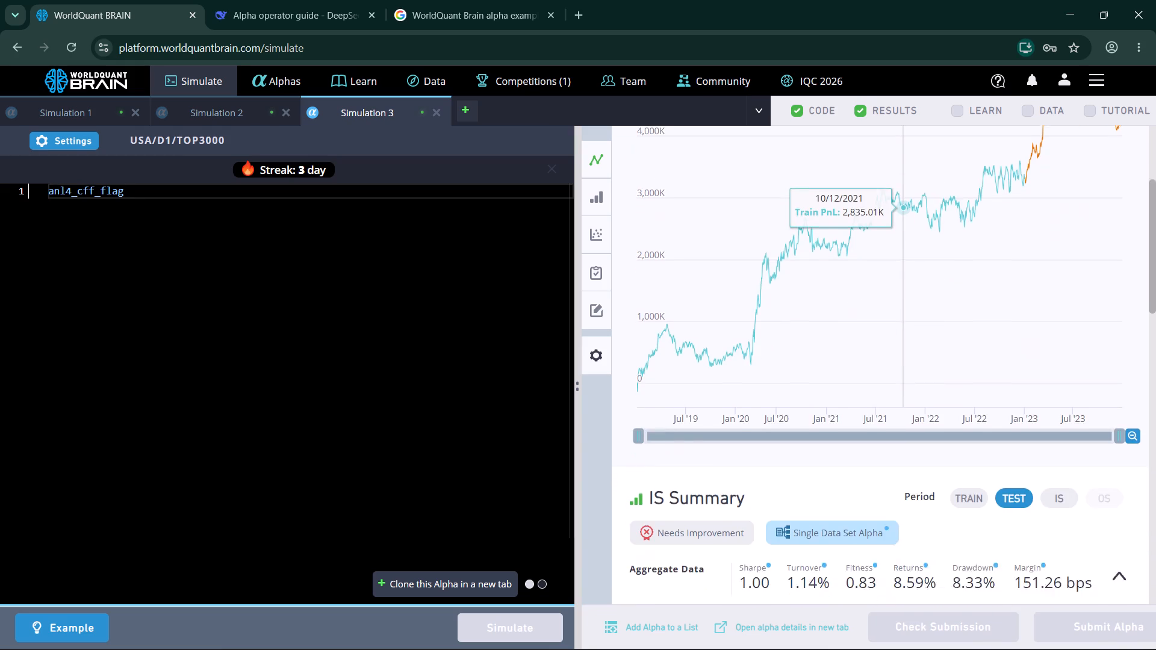
scroll(904, 500, "down", 5)
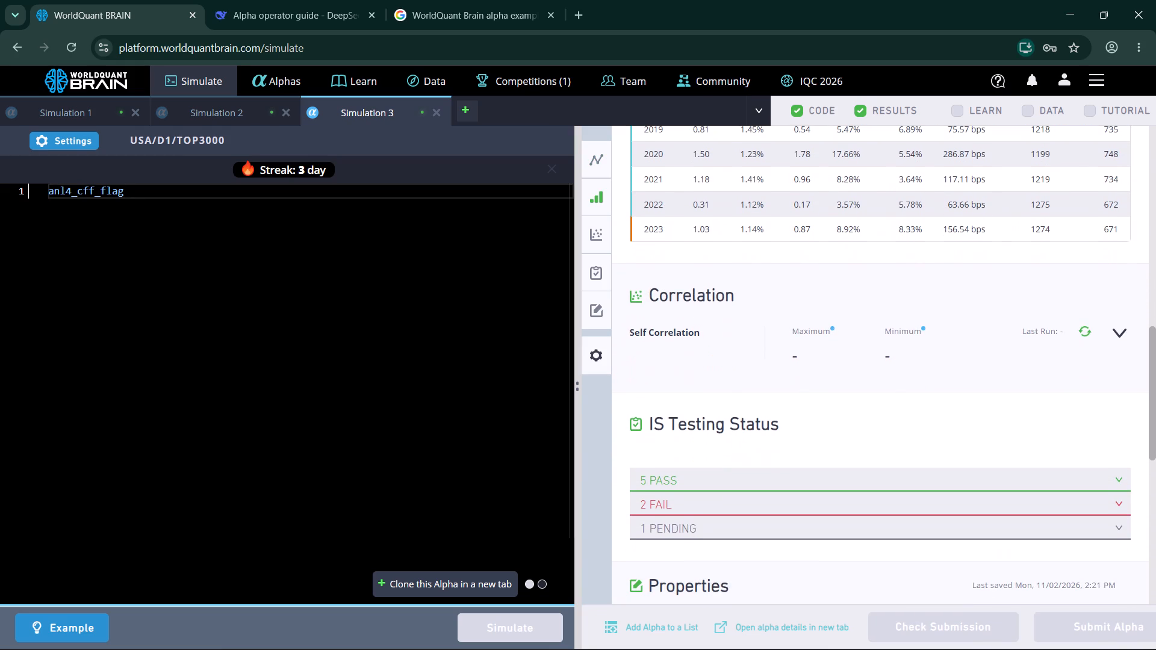
left_click(881, 502)
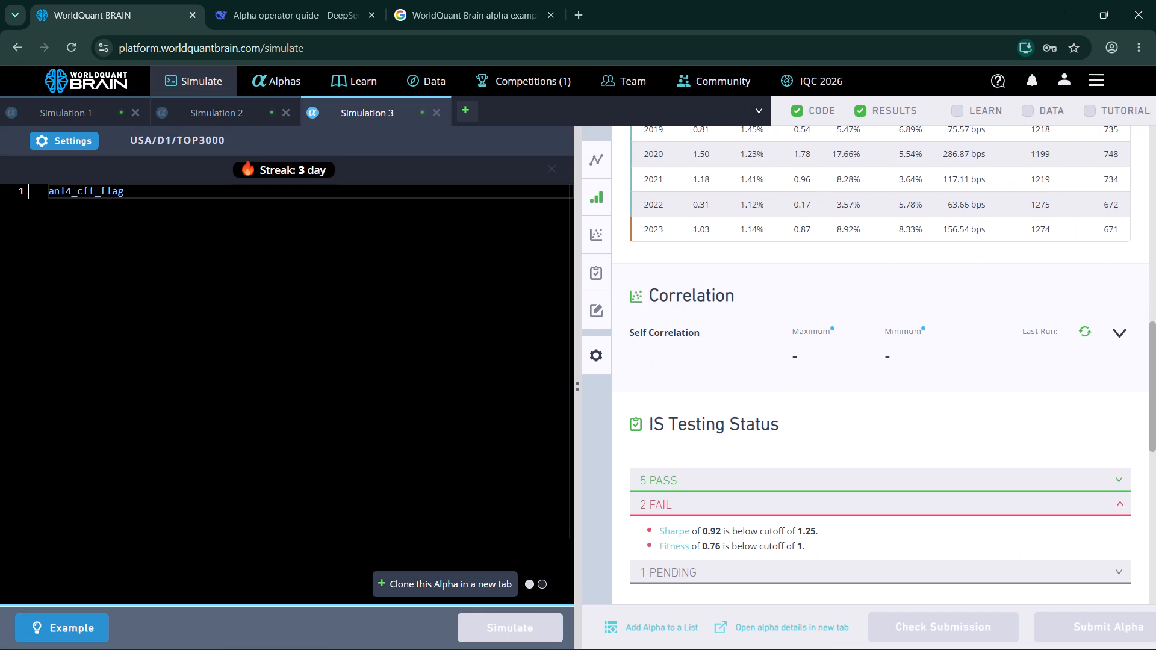
Set the decay of Simulation 3 to 2, apply the settings and rerun the anl4_cff_flag simulation.
left_click(89, 135)
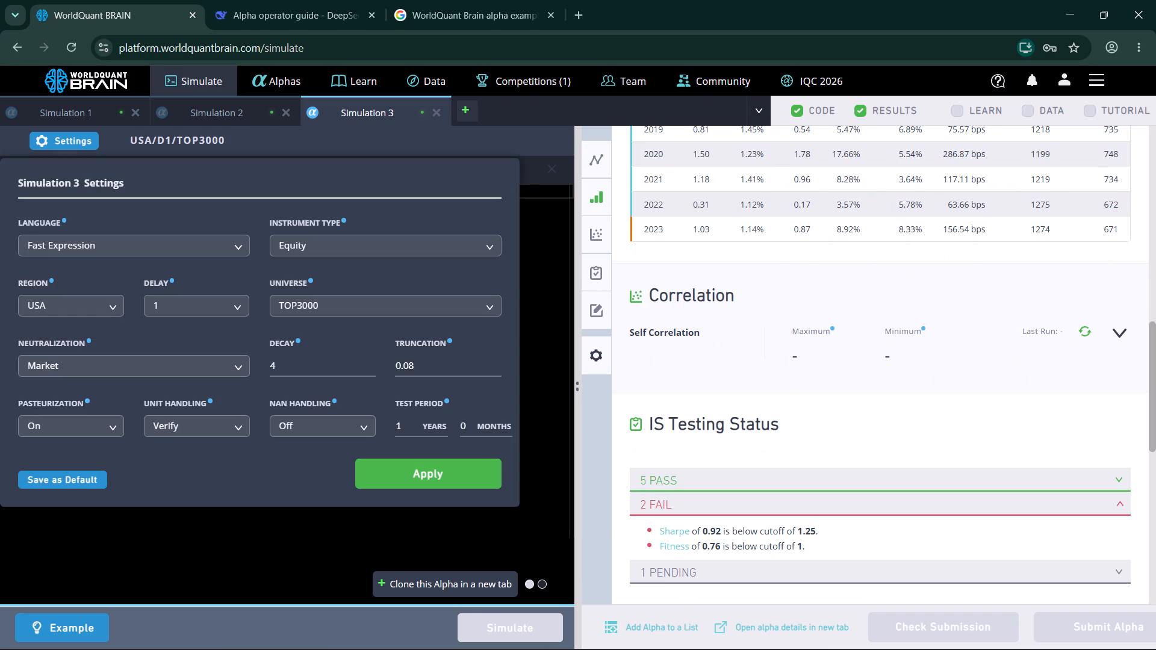
double_click(370, 371)
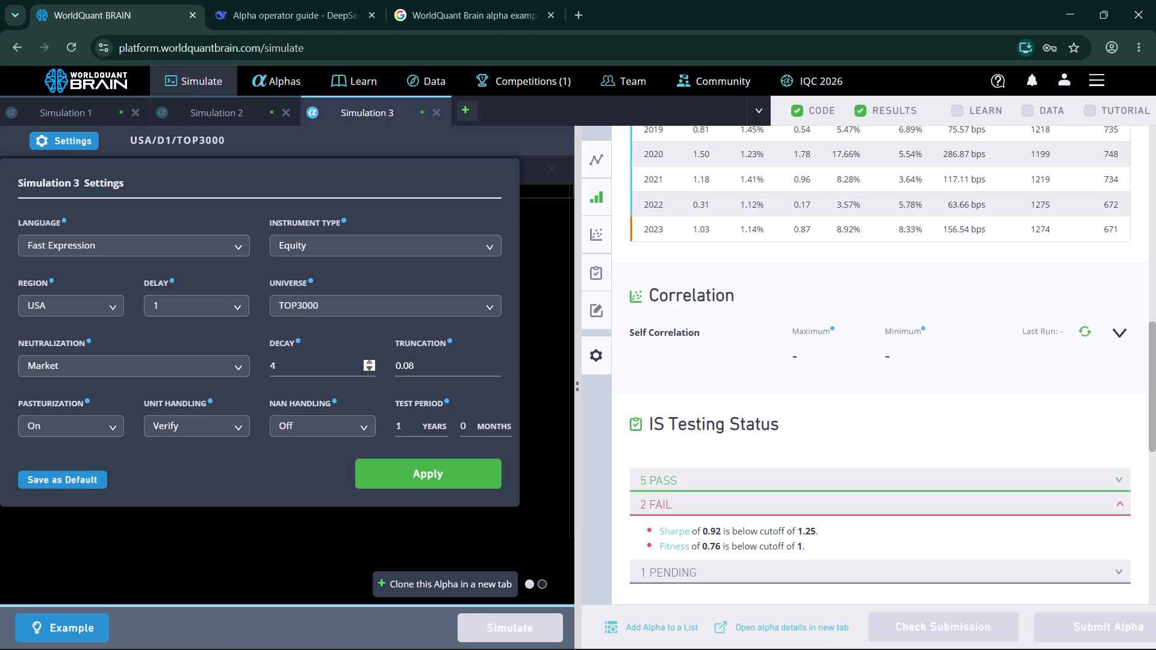
double_click(369, 369)
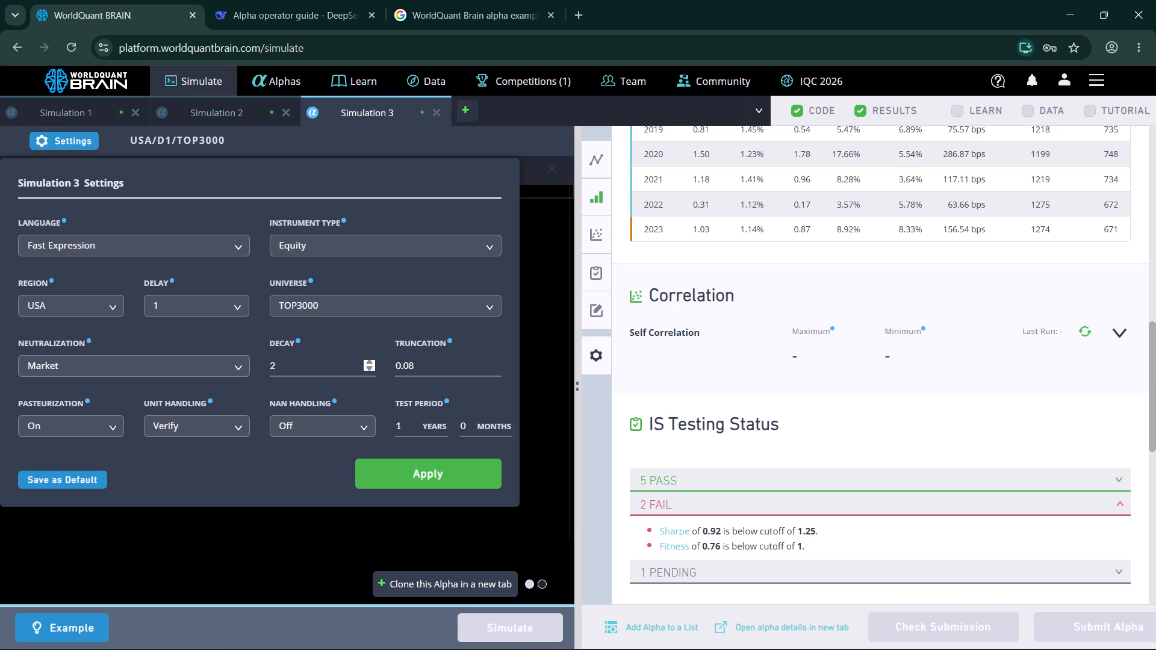
left_click(412, 467)
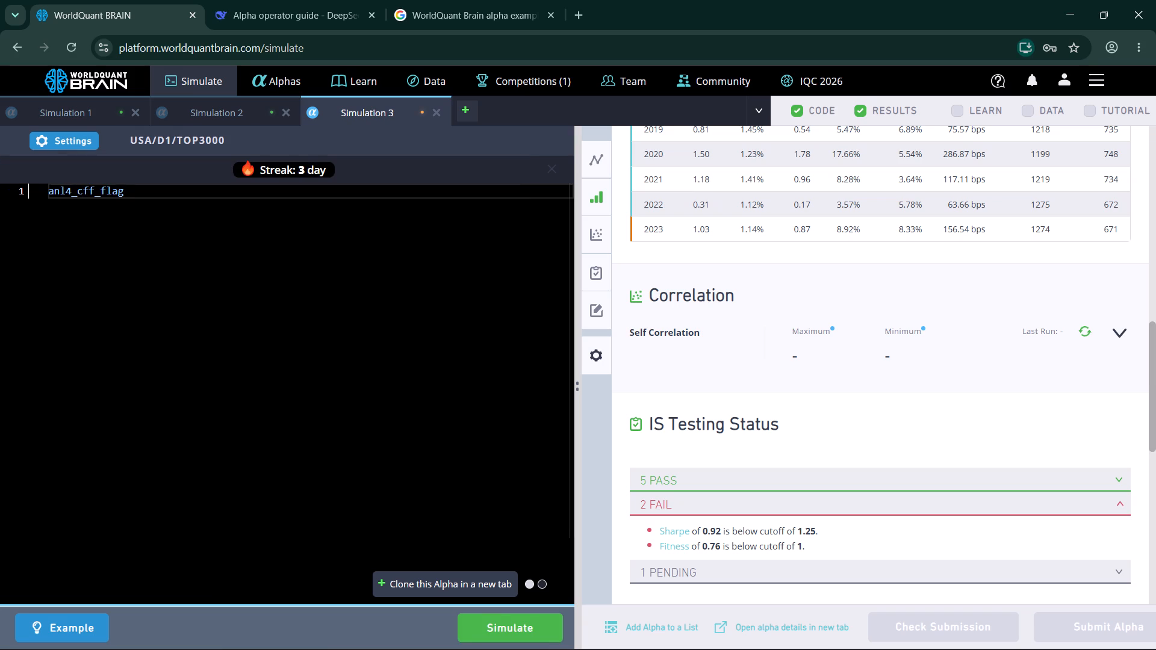
left_click(527, 618)
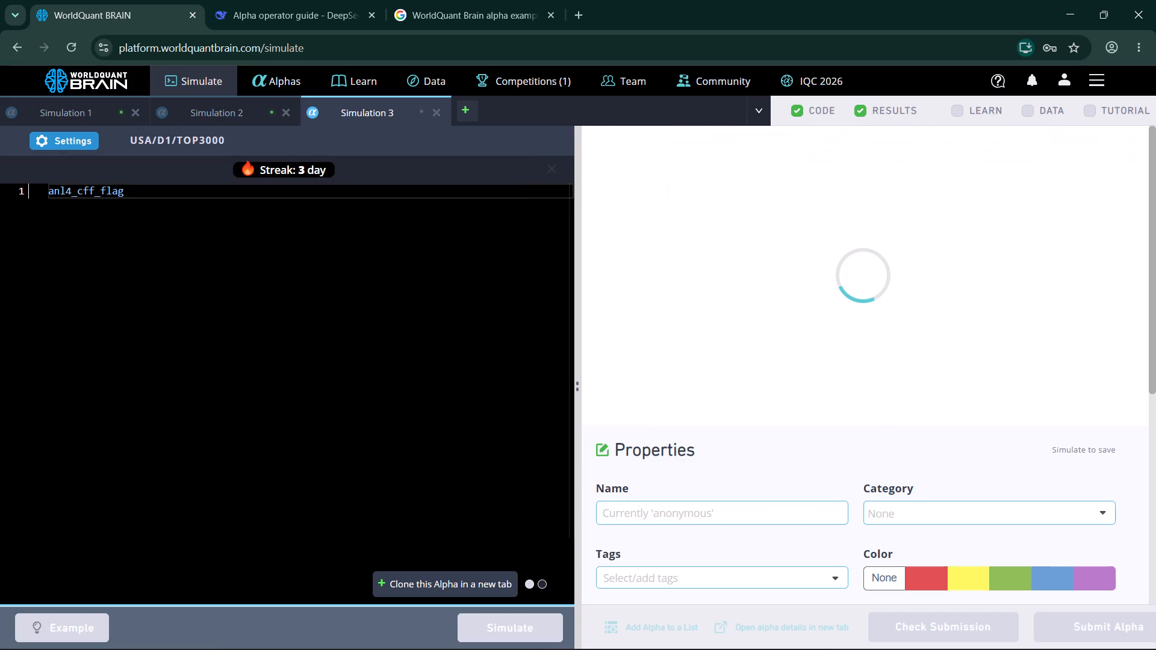
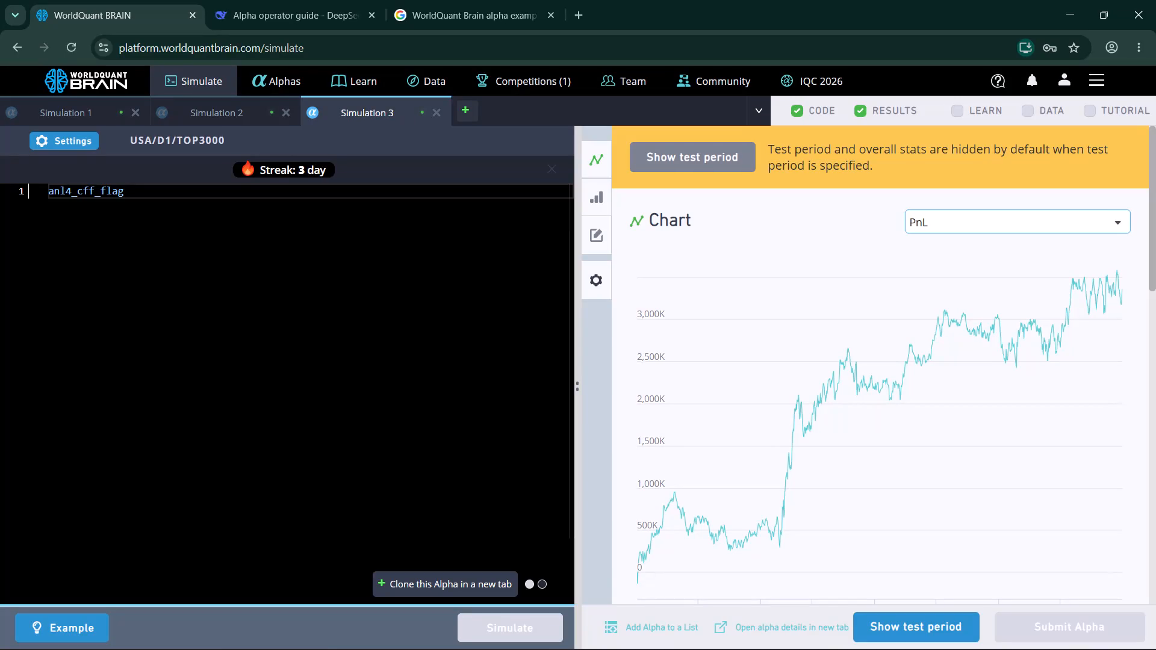
Submit the anl4_netdebt_flag alpha from Simulation 2.
left_click(244, 115)
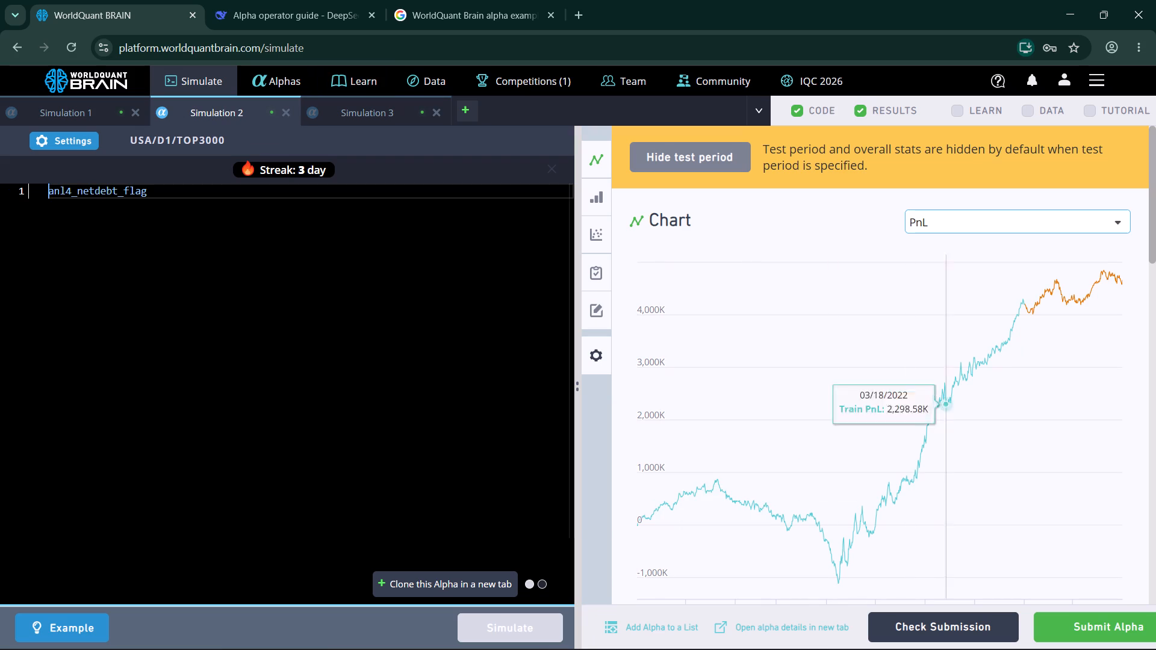
left_click(1092, 627)
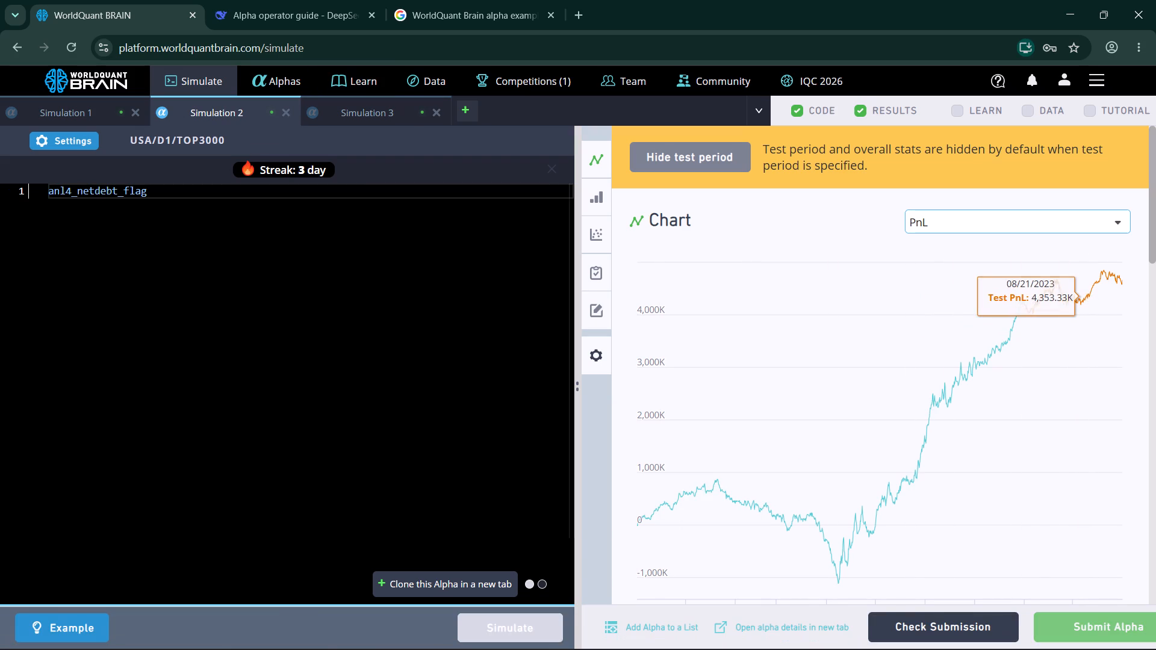
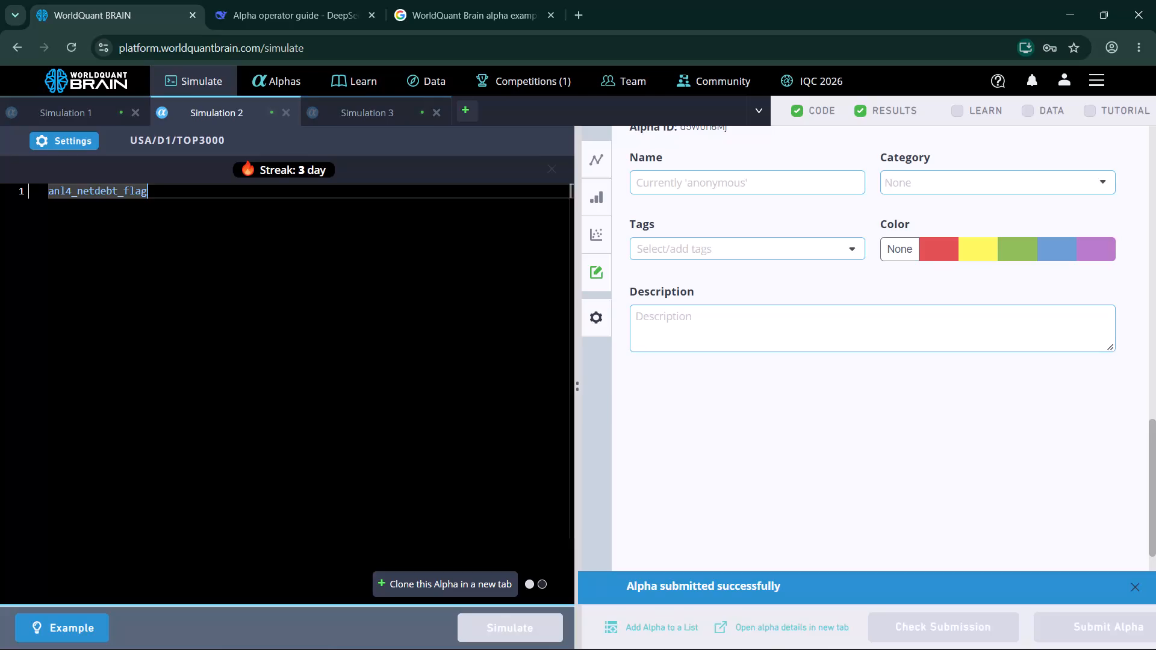
Replace the debt_flag ending of the field name in the Simulation 2 code with P_, giving anl4_netP_.
left_click(200, 272)
key("BackSpace")
key("BackSpace")
key("BackSpace")
key("BackSpace")
key("BackSpace")
key("BackSpace")
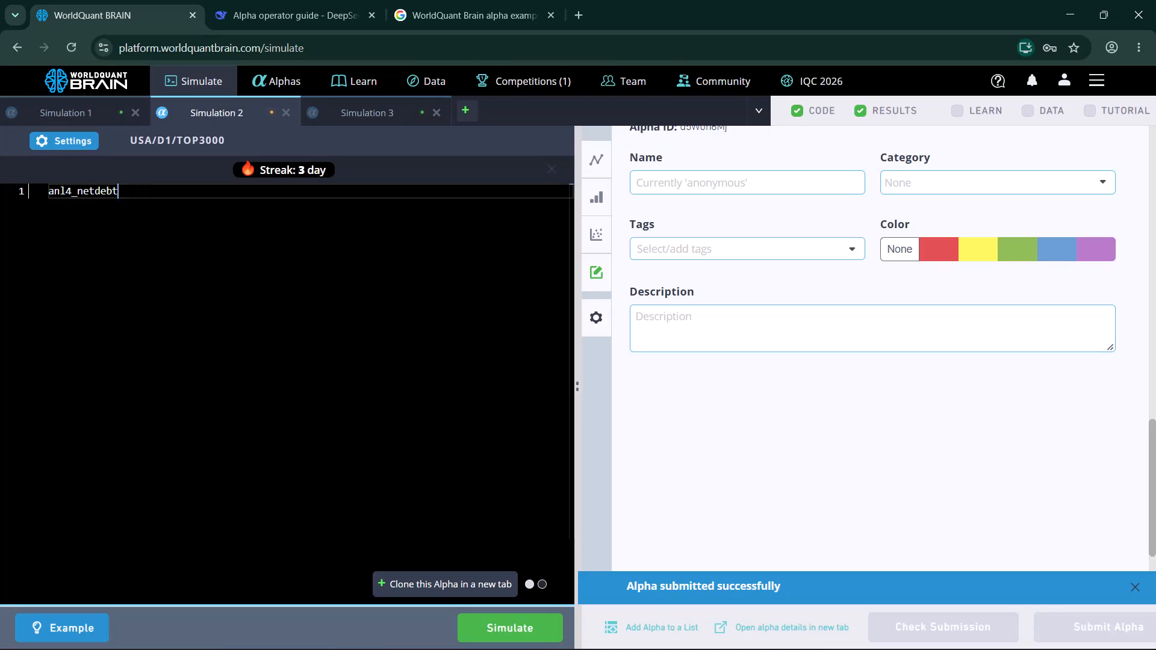
key("BackSpace")
key("BackSpace")
key("BackSpace")
type("P_")
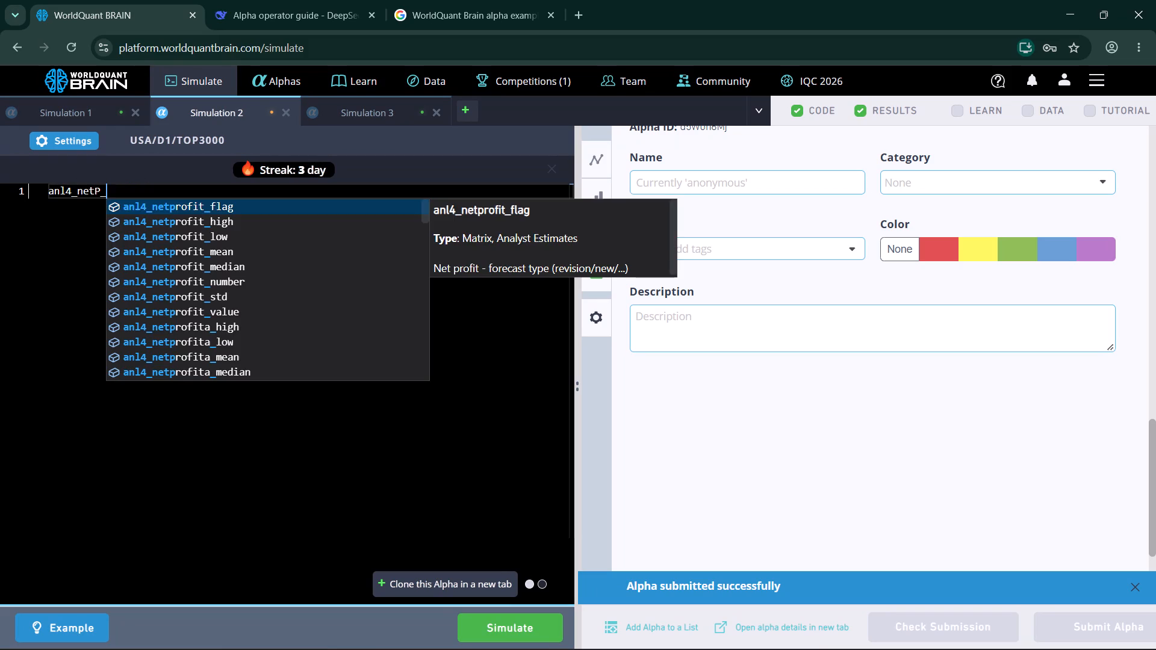
Remove the P from the field name and complete it as anl4_net_income.
key("Home")
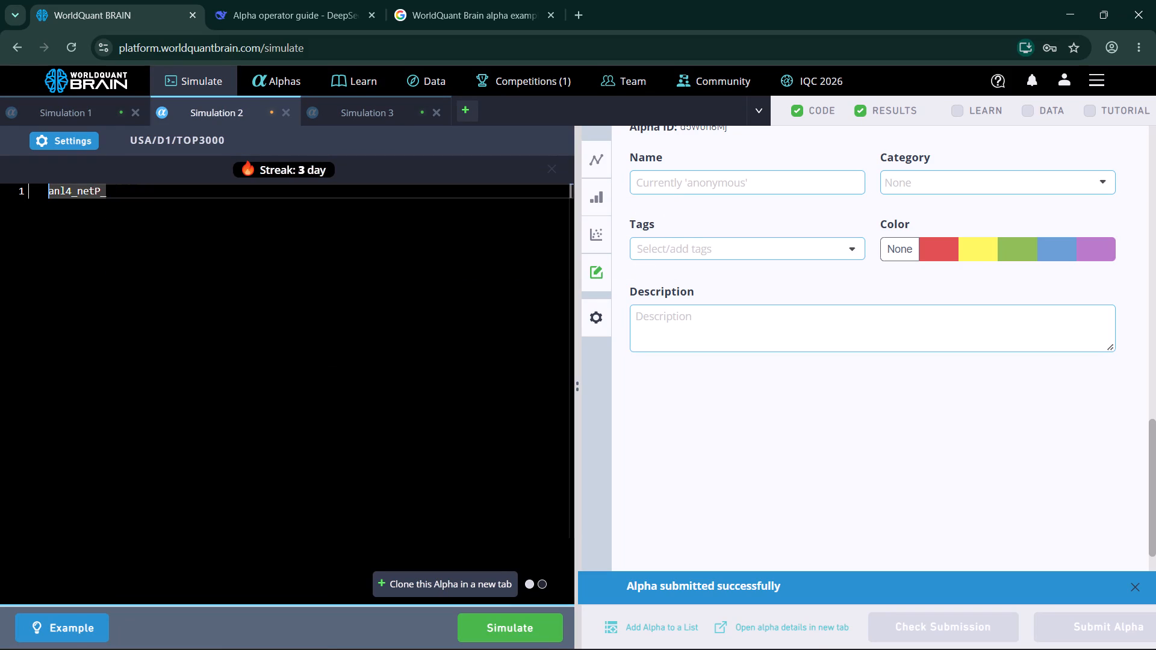
key("shift+underscore")
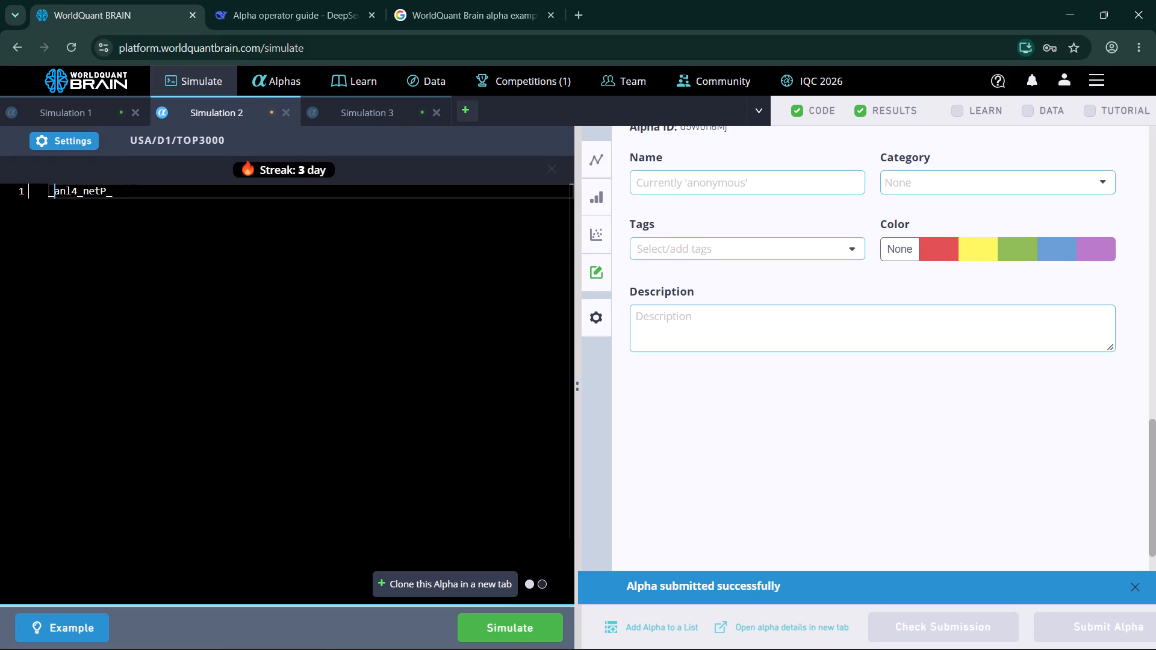
key("BackSpace")
key("Right")
key("Right")
key("Right")
key("Right")
key("Right")
key("Right")
key("Right")
key("Right")
key("Right")
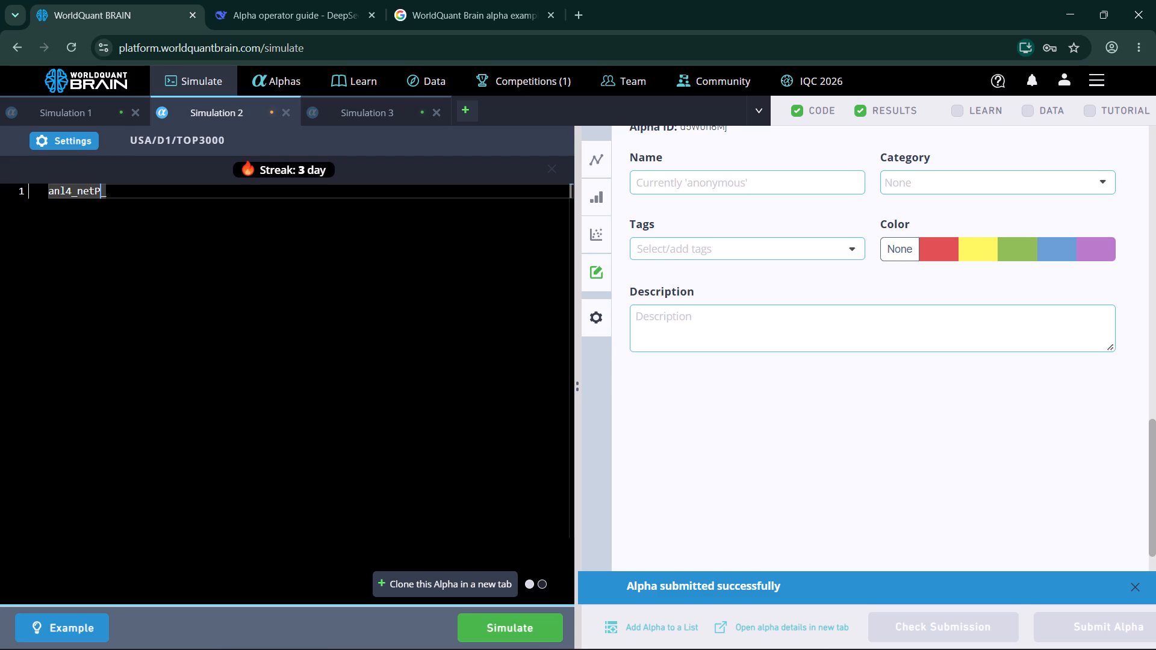
key("BackSpace")
key("Right")
key("Right")
key("i")
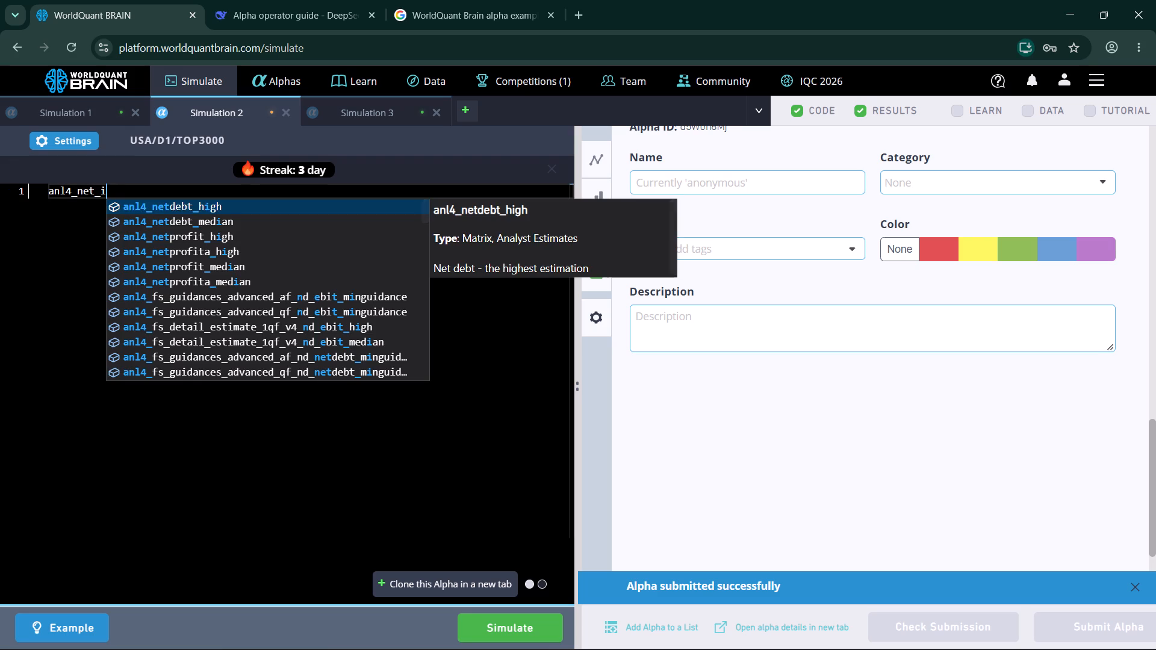
key("n")
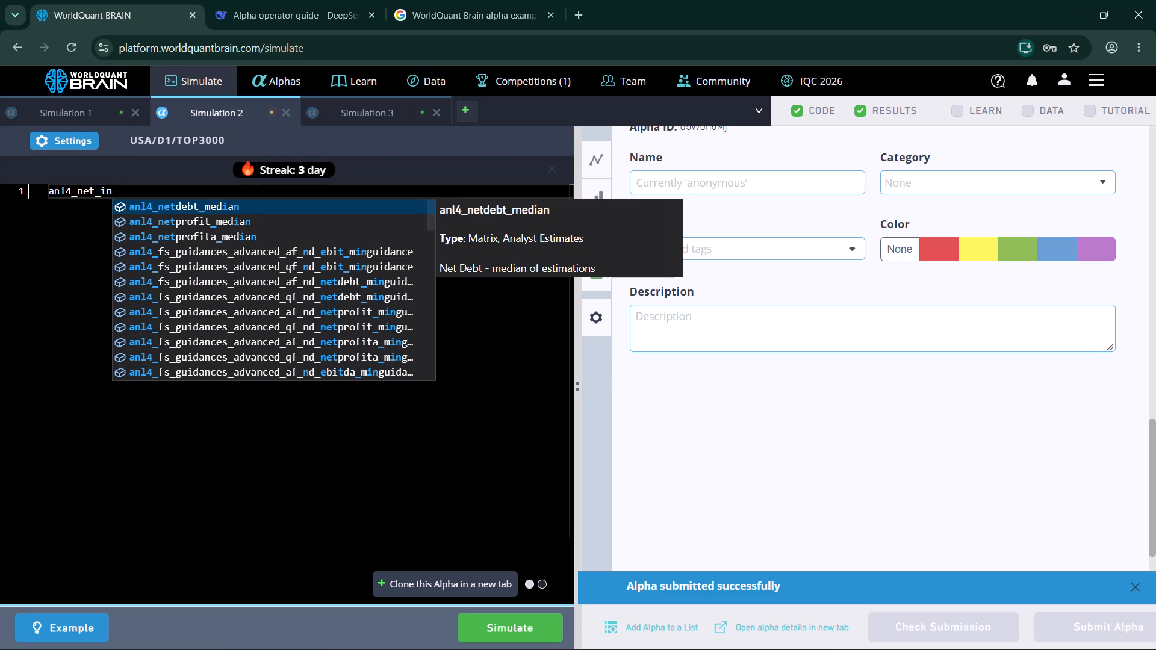
key("c")
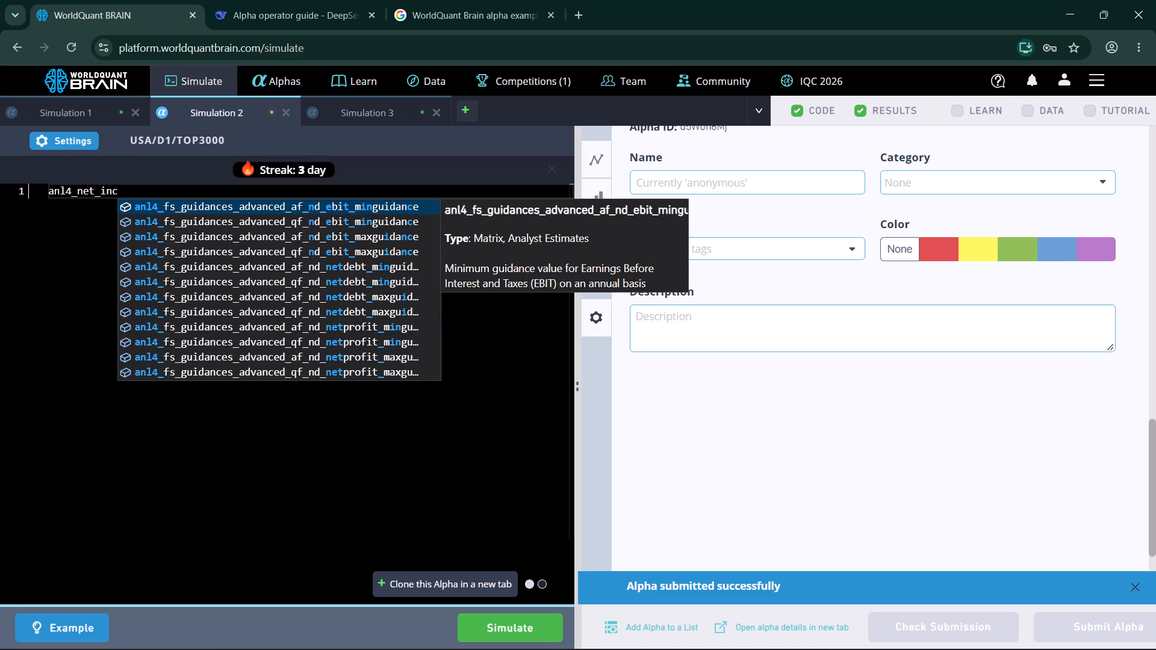
type("om")
key("e")
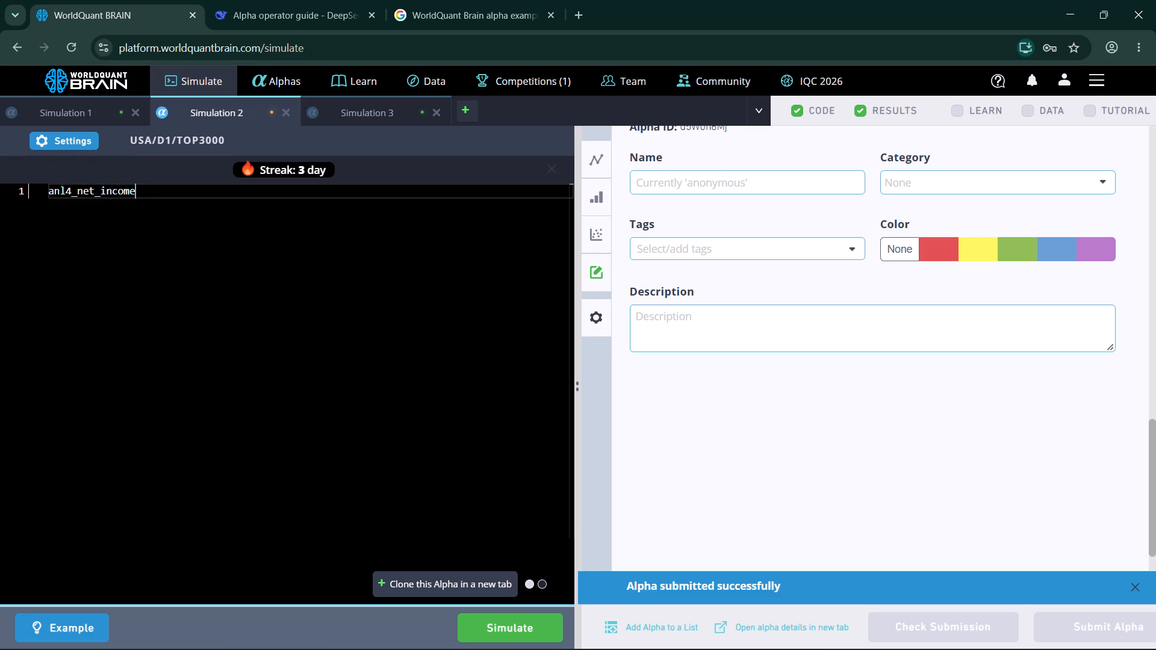
Delete the underscore before income to make the expression anl4_netincome and bring up matching field suggestions.
left_click(98, 194)
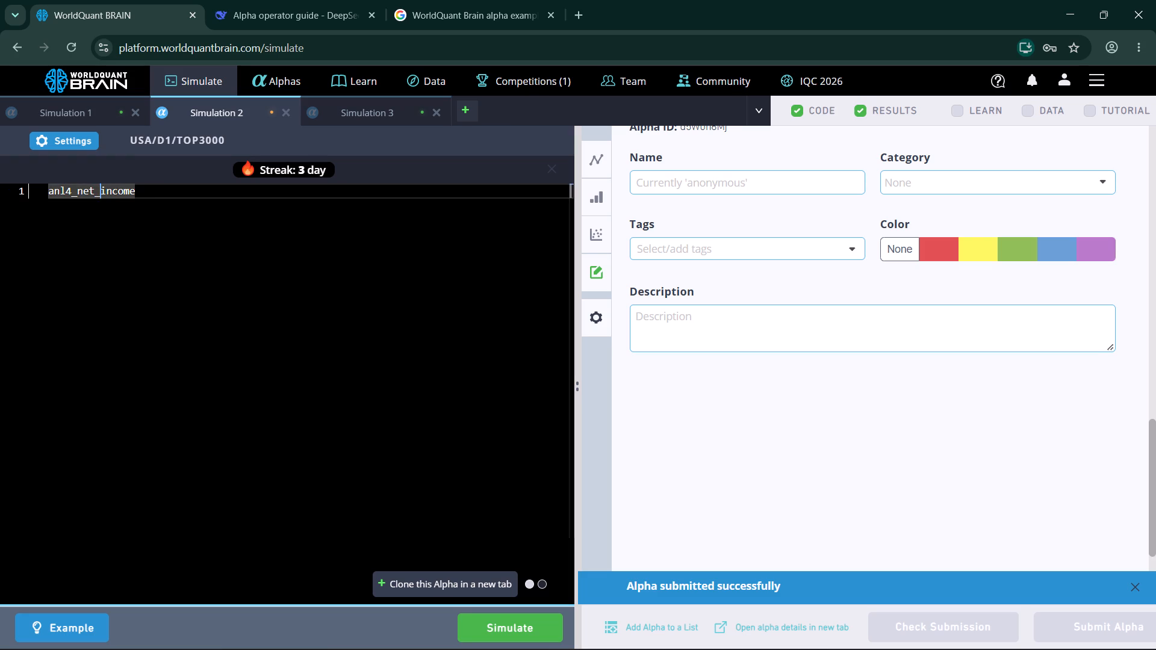
key("BackSpace")
left_click(132, 194)
key("BackSpace")
key("e")
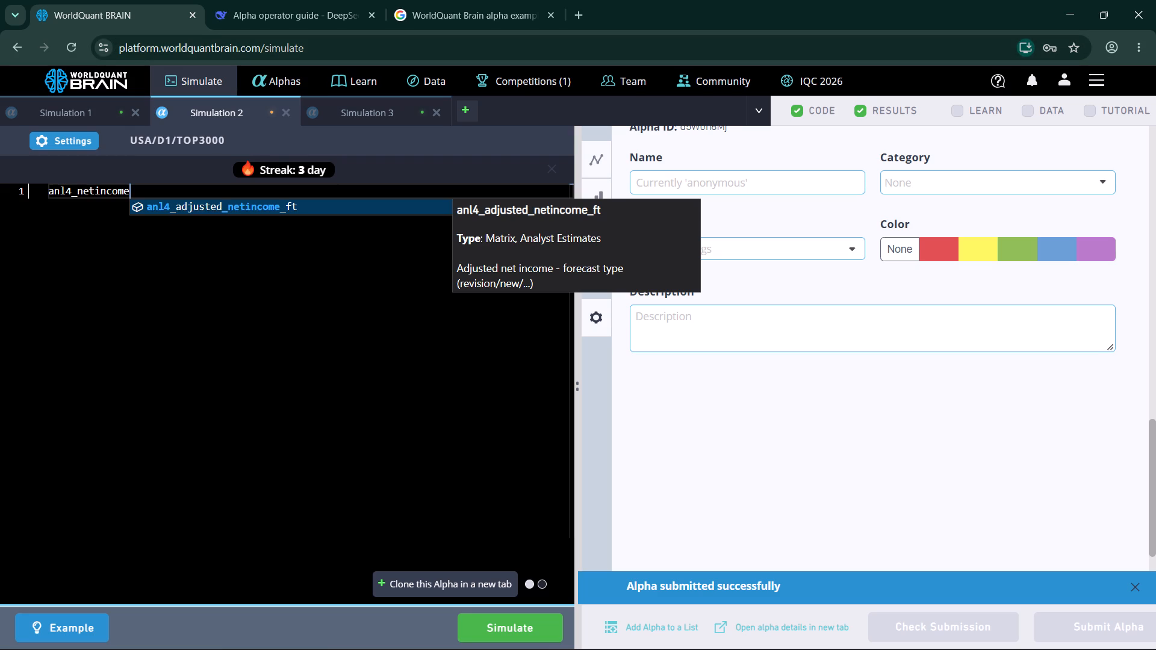
left_click(269, 361)
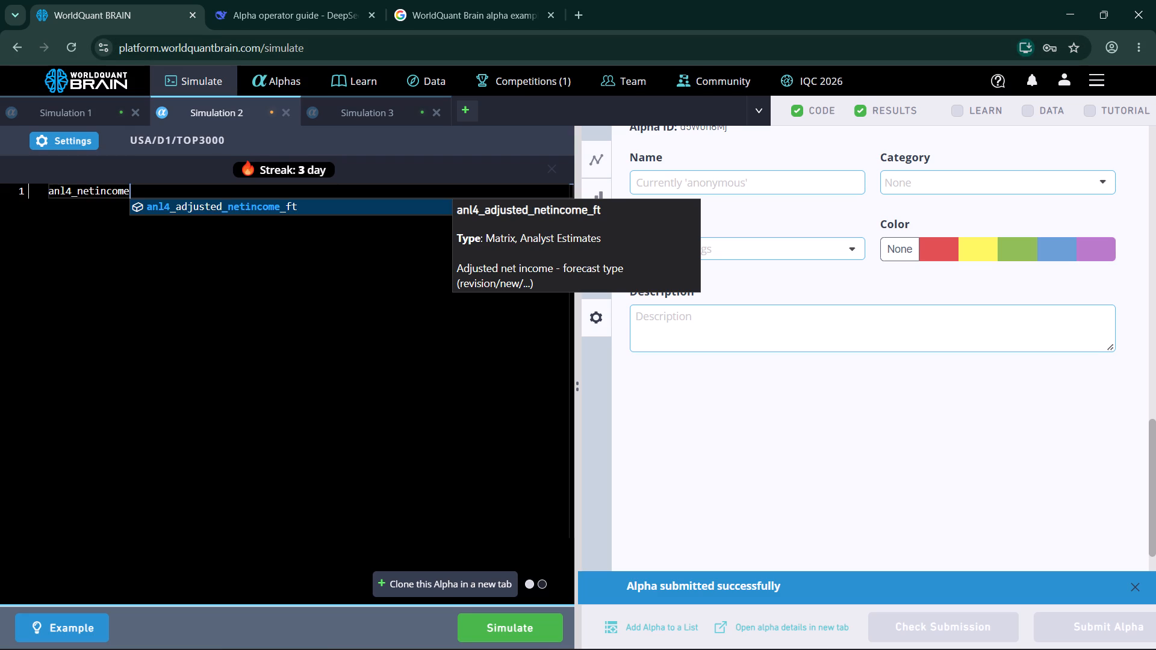
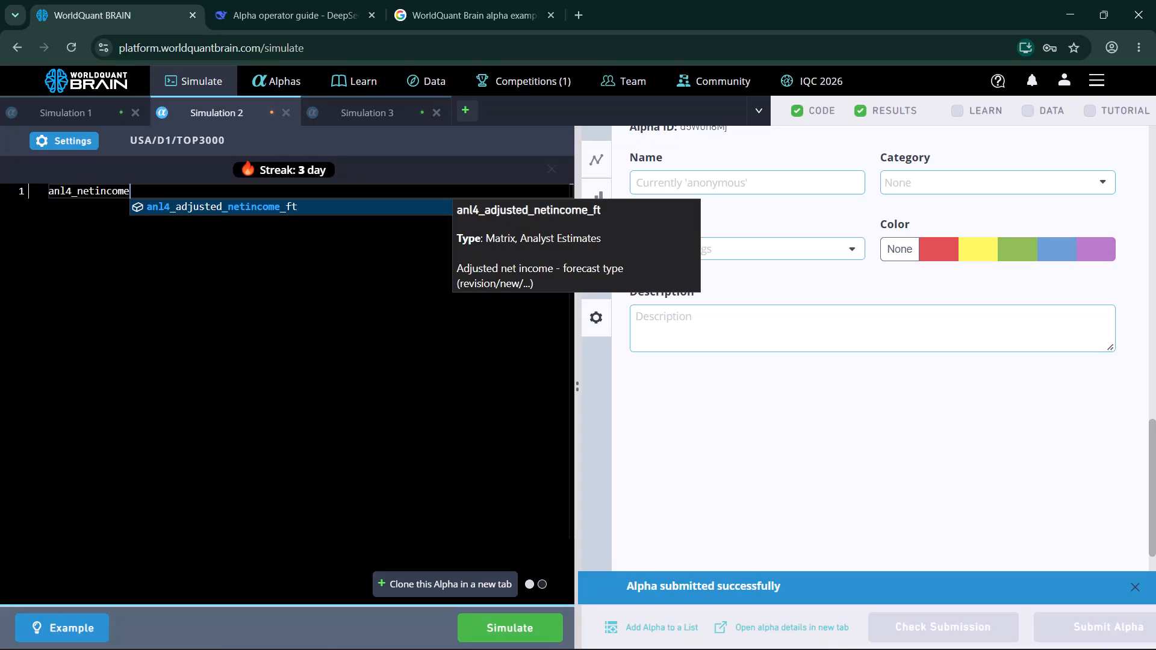
Replace the anl4 prefix with adj, separate net and income with an underscore, and complete the field as adj_net_income_avg.
left_click(72, 187)
key("BackSpace")
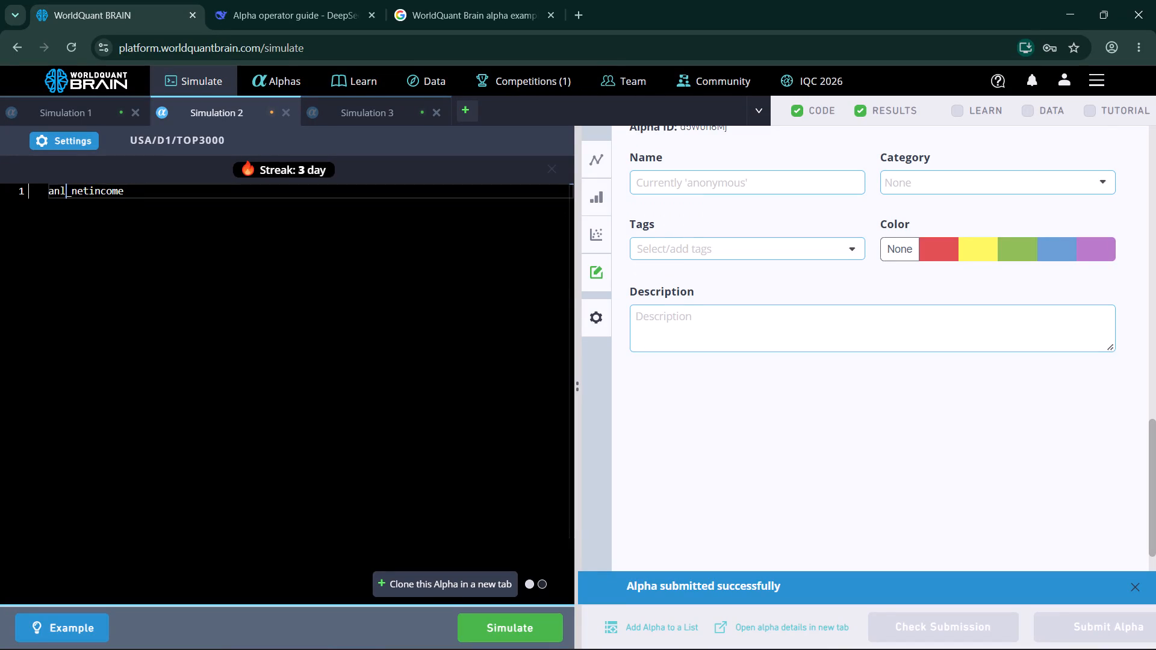
key("BackSpace")
key("BackSpace")
type("dj")
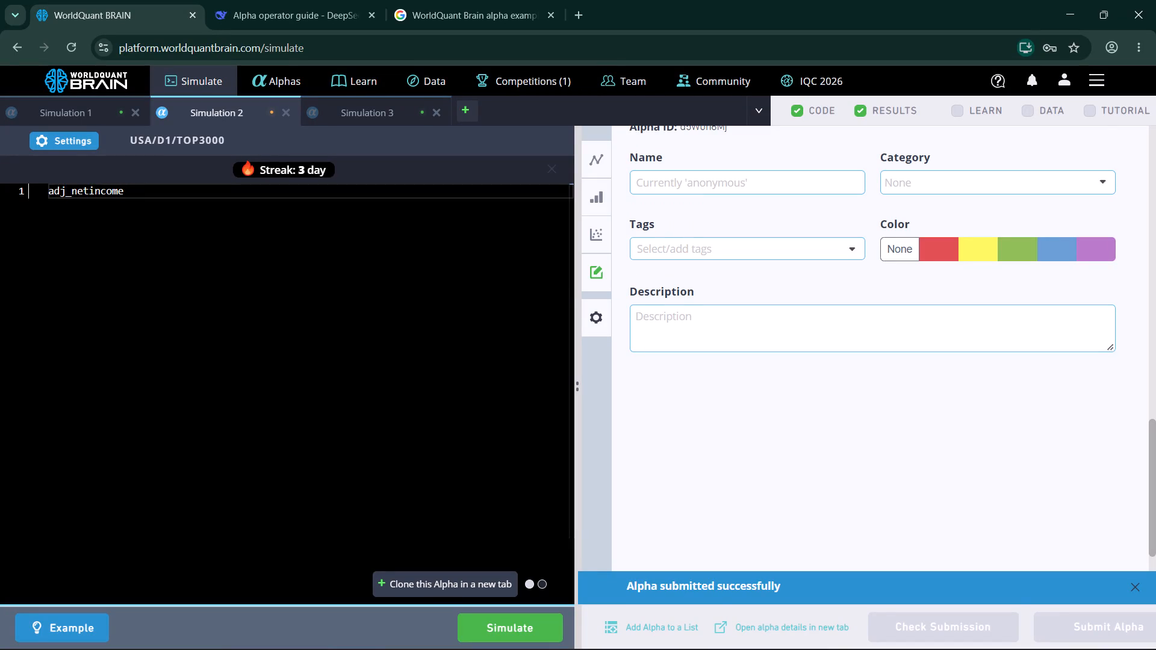
left_click(91, 191)
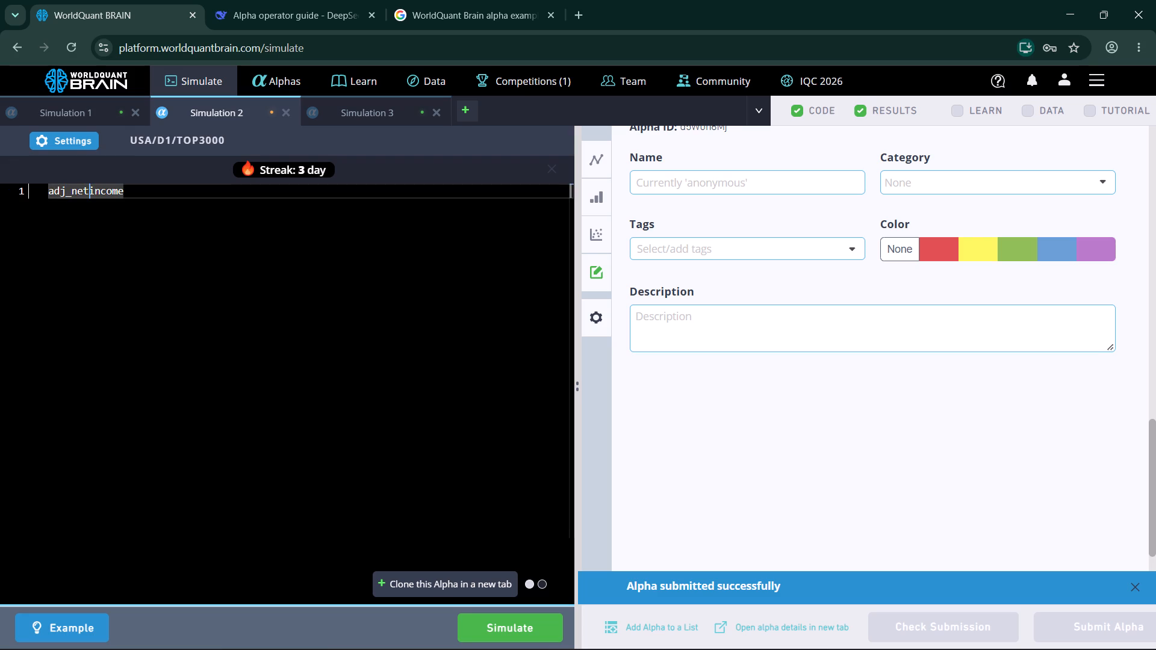
key("shift+underscore")
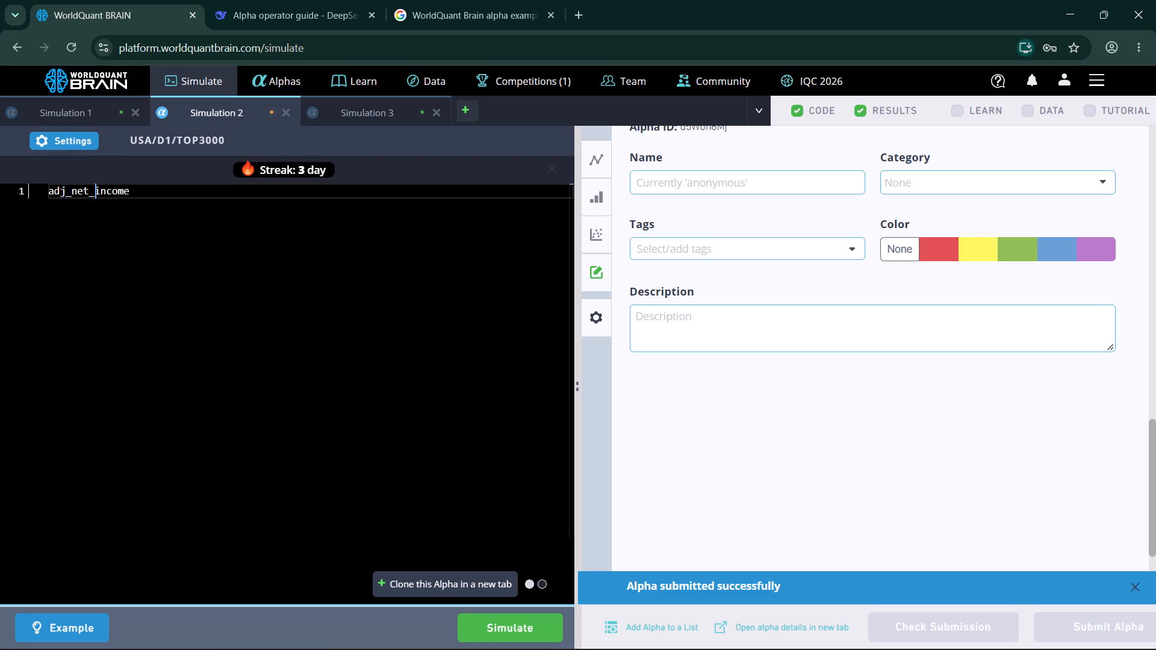
left_click(194, 202)
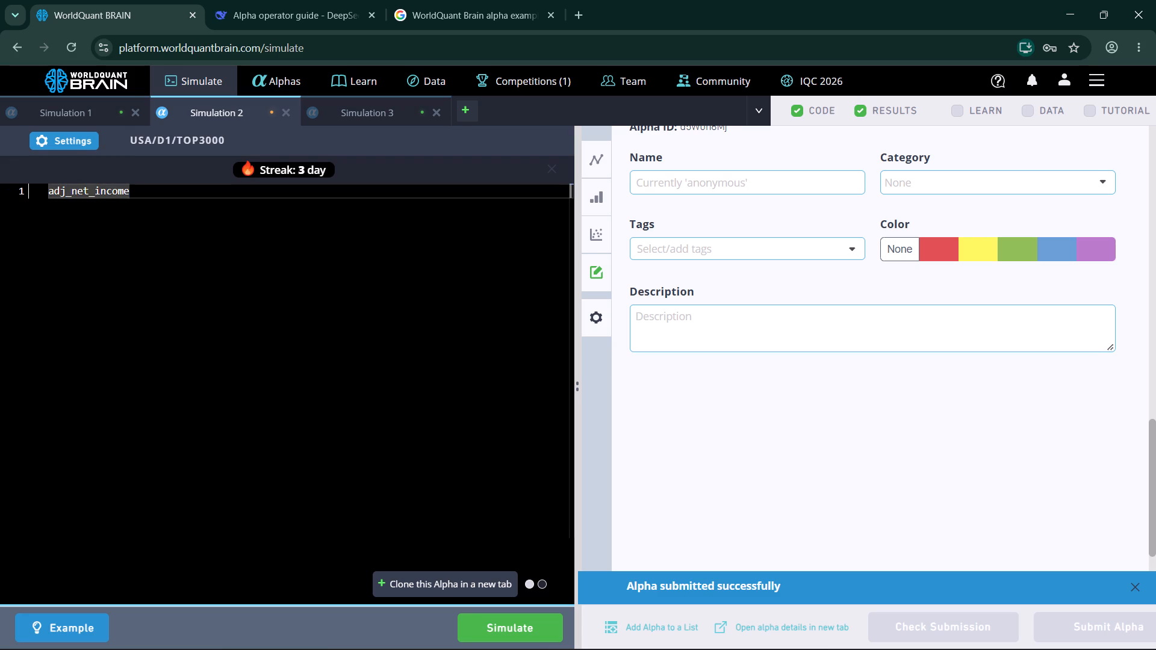
key("shift+underscore")
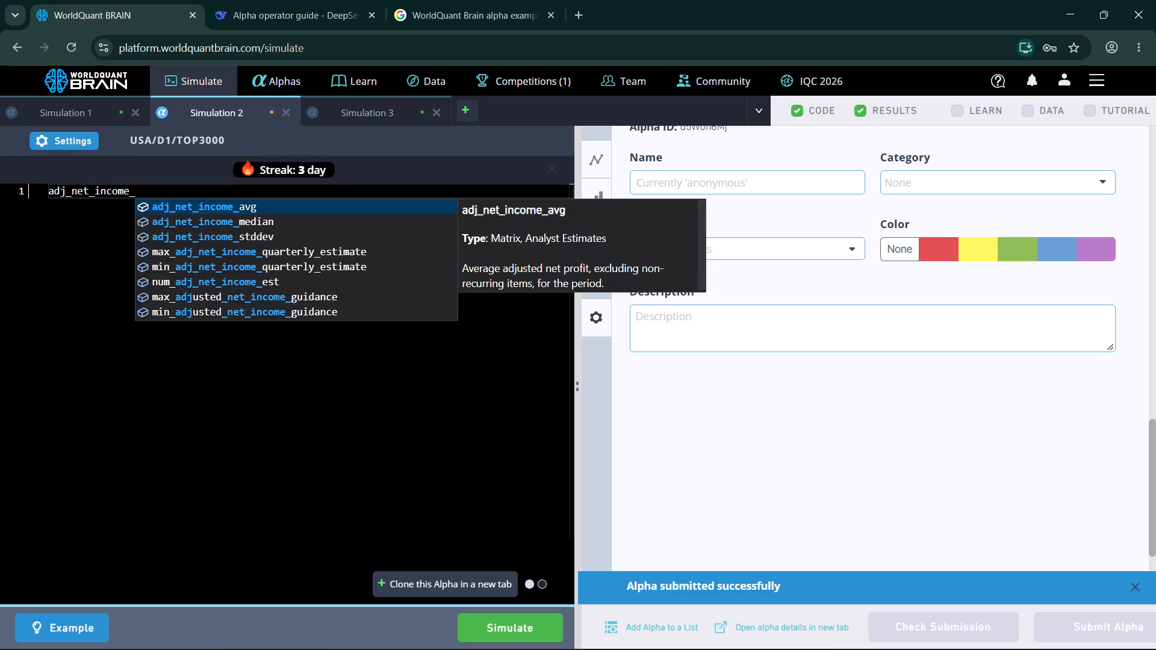
left_click(180, 200)
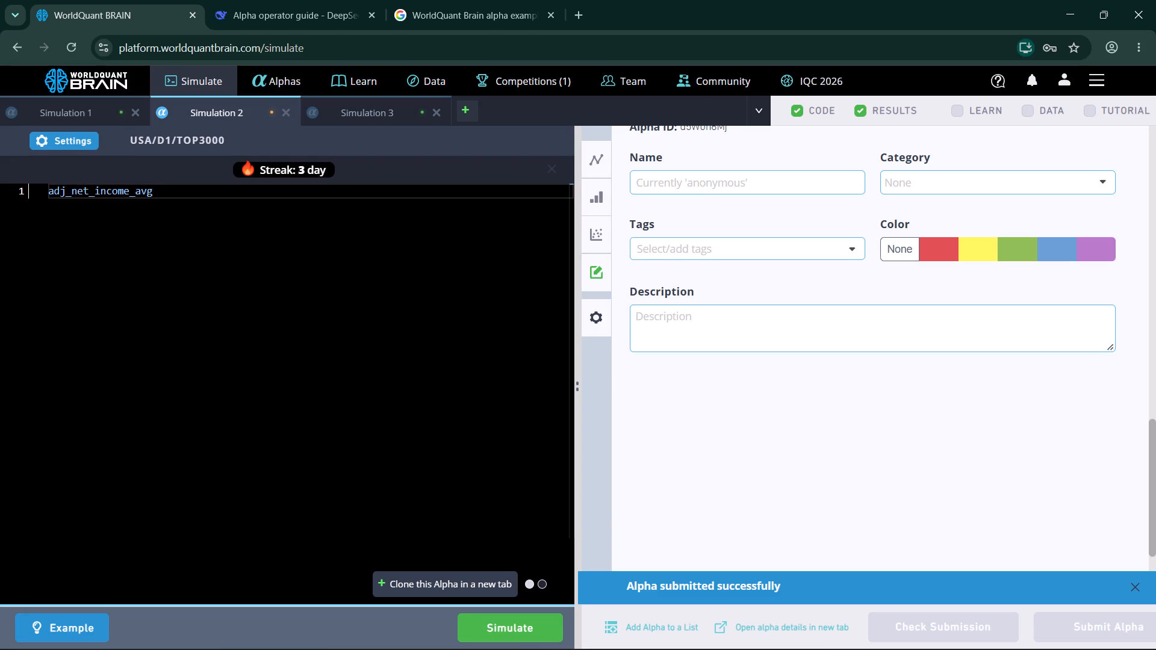
Lower the decay to below 4 and set neutralization to Sector in the Simulation 2 settings, and apply them.
left_click(81, 143)
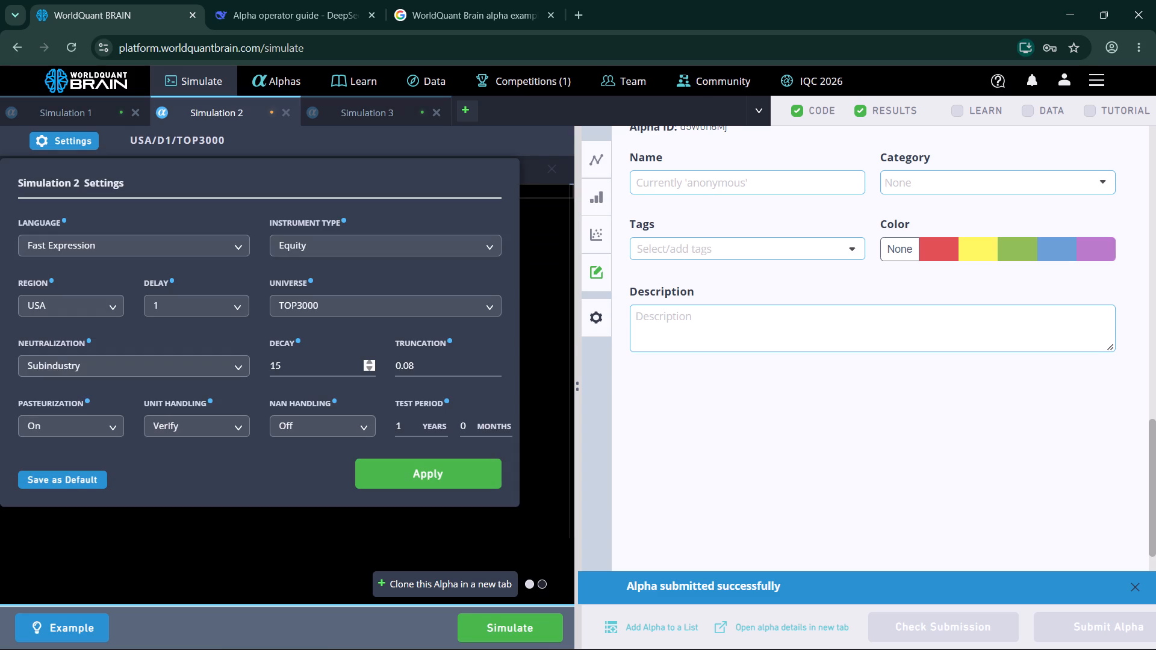
triple_click(367, 367)
triple_click(367, 367)
triple_click(367, 367)
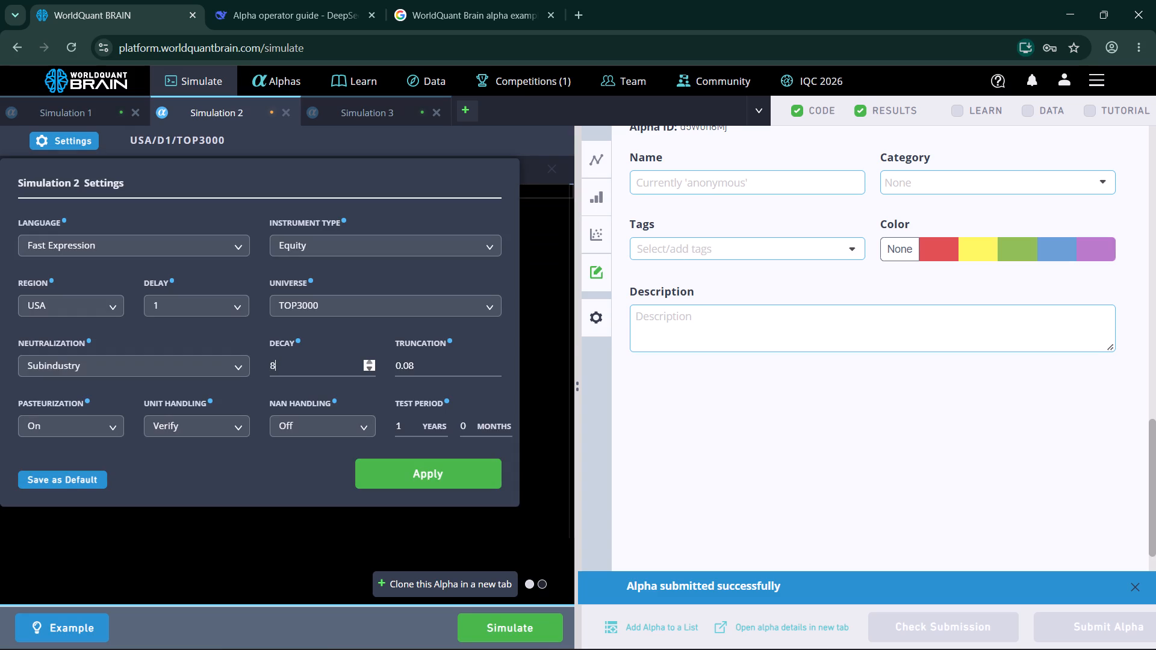
double_click(367, 367)
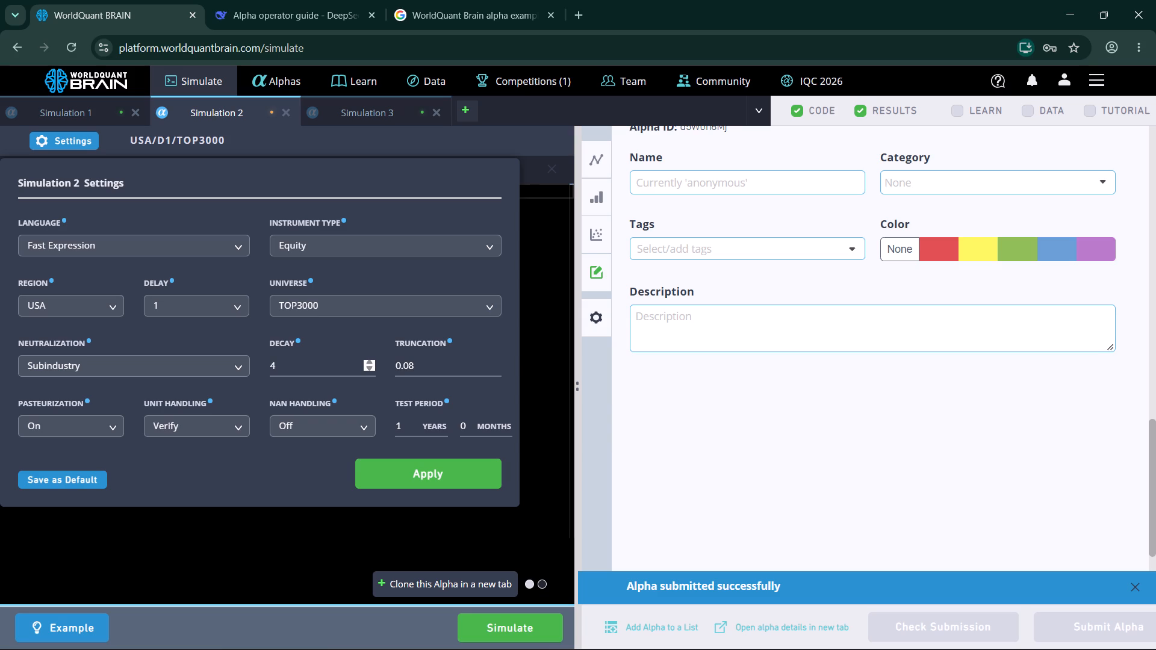
left_click(199, 361)
left_click(110, 424)
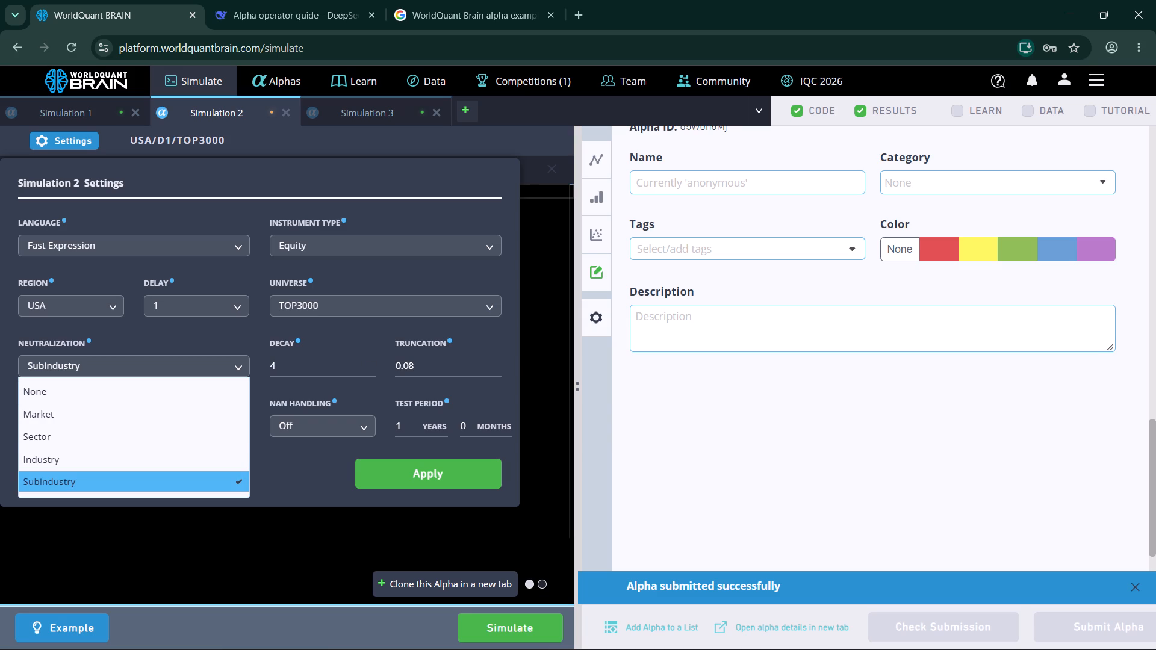
left_click(94, 427)
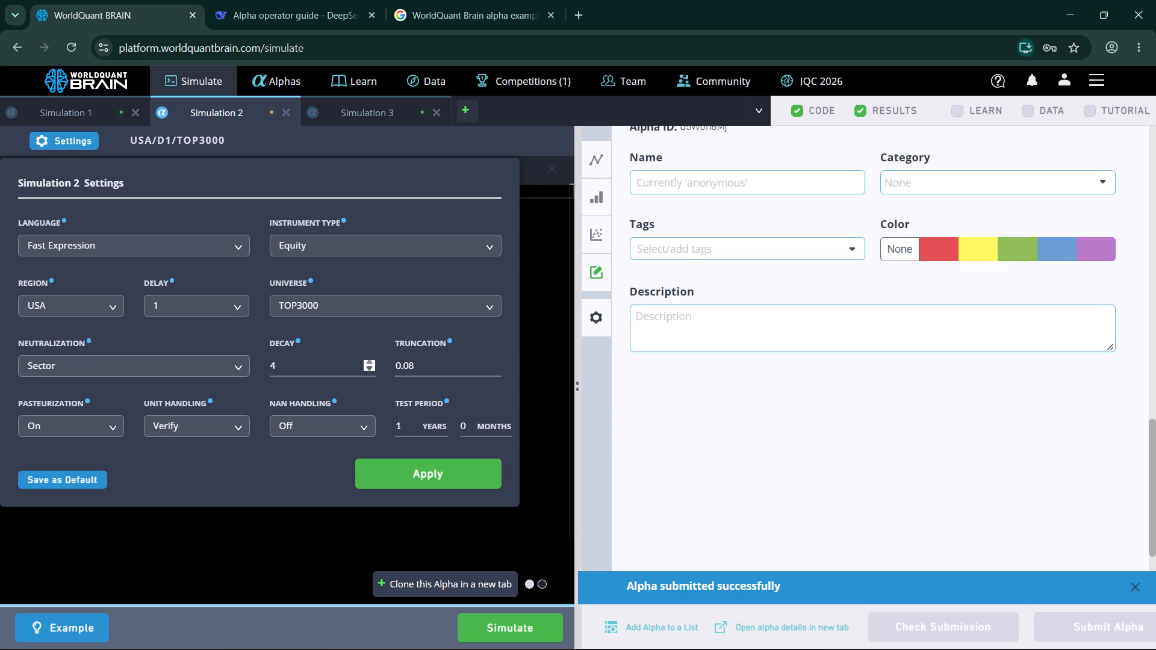
triple_click(367, 369)
left_click(399, 484)
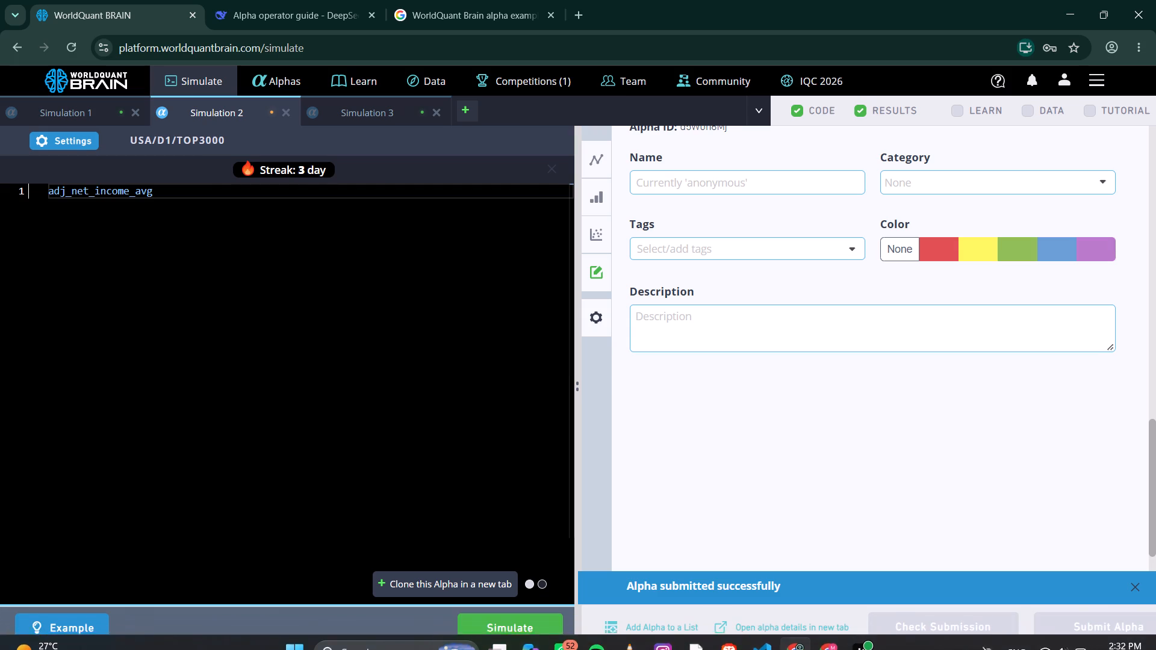
Run the simulation of the adj_net_income_avg alpha.
left_click(515, 624)
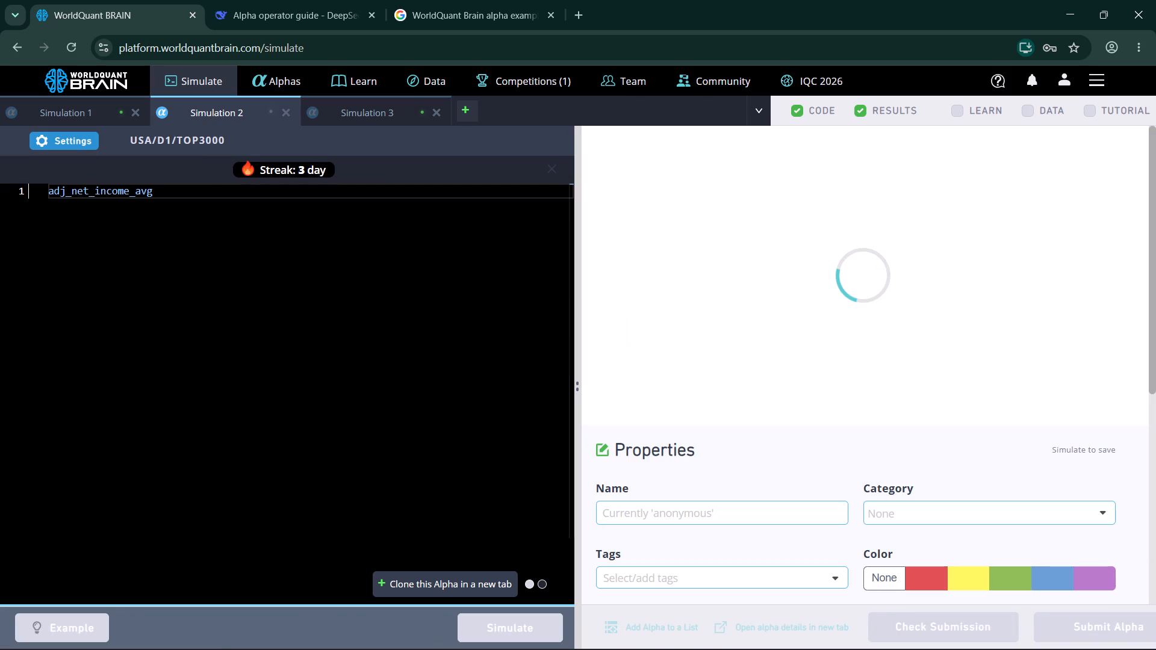
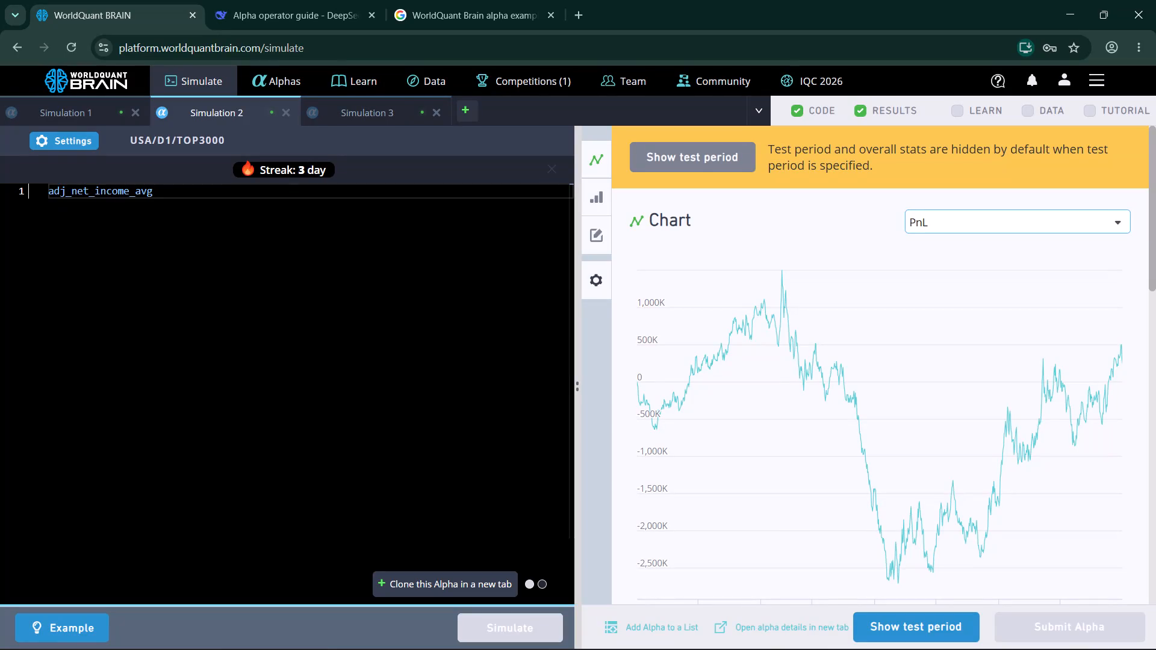
Set neutralization to Subindustry and decay to 4 in the Simulation 2 settings, and apply them.
left_click(98, 137)
left_click(98, 137)
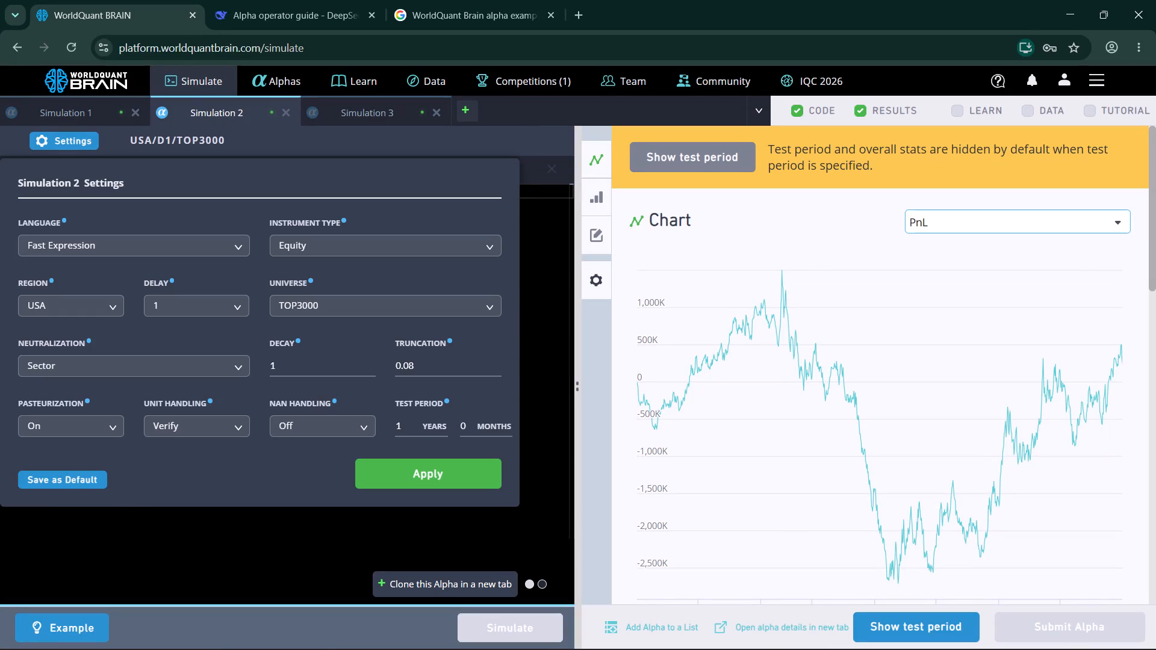
left_click(66, 135)
left_click(157, 362)
left_click(89, 452)
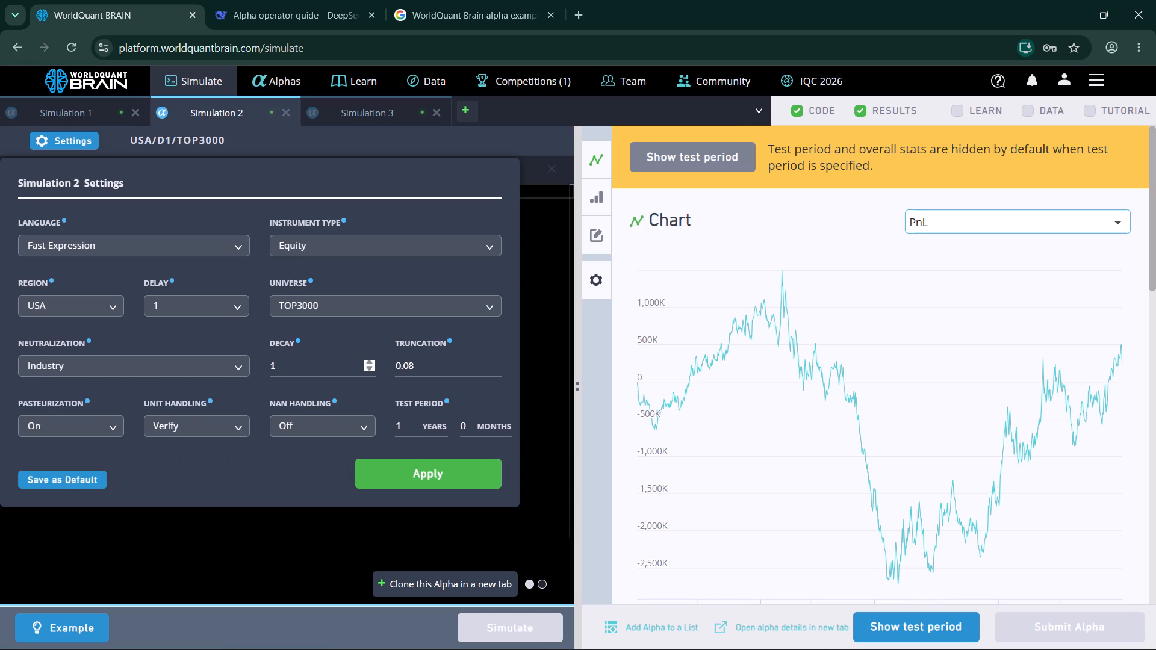
left_click(285, 367)
key("BackSpace")
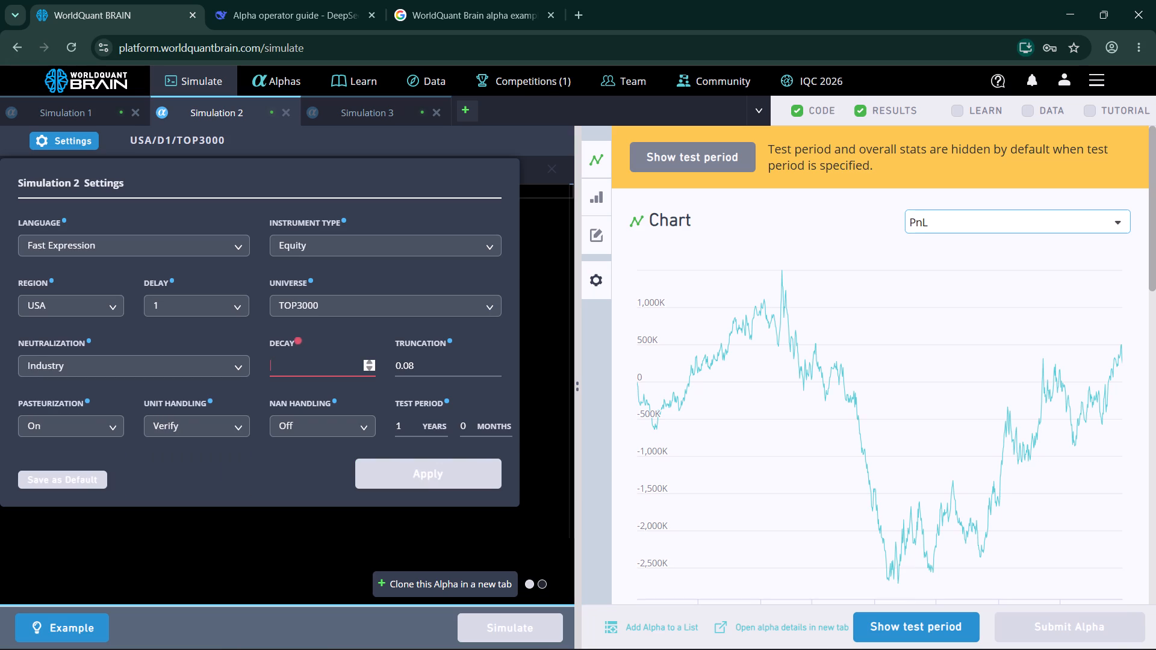
key("4")
left_click(216, 359)
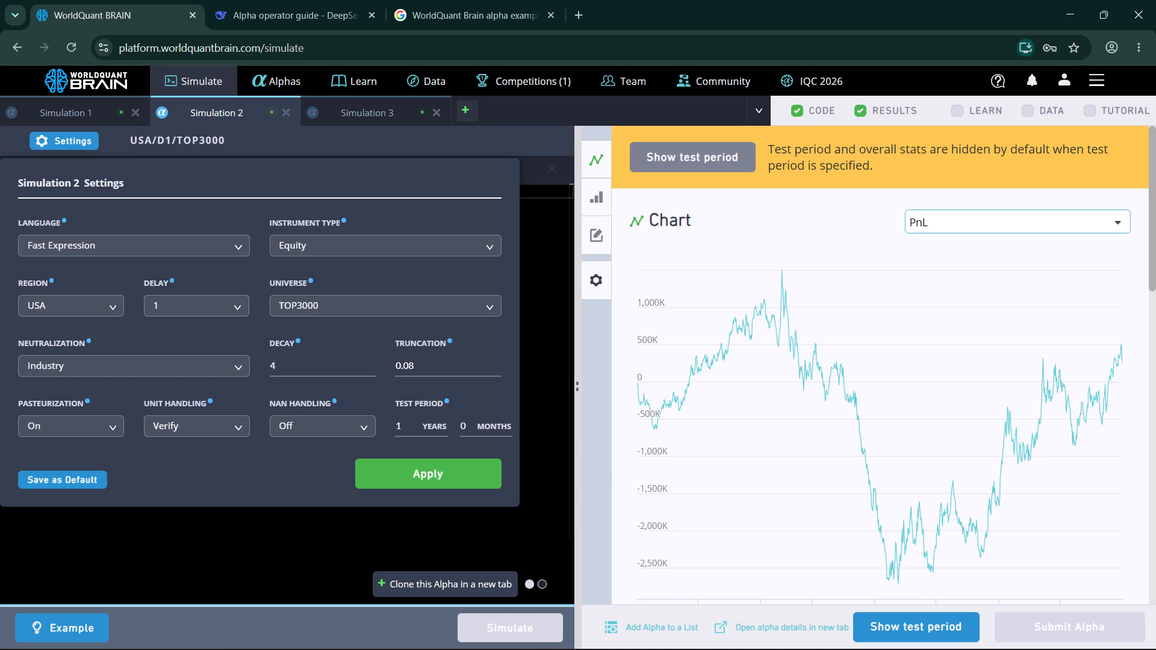
left_click(106, 472)
left_click(376, 464)
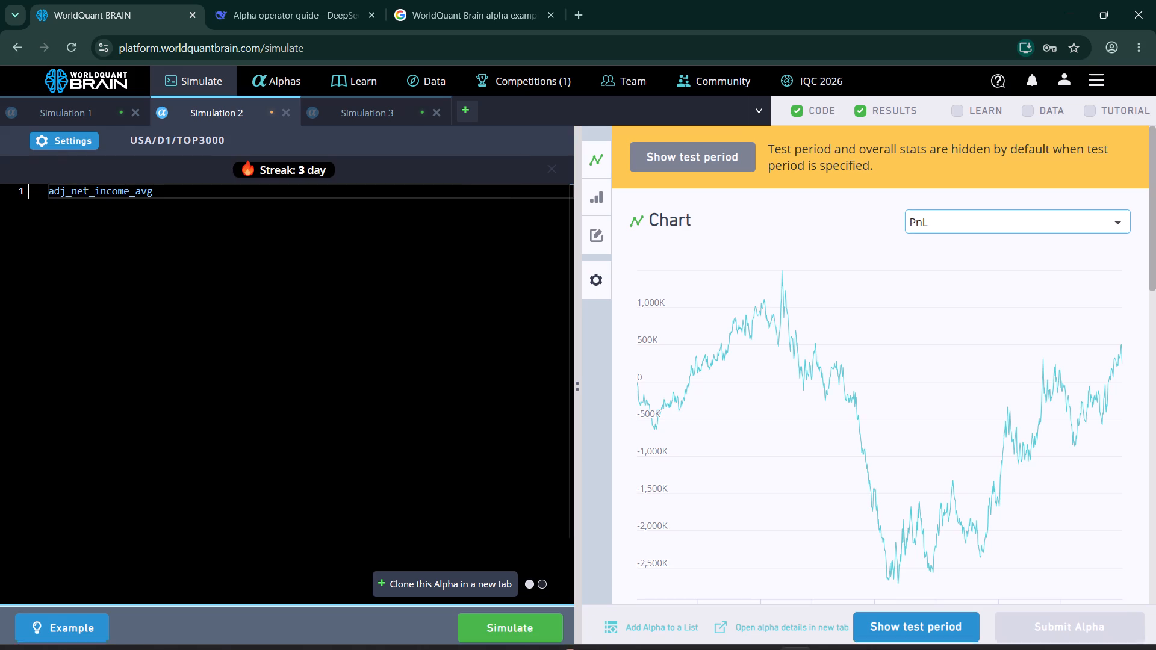
Run the simulation of the adj_net_income_avg alpha with the new settings.
left_click(525, 623)
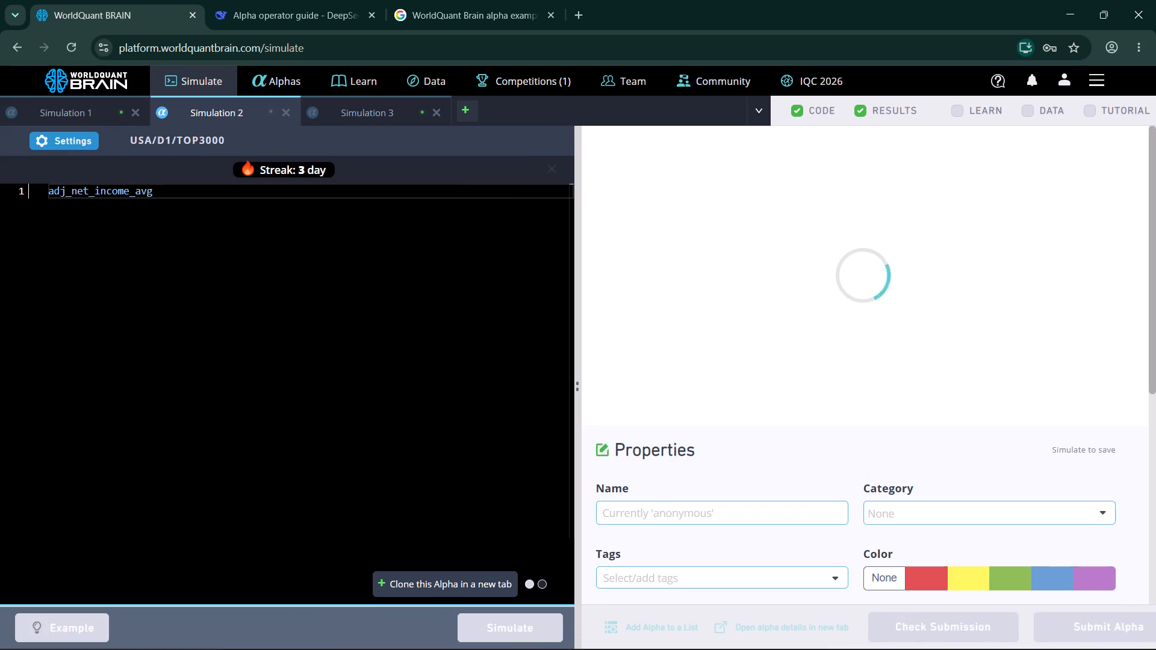
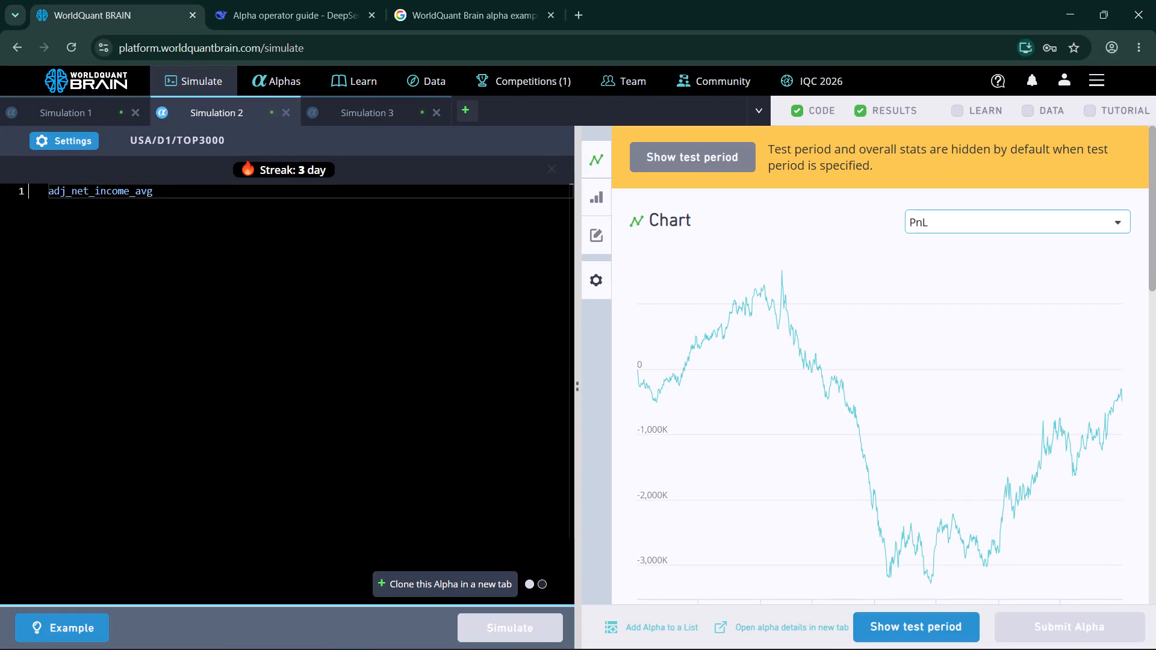
Copy the field name actual_eps_value_quarterly from the Analyst Estimate Data for Equity dataset in the Analyst data category.
left_click(402, 75)
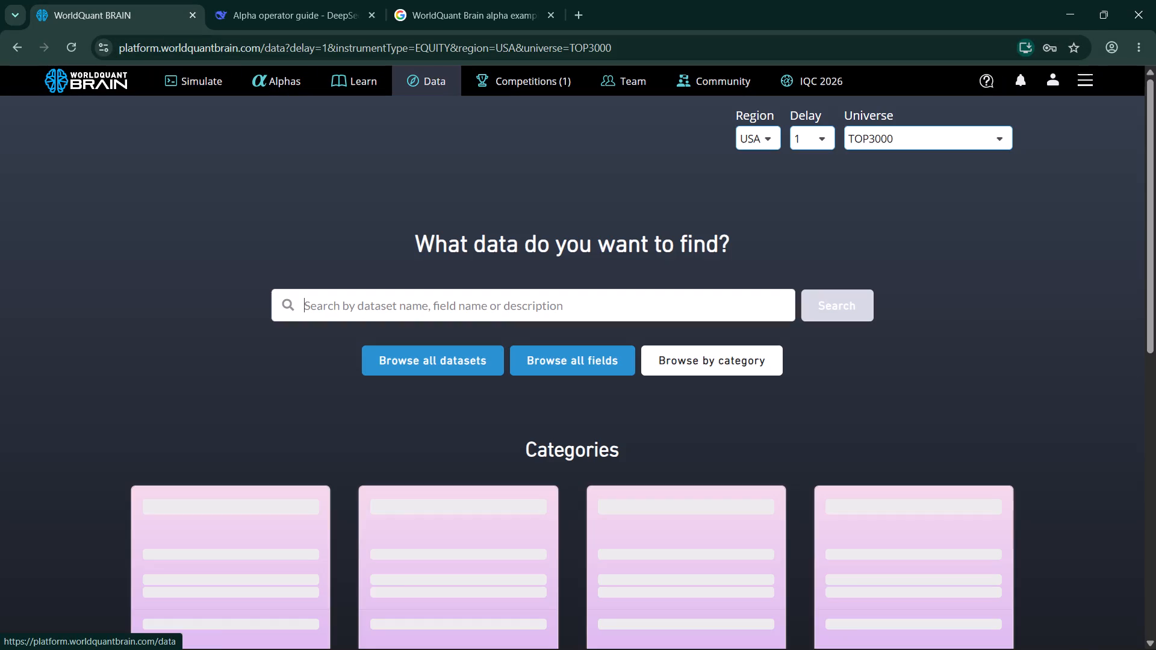
left_click(267, 550)
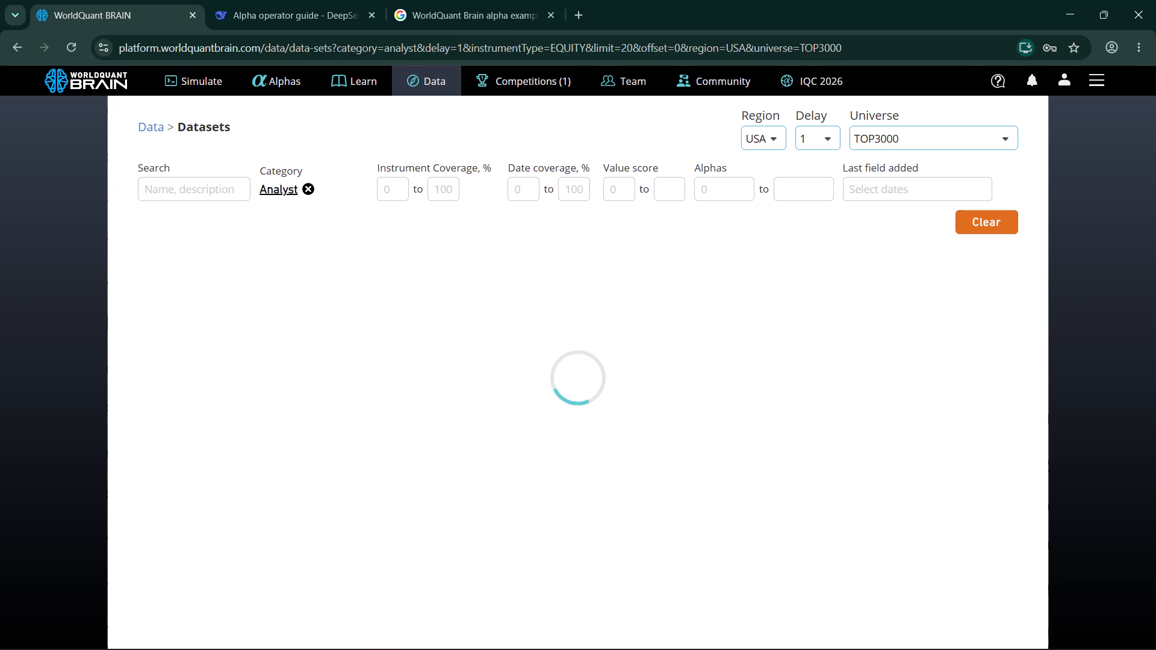
left_click(400, 196)
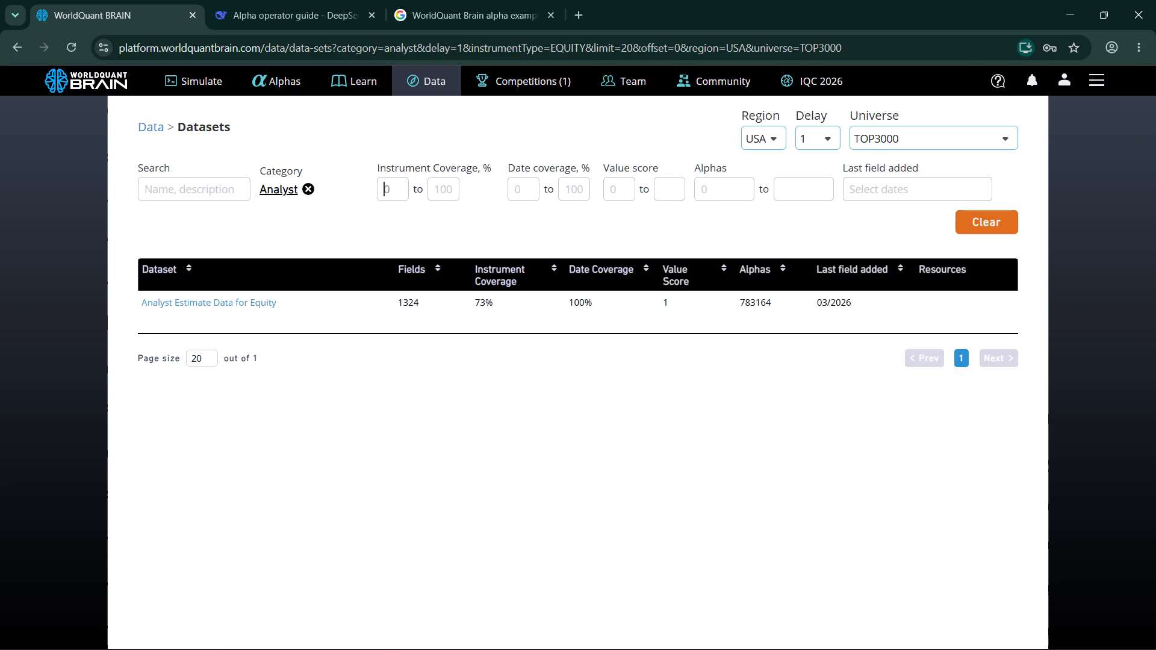
left_click(260, 295)
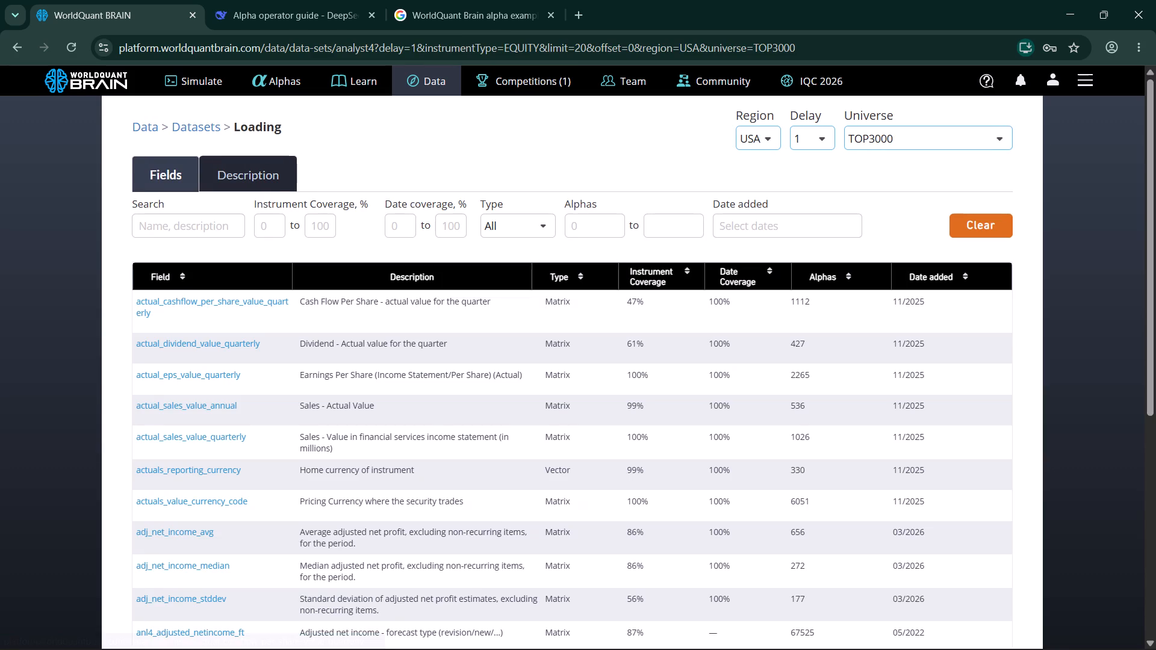
left_click(276, 221)
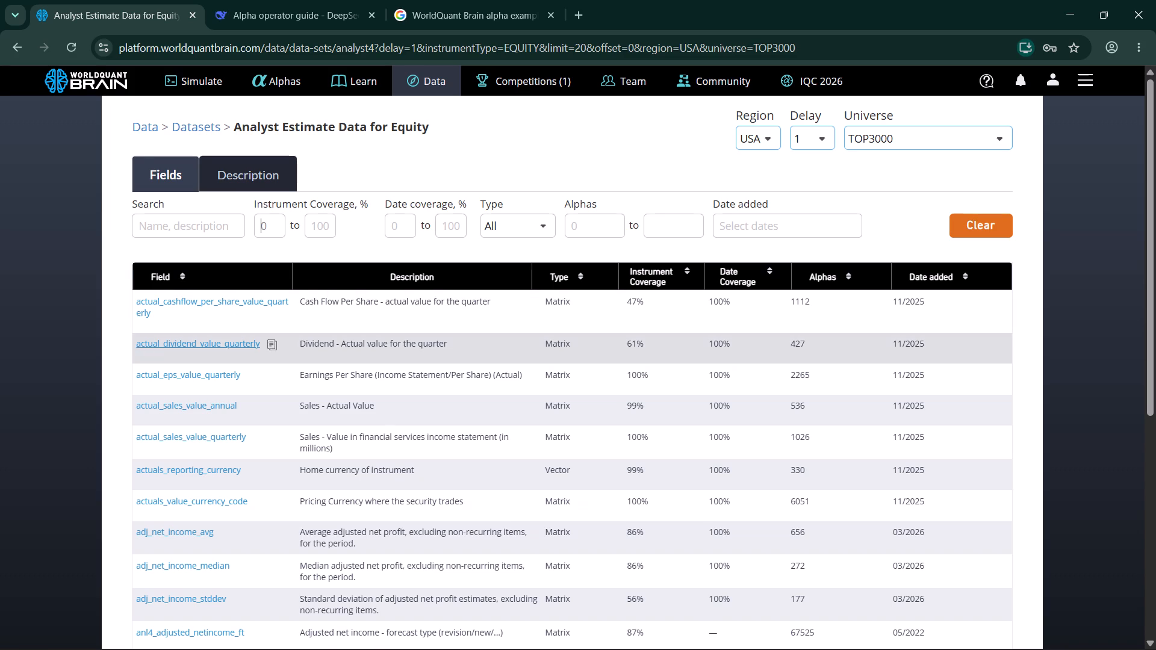
left_click(253, 373)
Replace the Simulation 2 alpha expression with the copied actual_eps_value_quarterly and run its simulation.
left_click(185, 92)
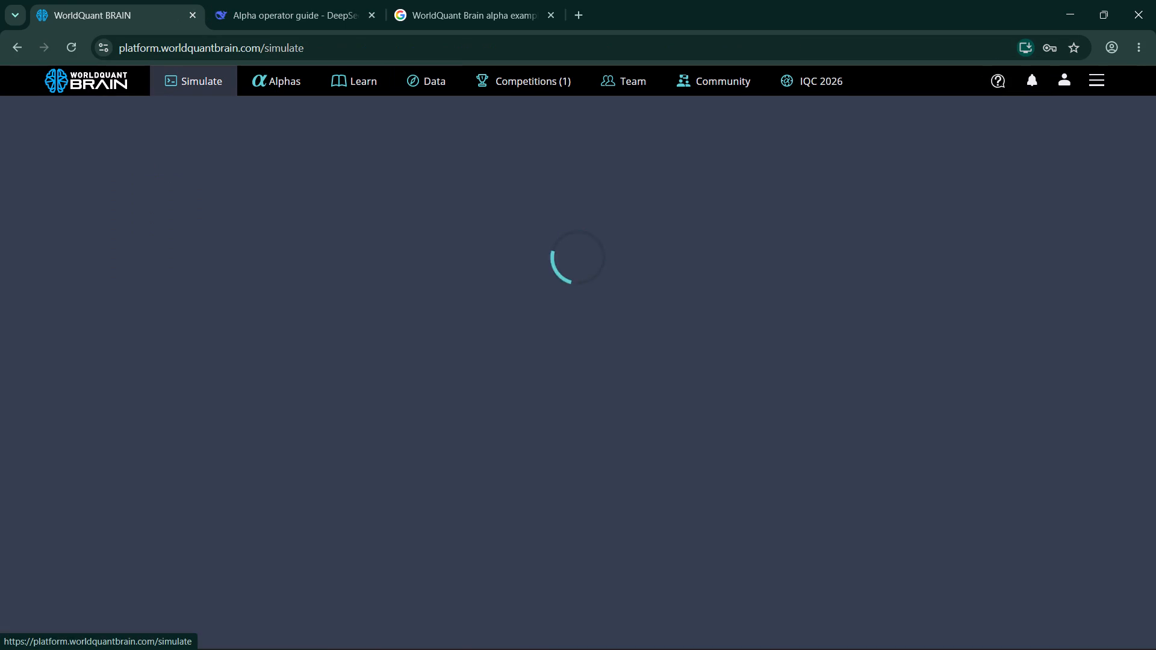
left_click(278, 294)
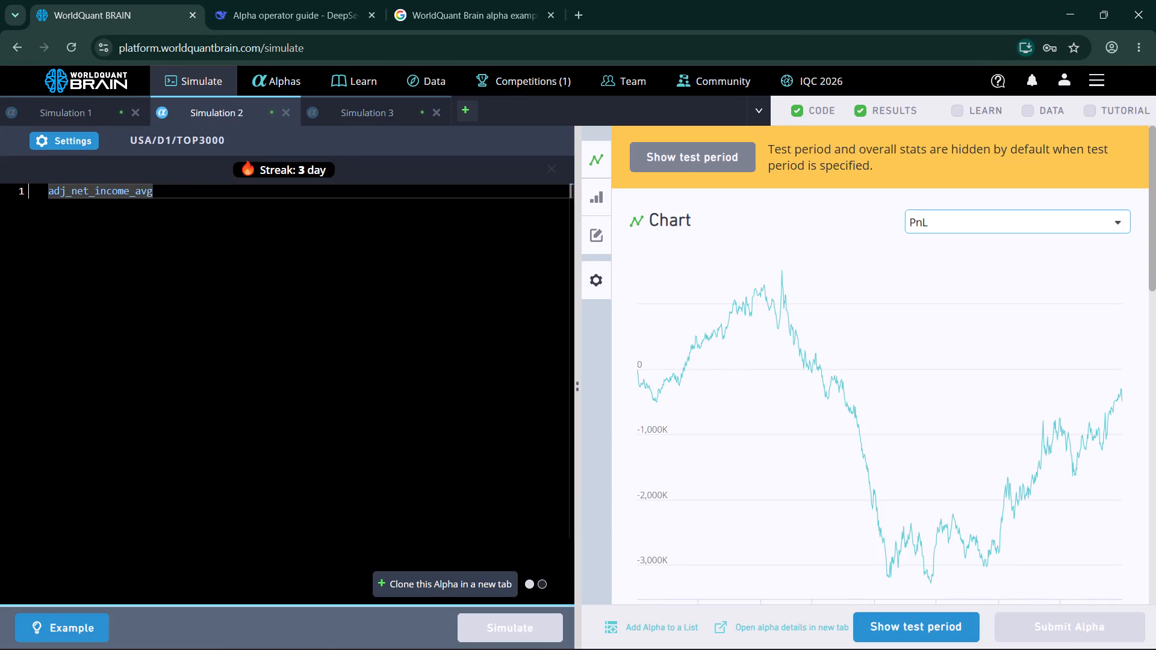
key("ctrl+a")
key("ctrl+v")
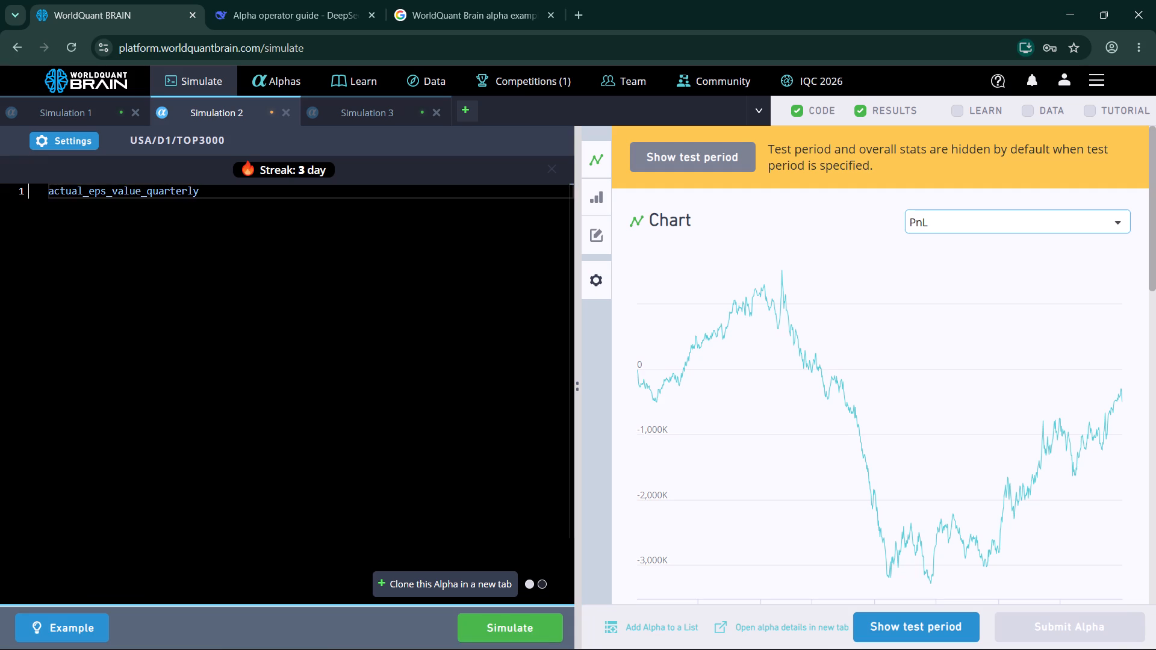
left_click(529, 617)
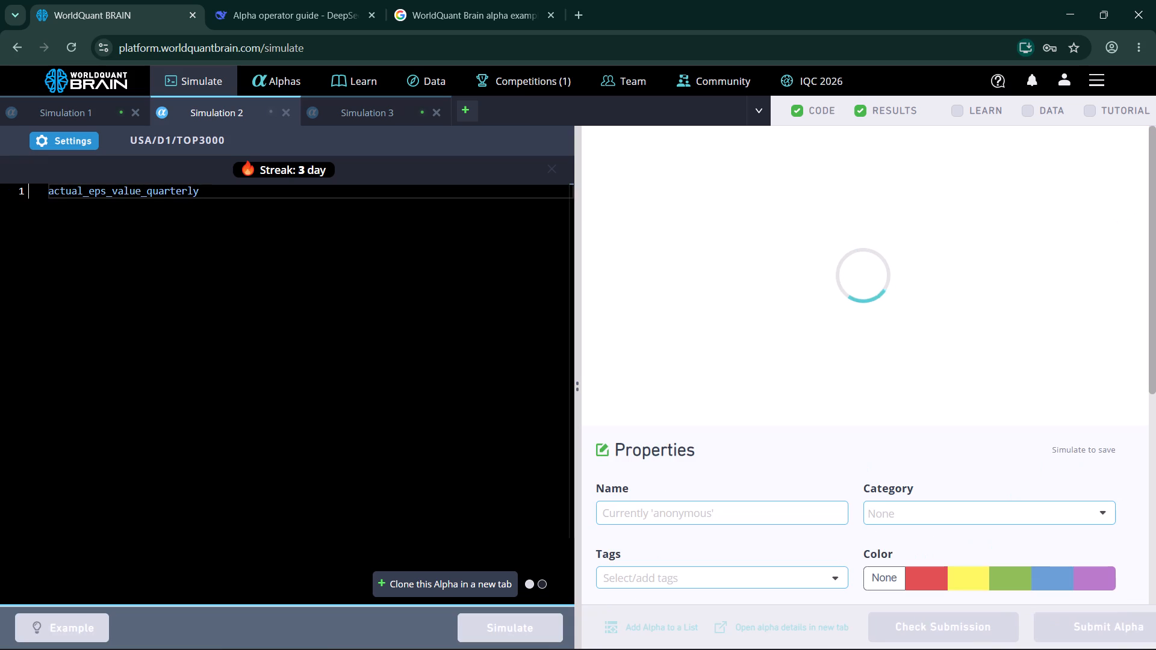
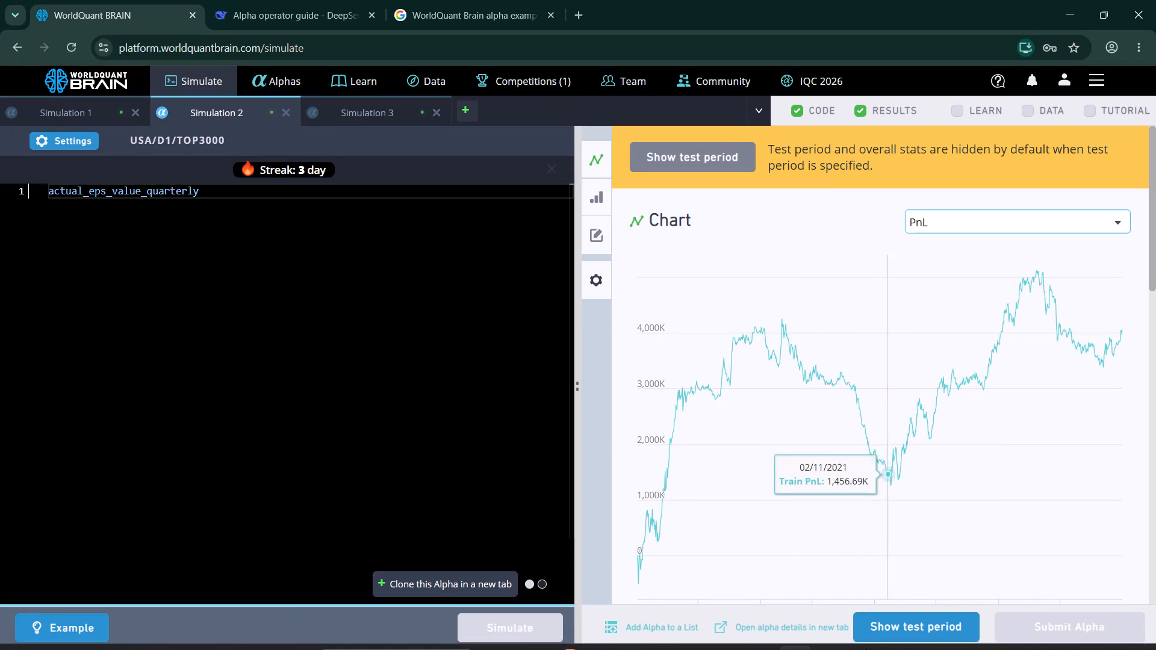
Show the test period results for the actual_eps_value_quarterly alpha in Simulation 2.
left_click(892, 621)
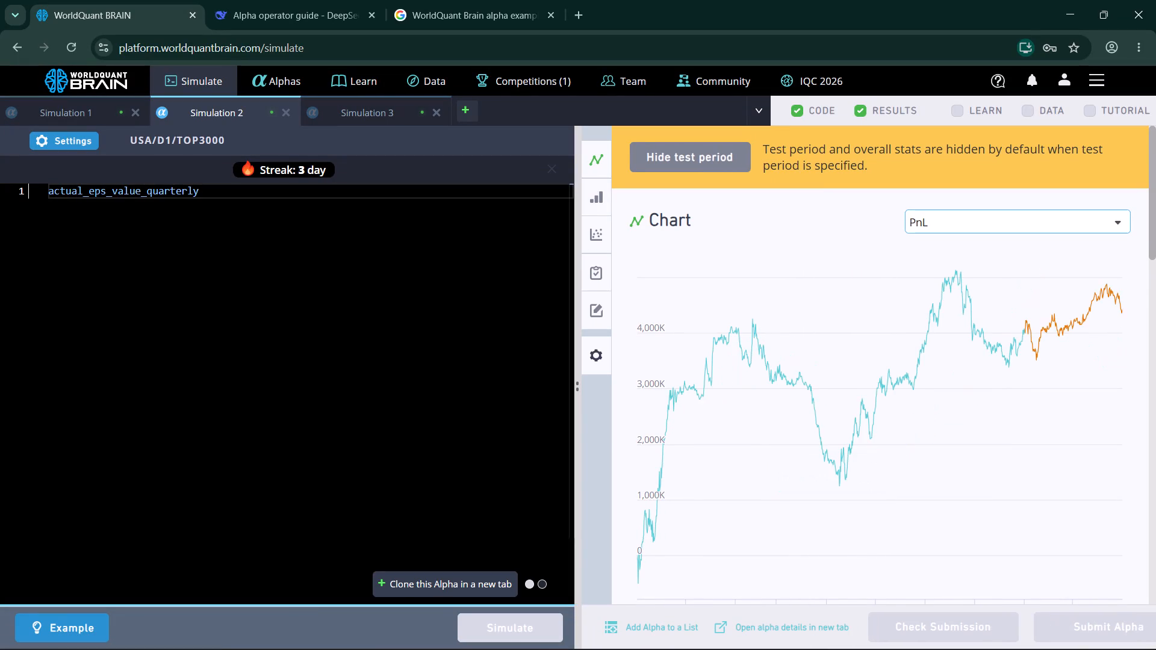
Set Simulation 2's neutralization to Sector and decay to 1, apply the settings, and rerun the simulation.
left_click(97, 138)
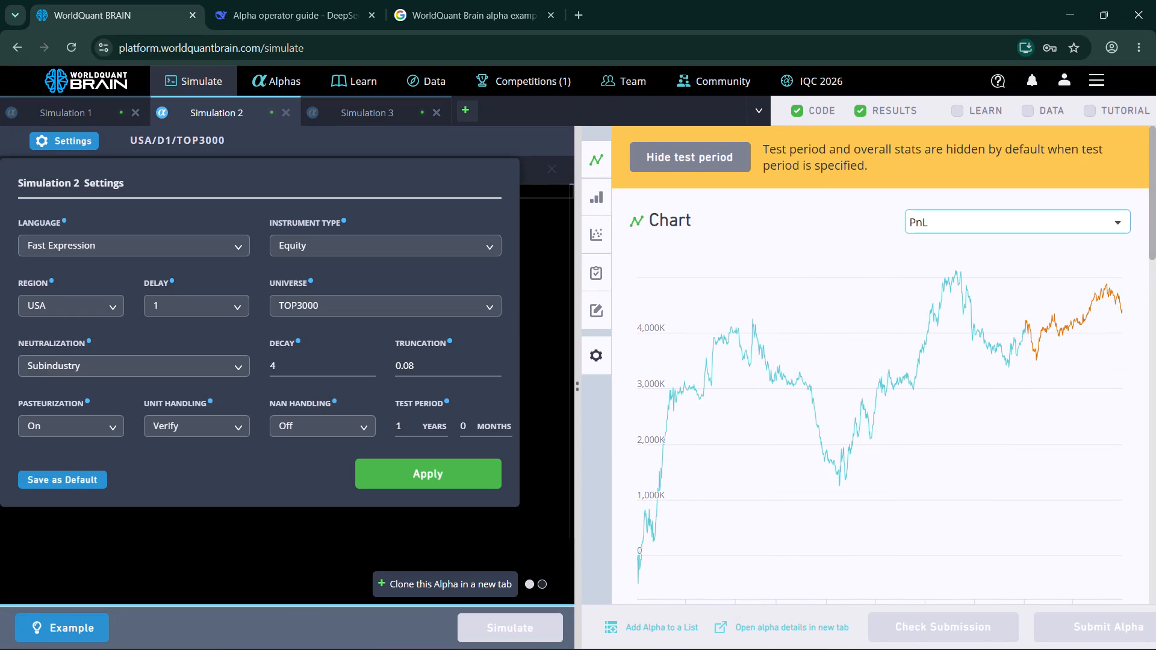
left_click(152, 370)
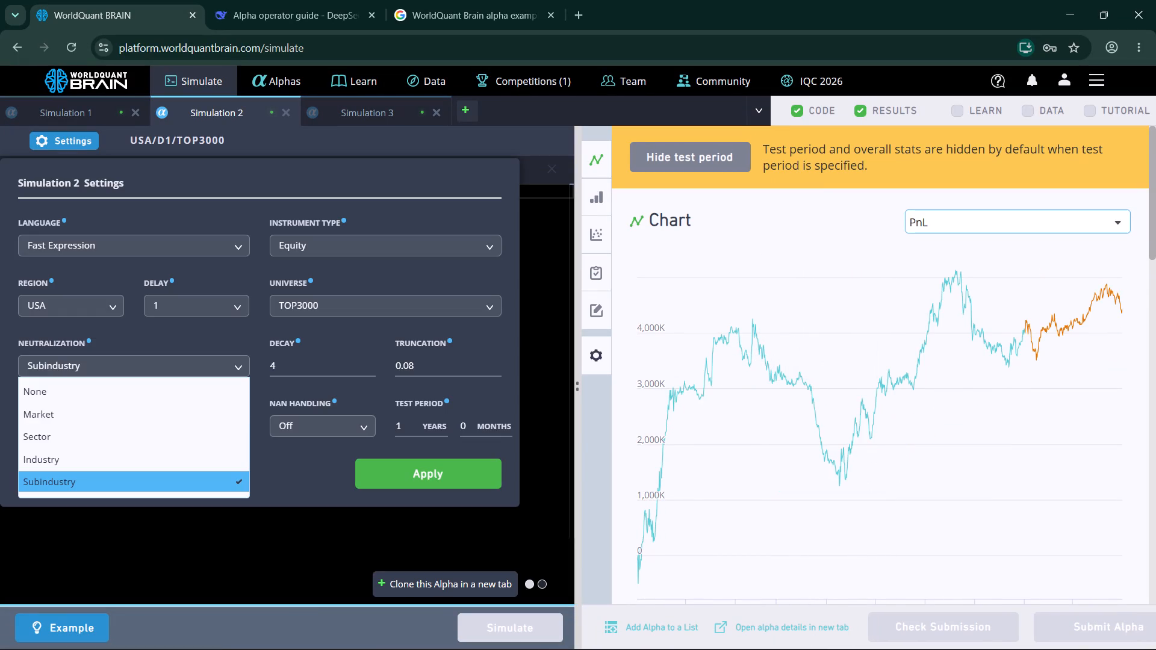
left_click(57, 439)
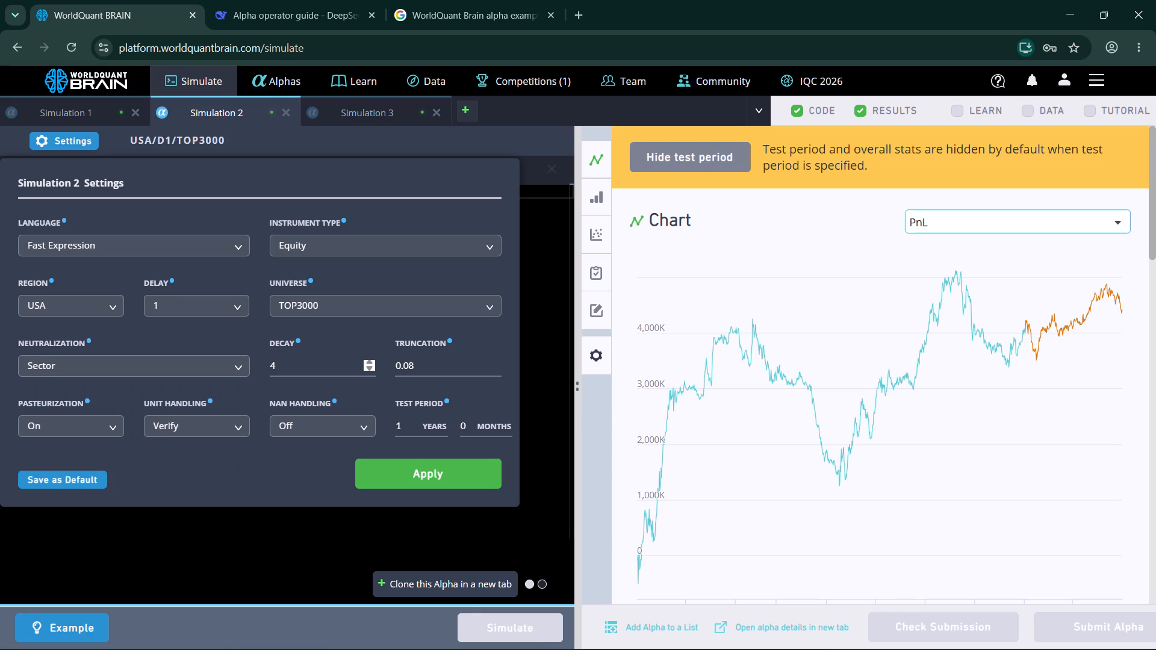
left_click(297, 368)
key("BackSpace")
key("BackSpace")
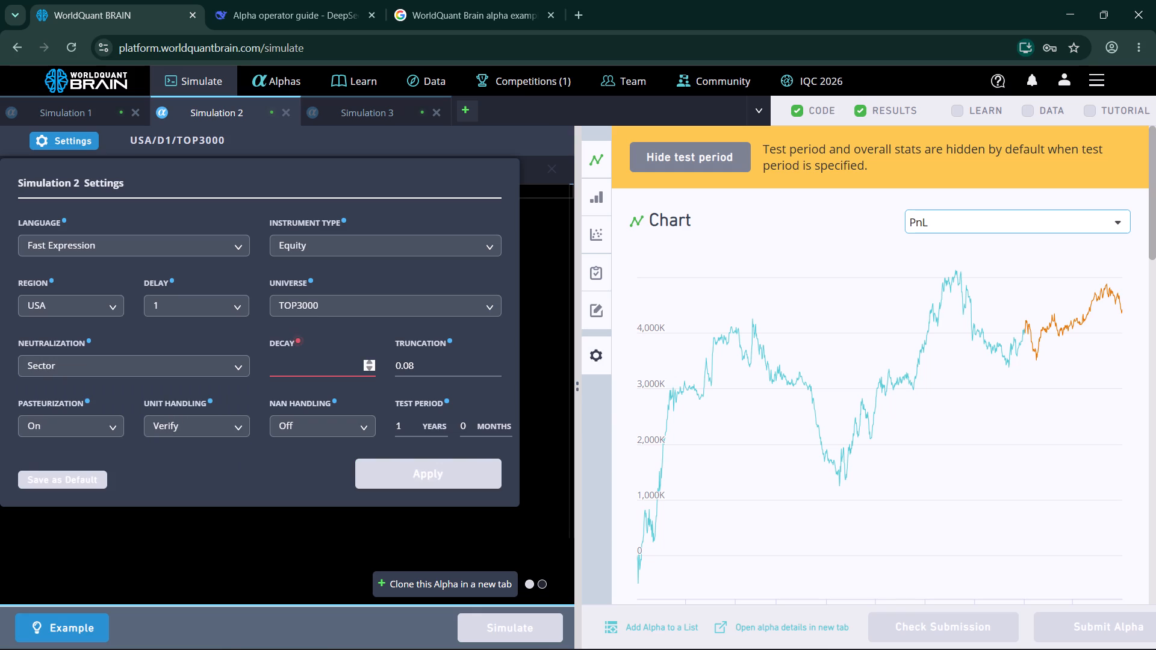
key("1")
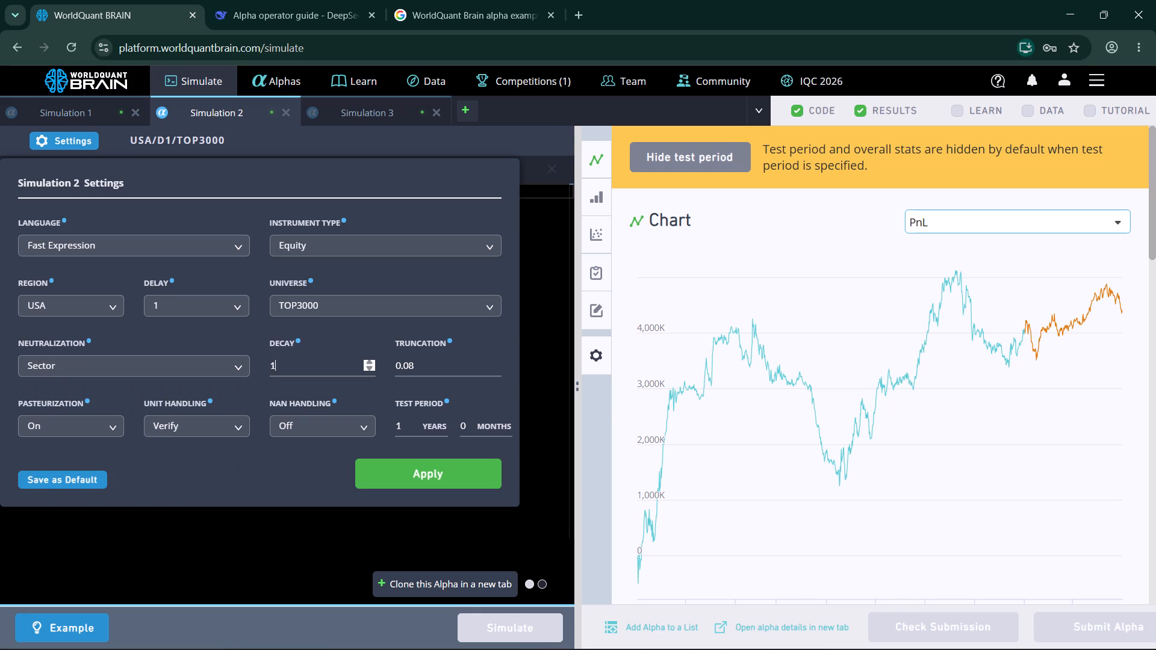
left_click(452, 463)
left_click(506, 617)
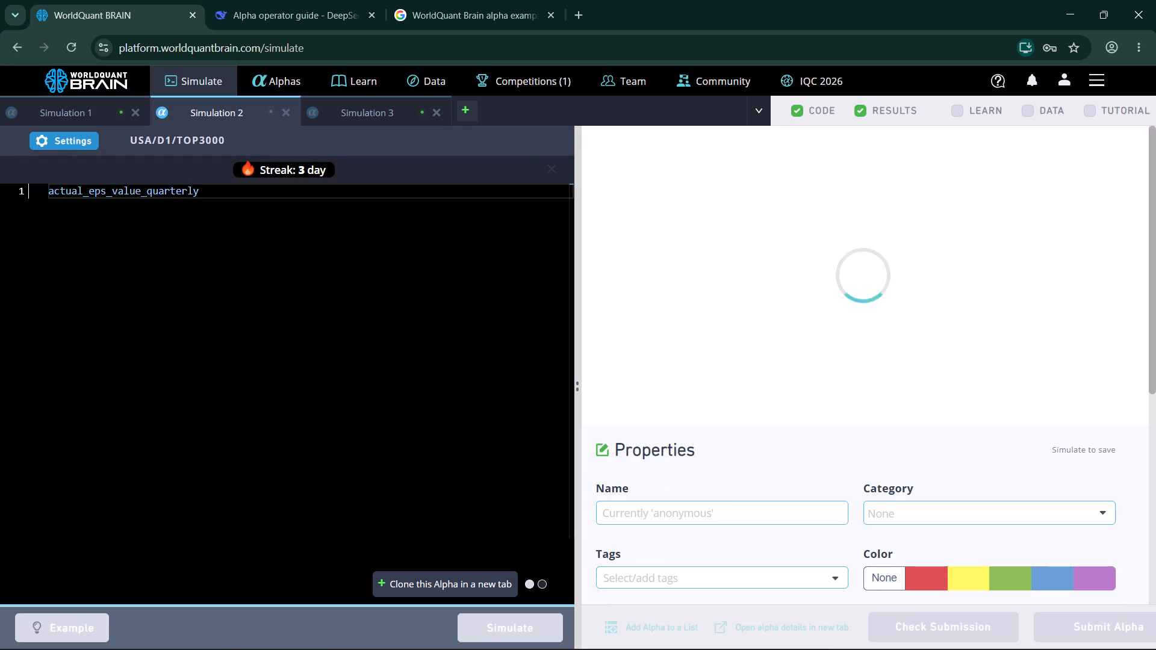